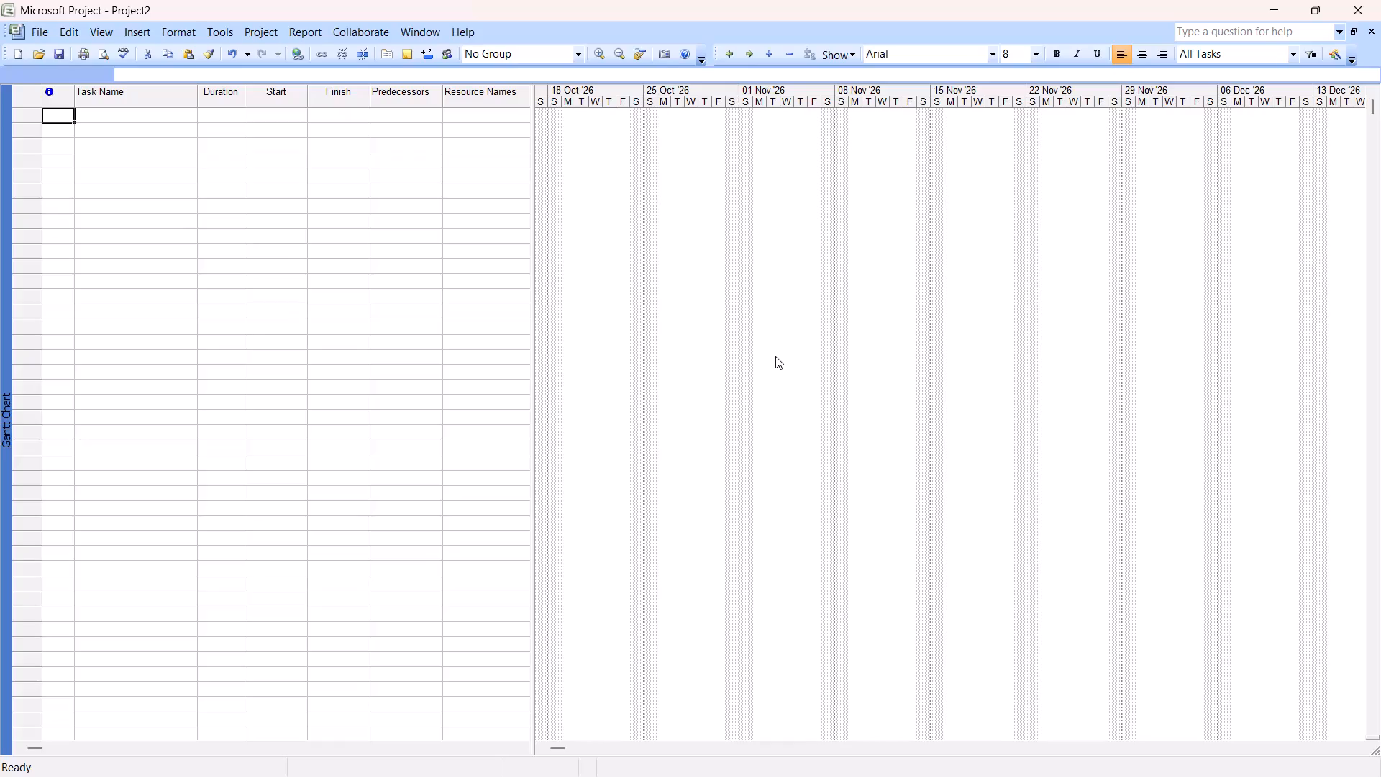
Switch to the ChatGPT tutorial in Edge and read from the task duration instructions through Experiment 3 to Experiment 4 on milestones and phases.
key(alt+Tab)
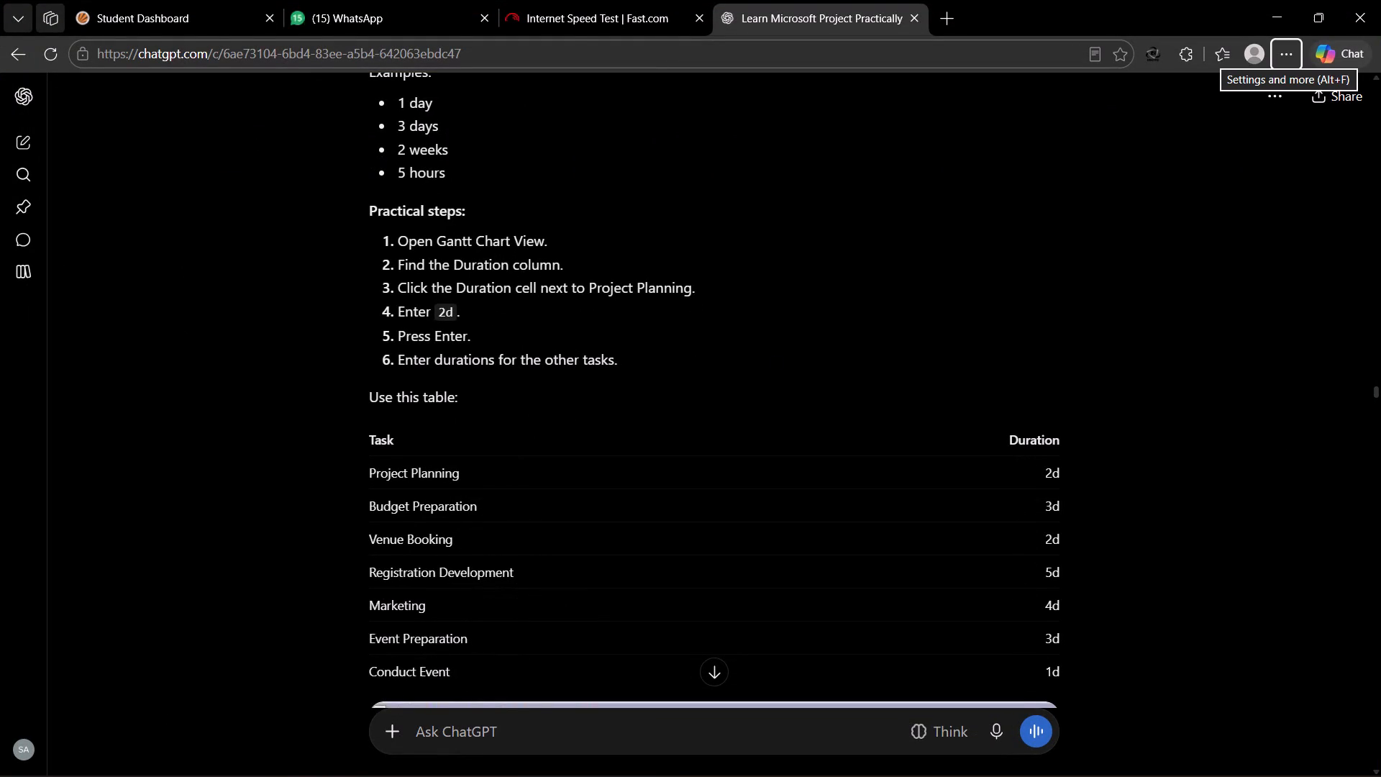
scroll(538, 350, down, 6)
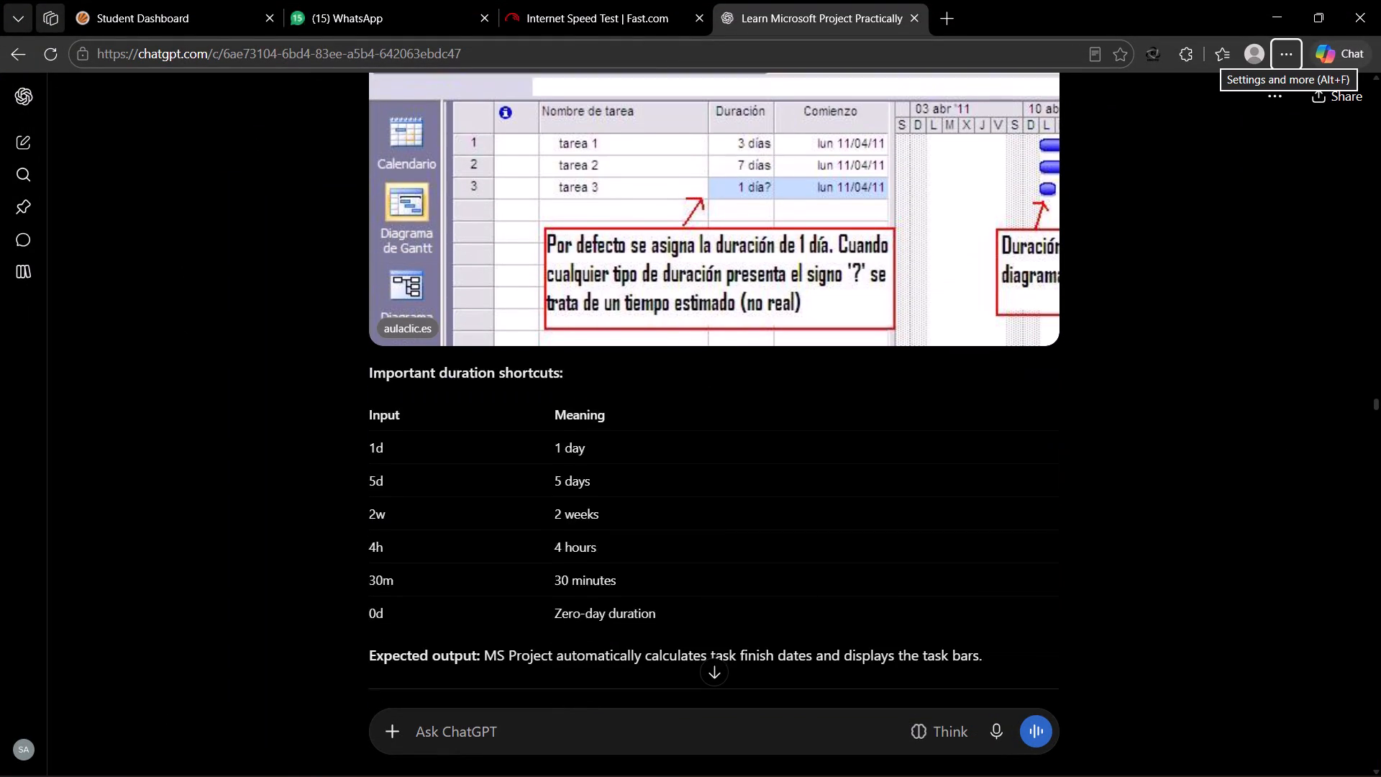
scroll(538, 350, down, 3)
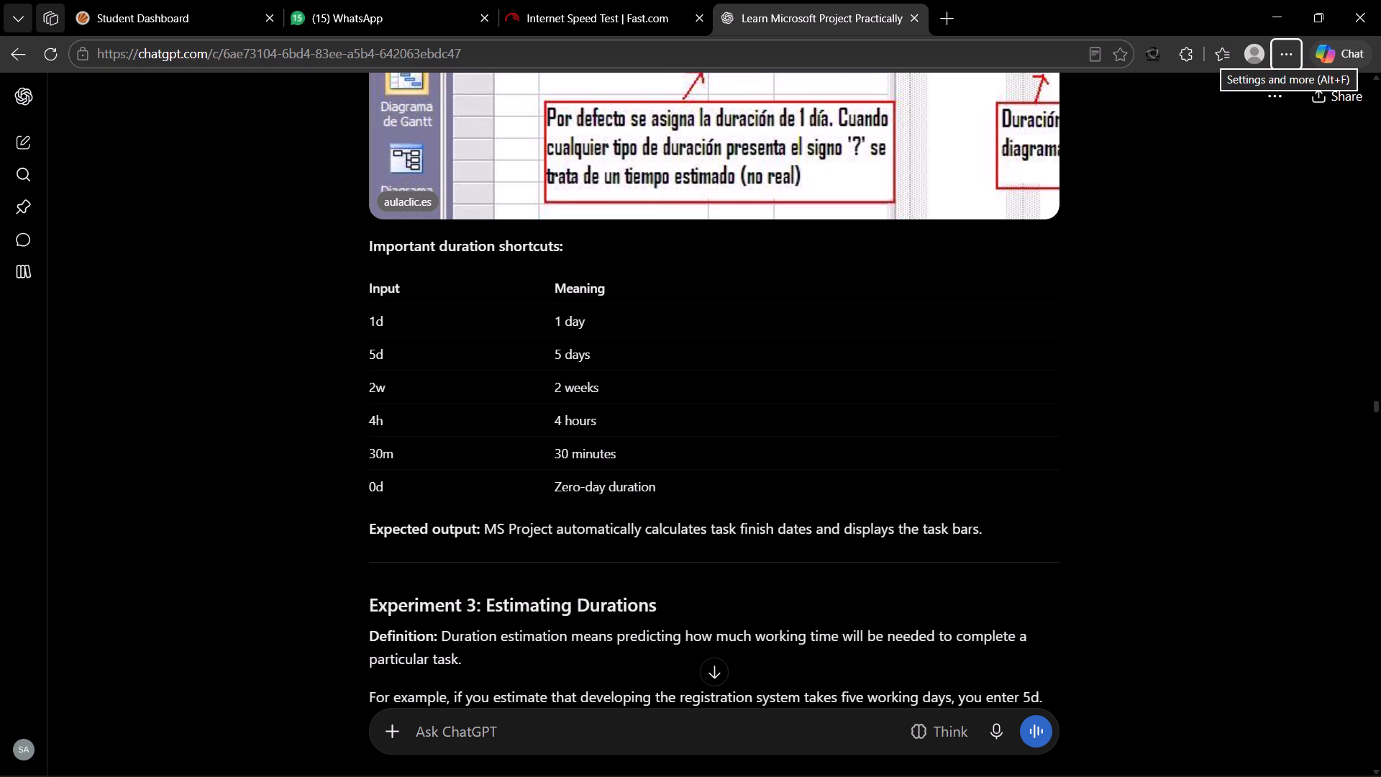
scroll(538, 350, down, 2)
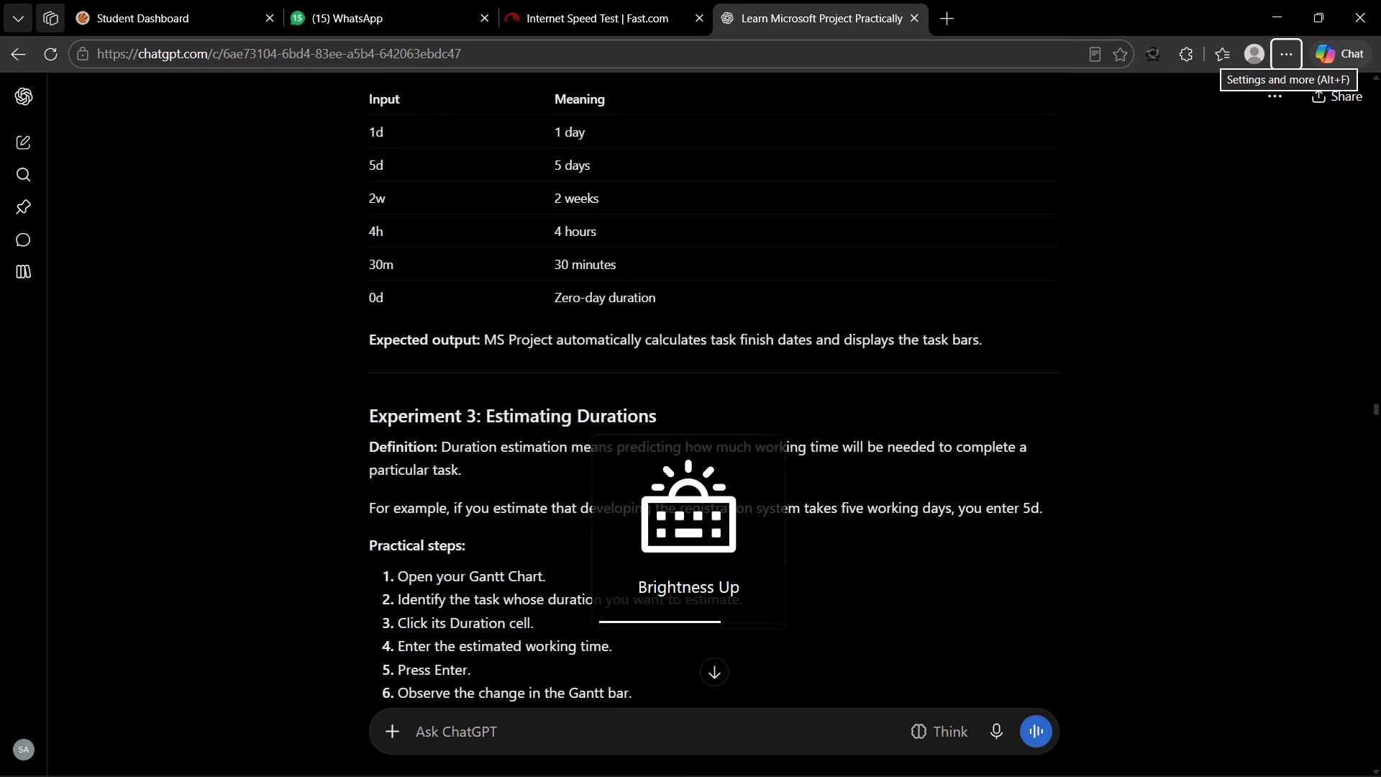
scroll(538, 350, down, 1)
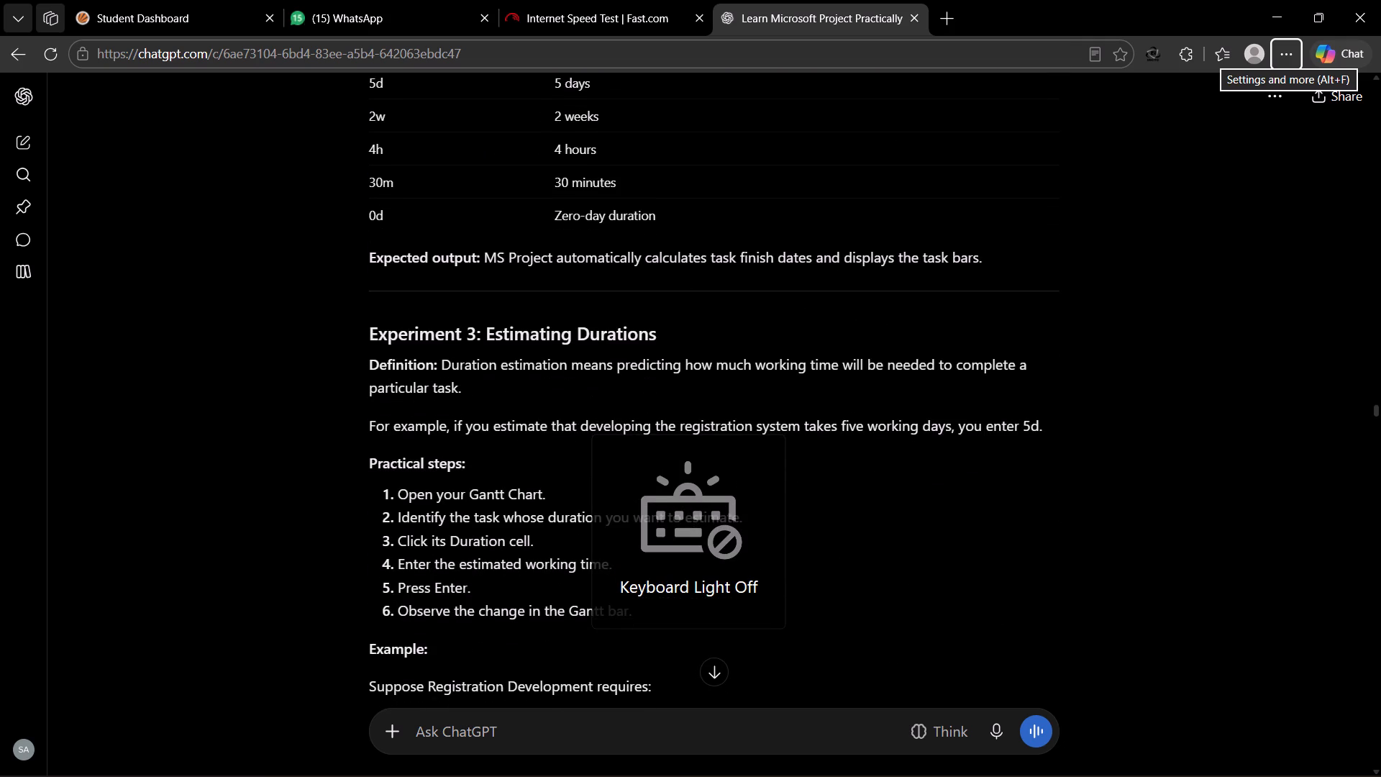
scroll(538, 350, down, 1)
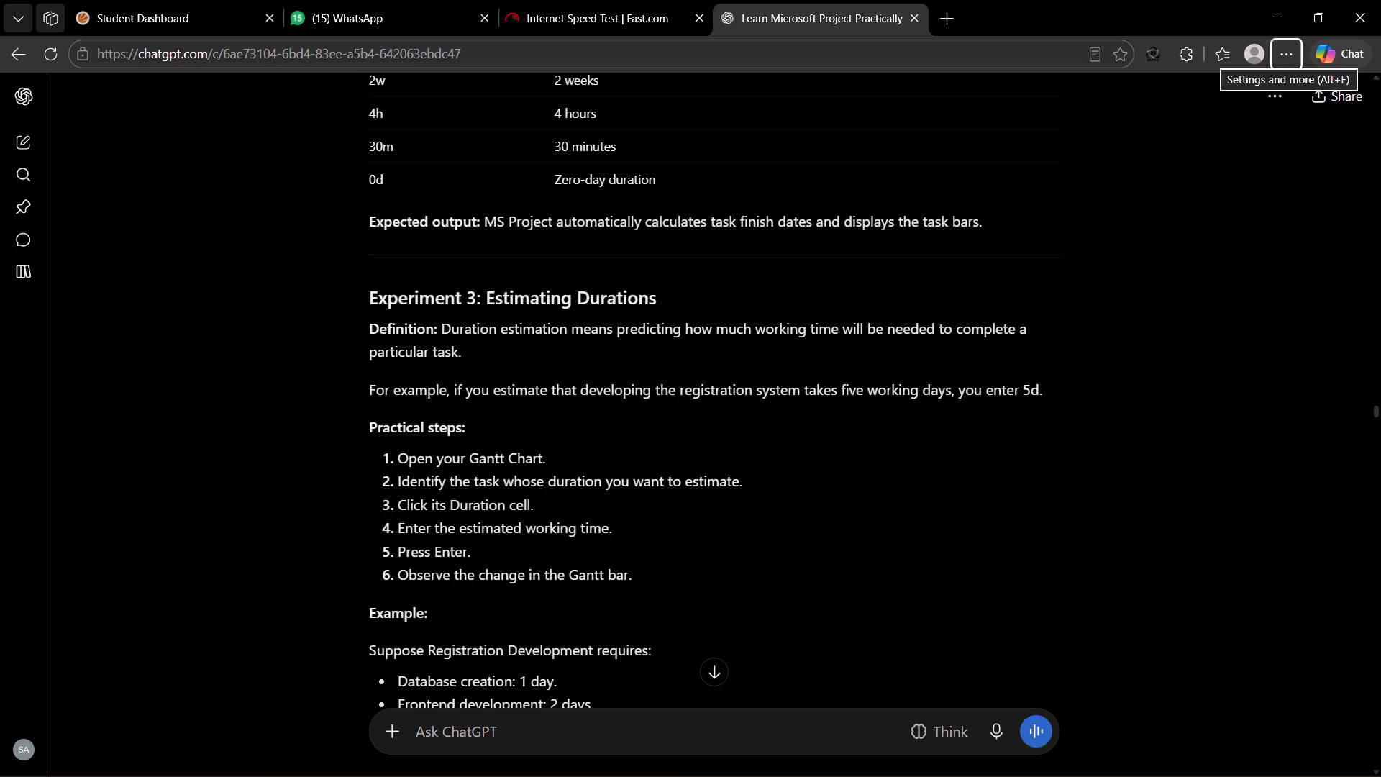
scroll(538, 350, down, 4)
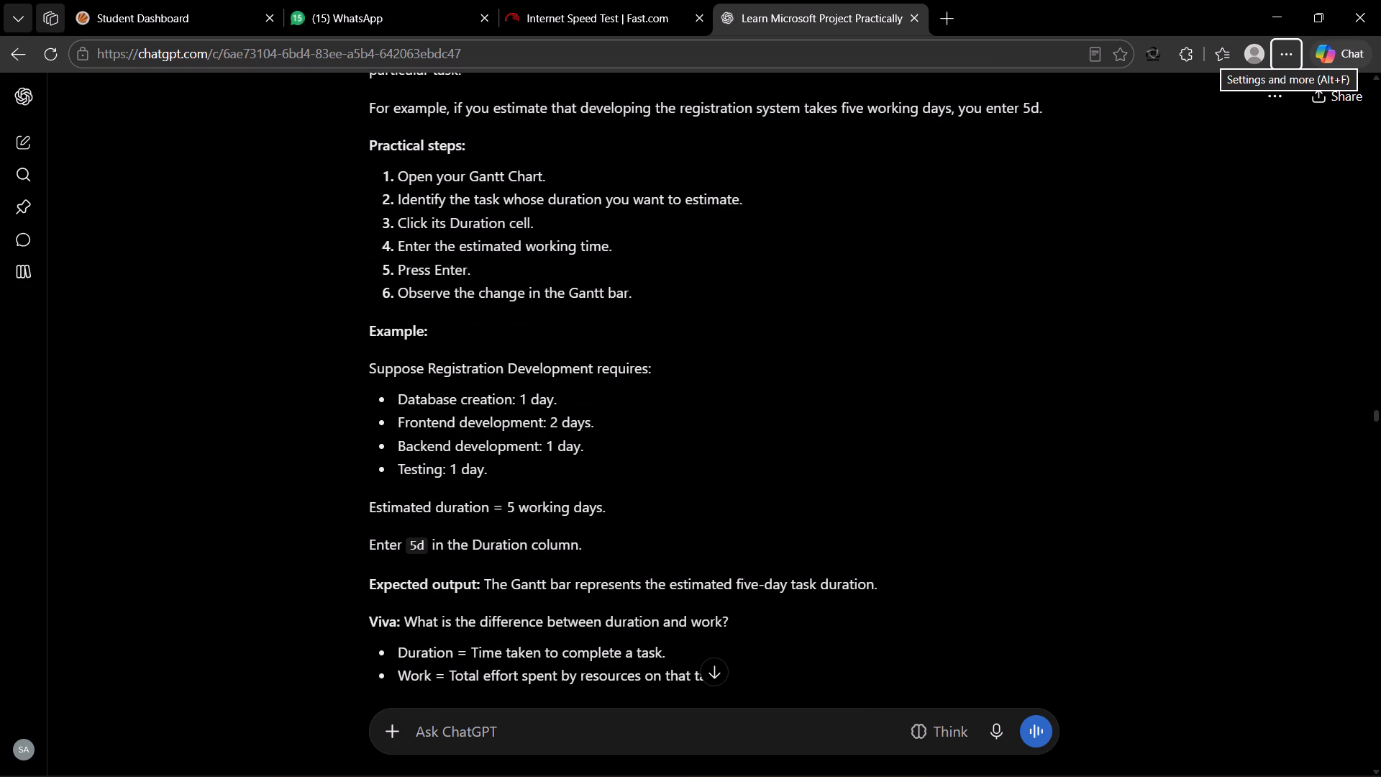
scroll(562, 77, down, 1)
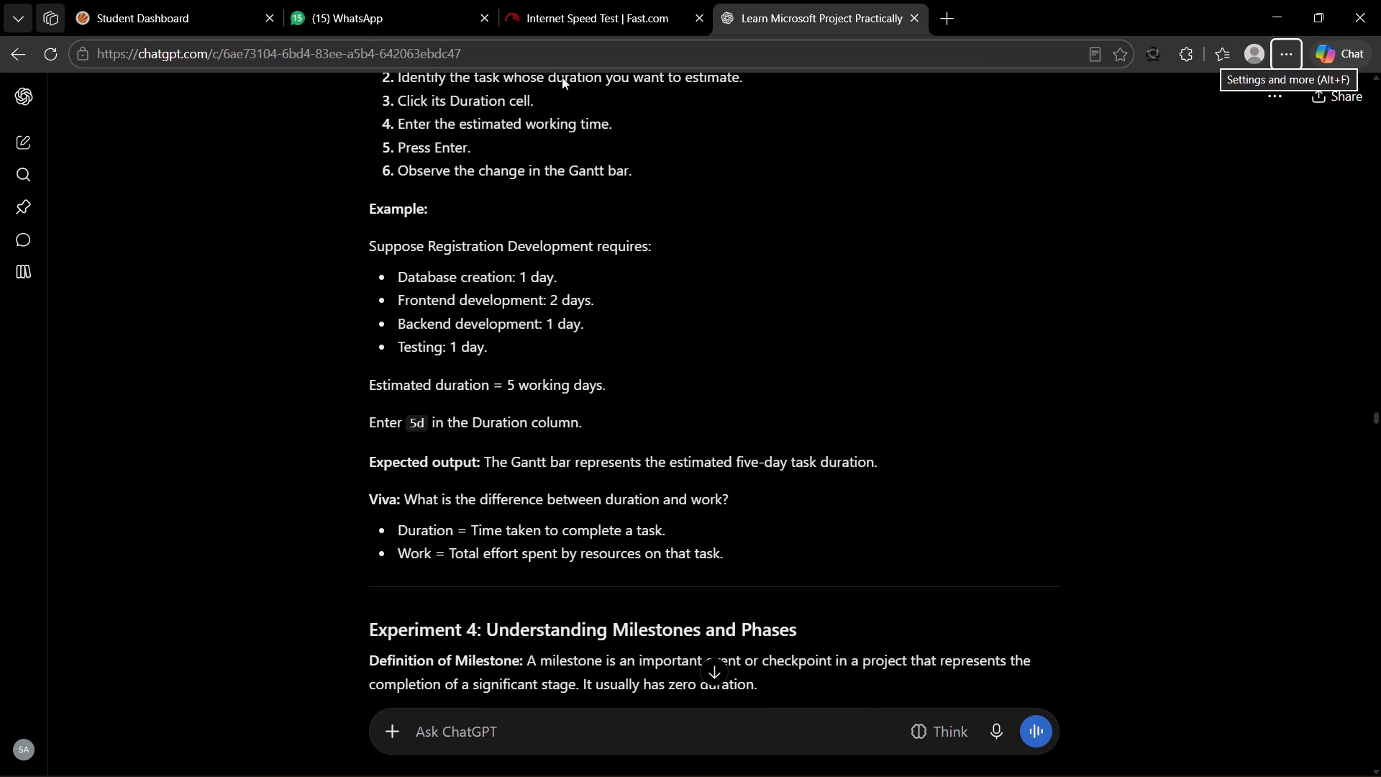
scroll(562, 77, down, 6)
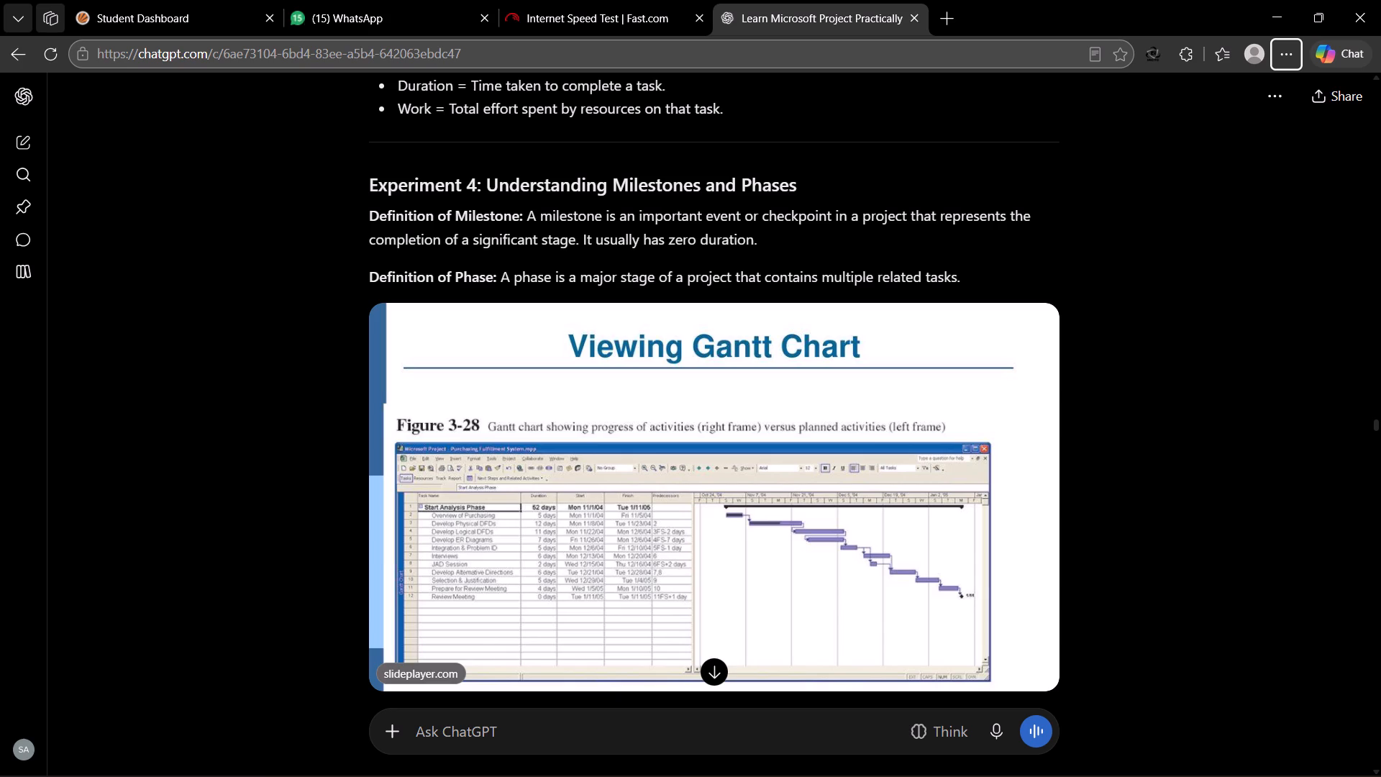
Open the Unstop website in a new tab and go to the My Rounds page of the account's activity.
click(933, 2)
text(uns)
key(Return)
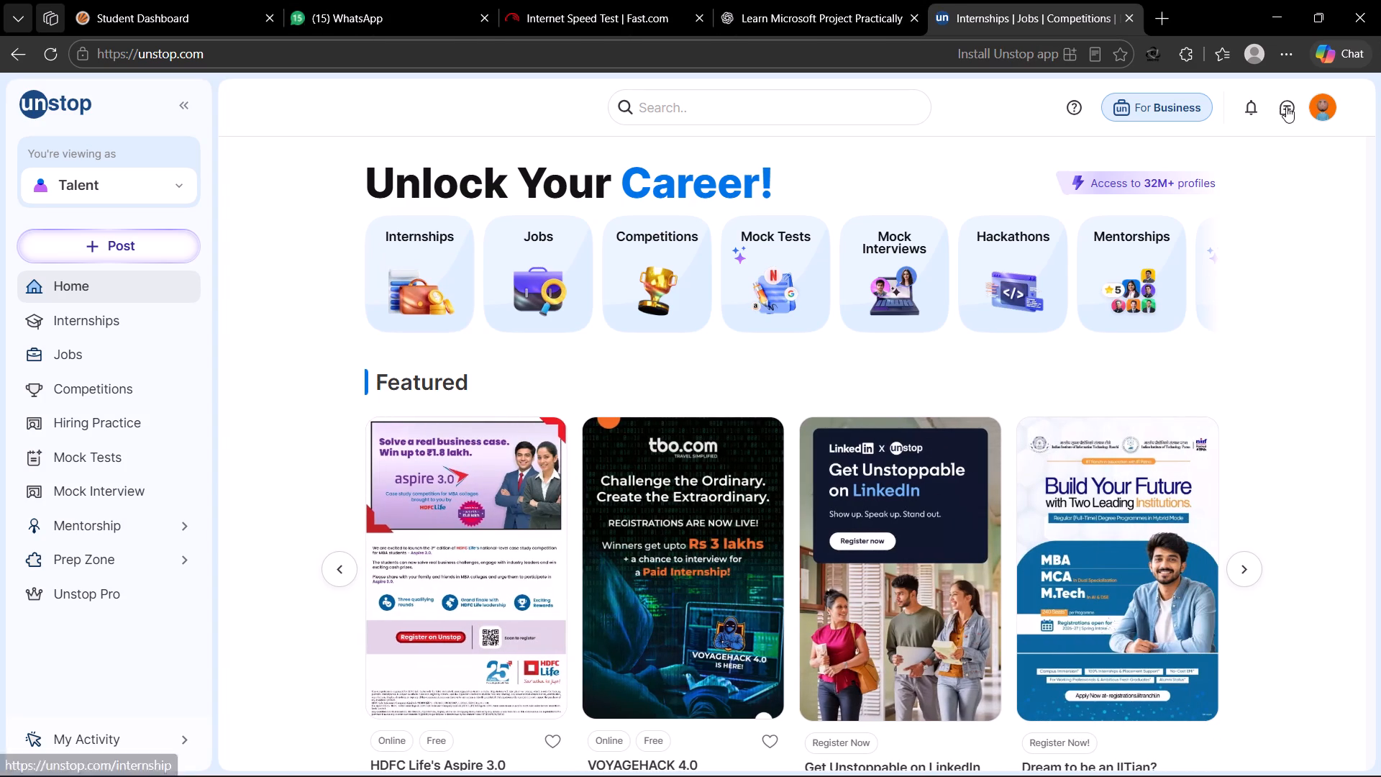
click(104, 737)
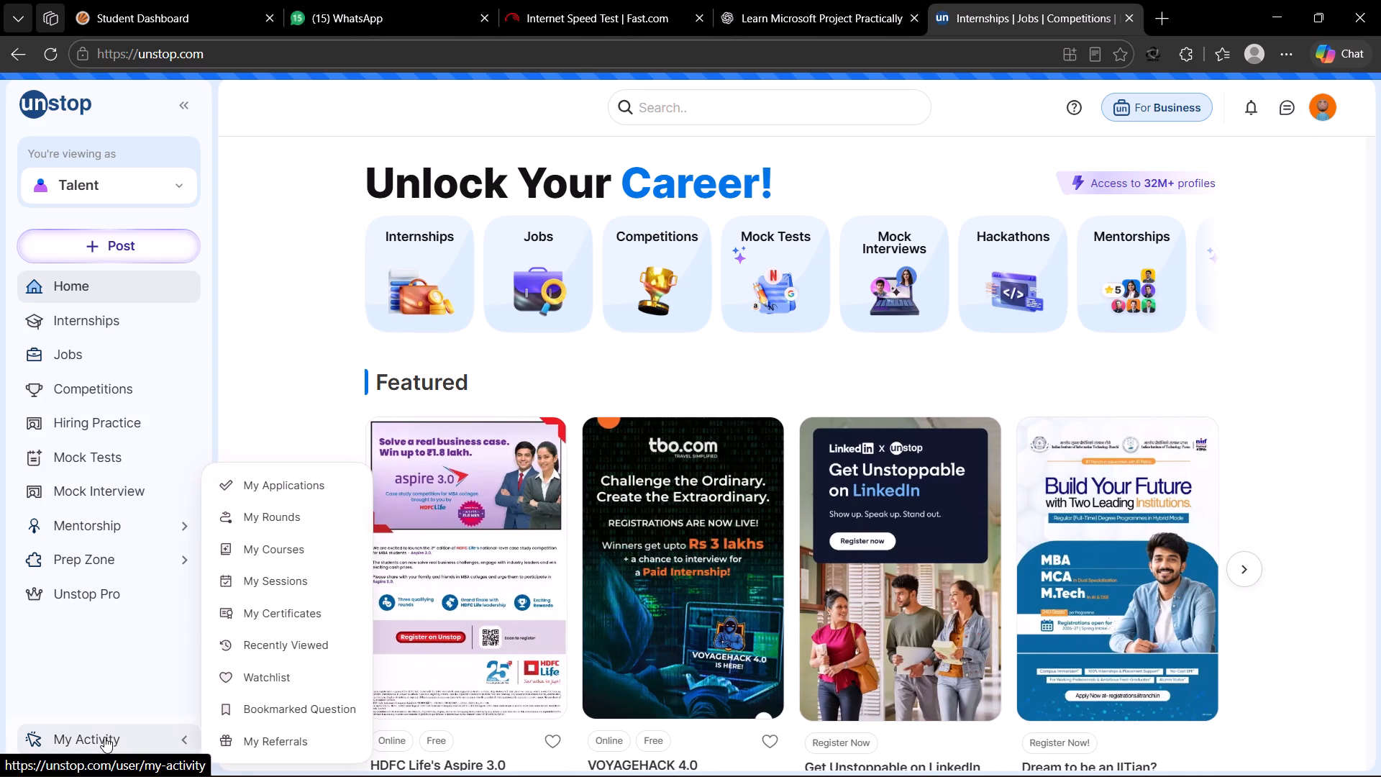
click(275, 508)
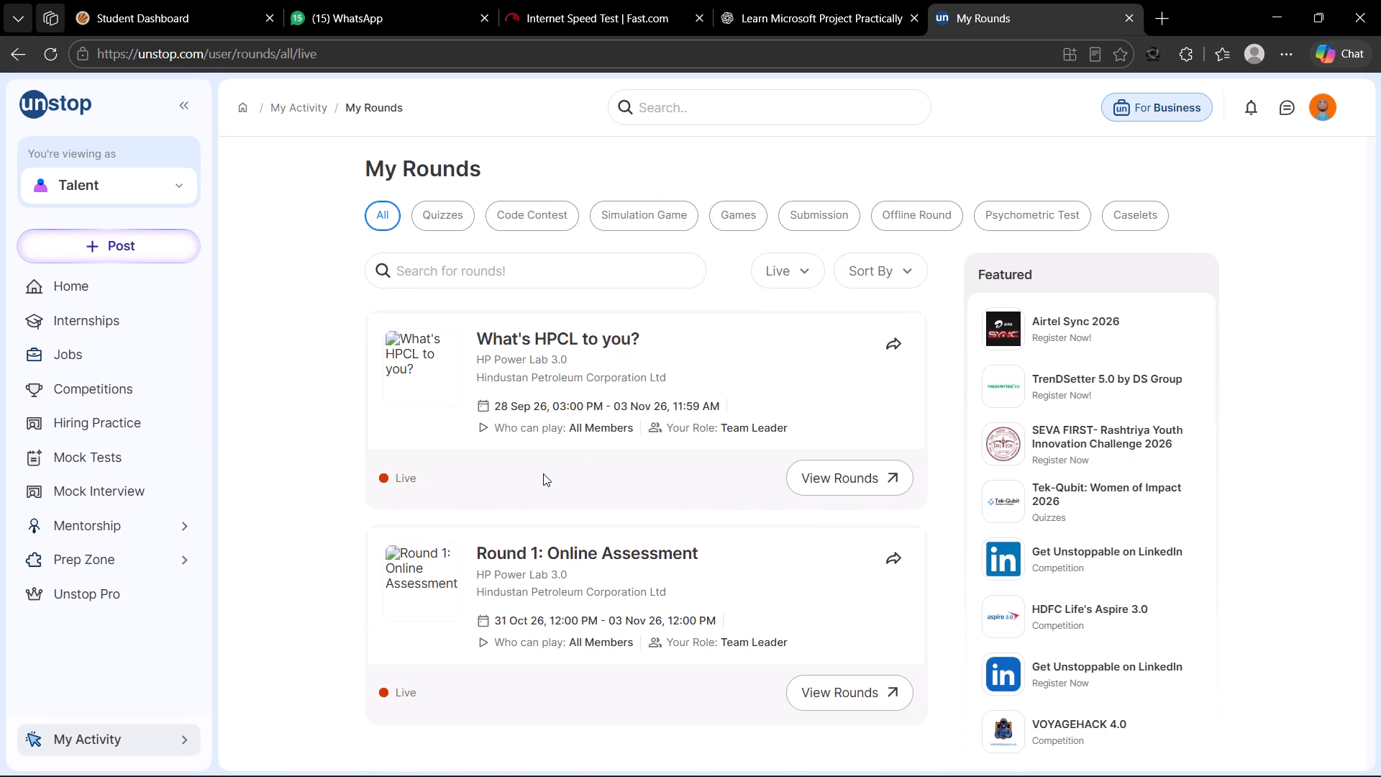
View the "What's HPCL to you?" round and read the HP Power Lab 3.0 eligibility, stages and timelines.
scroll(543, 473, down, 1)
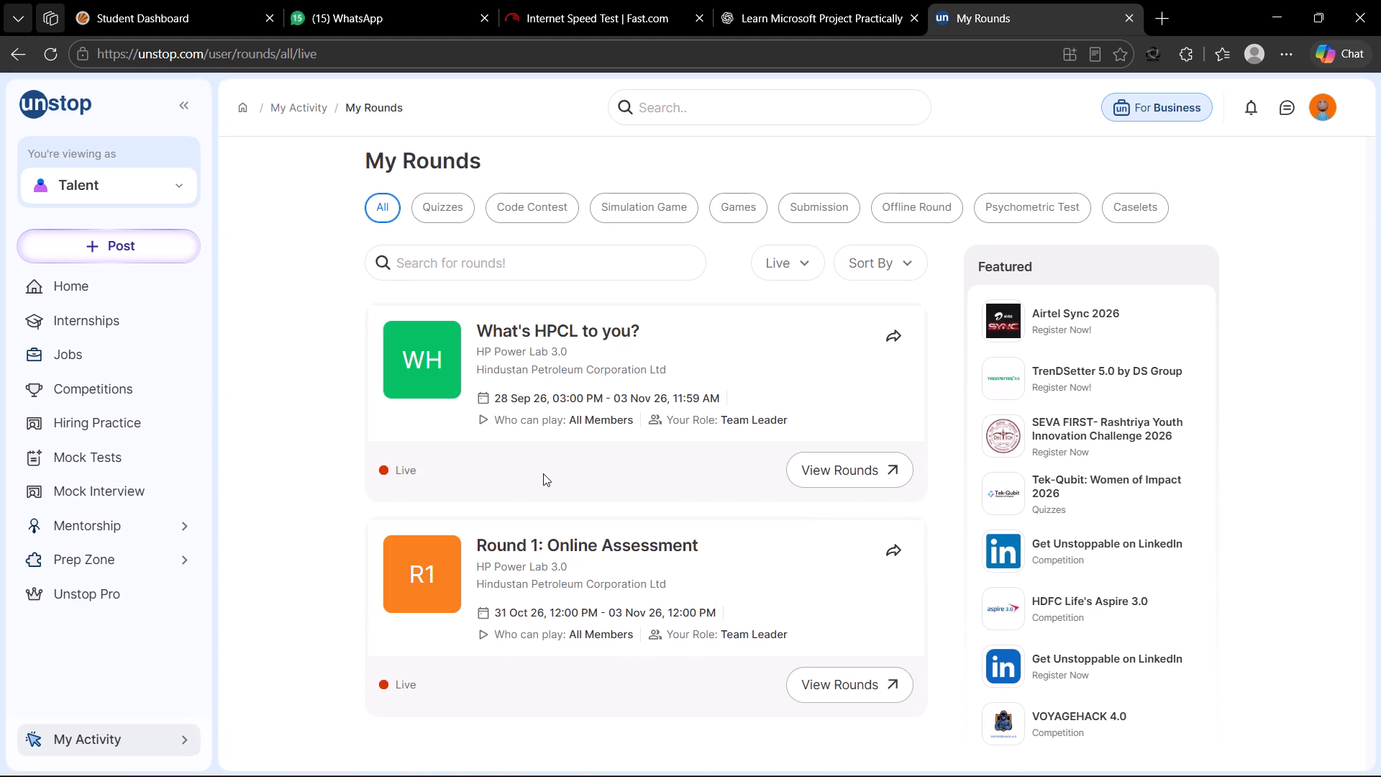
click(869, 689)
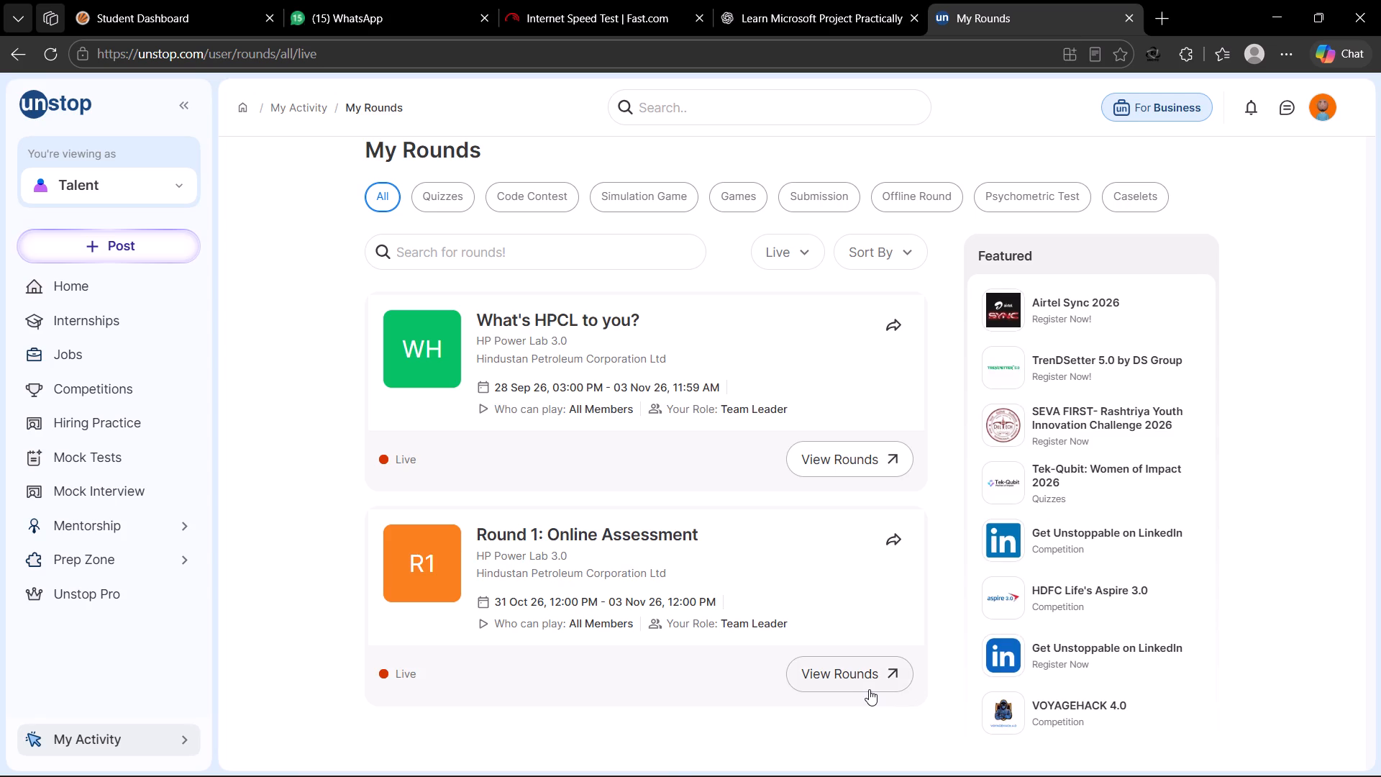
click(837, 454)
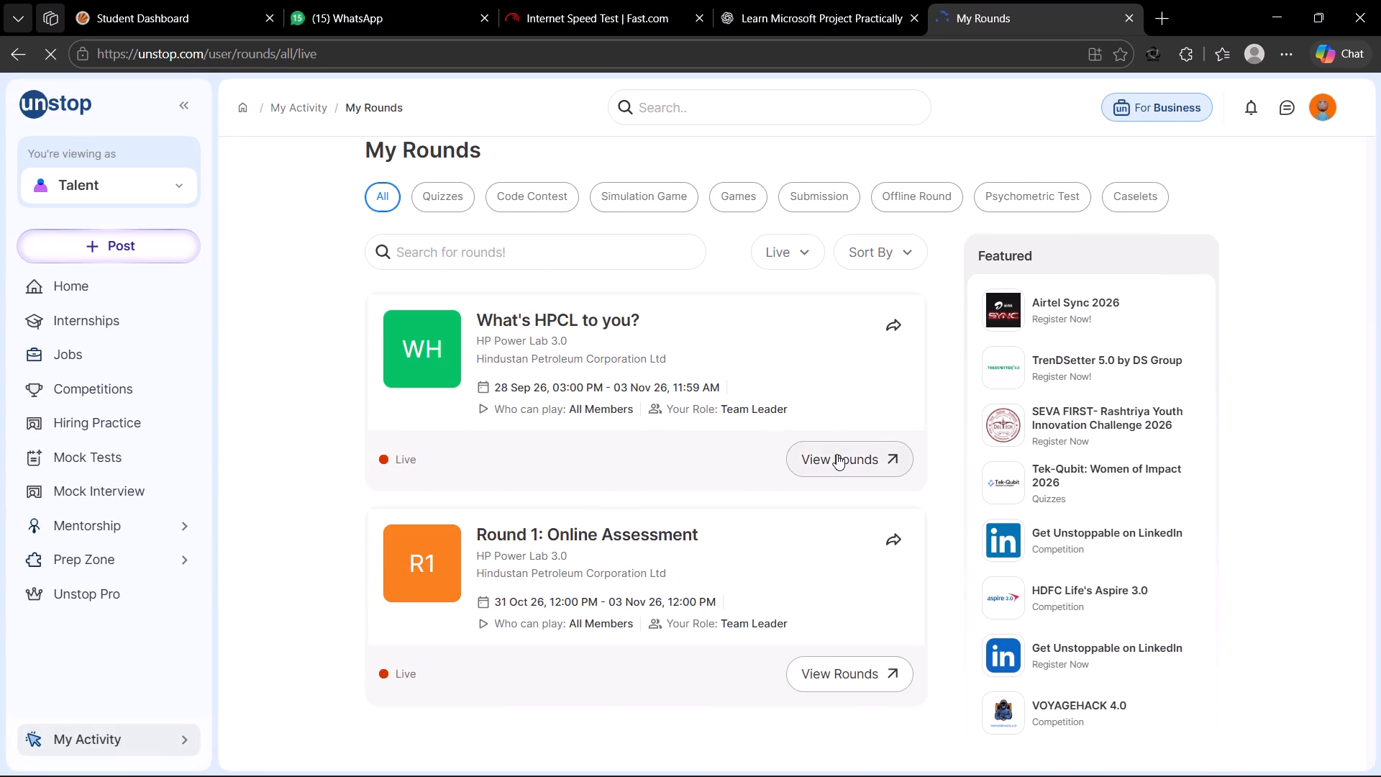
click(837, 454)
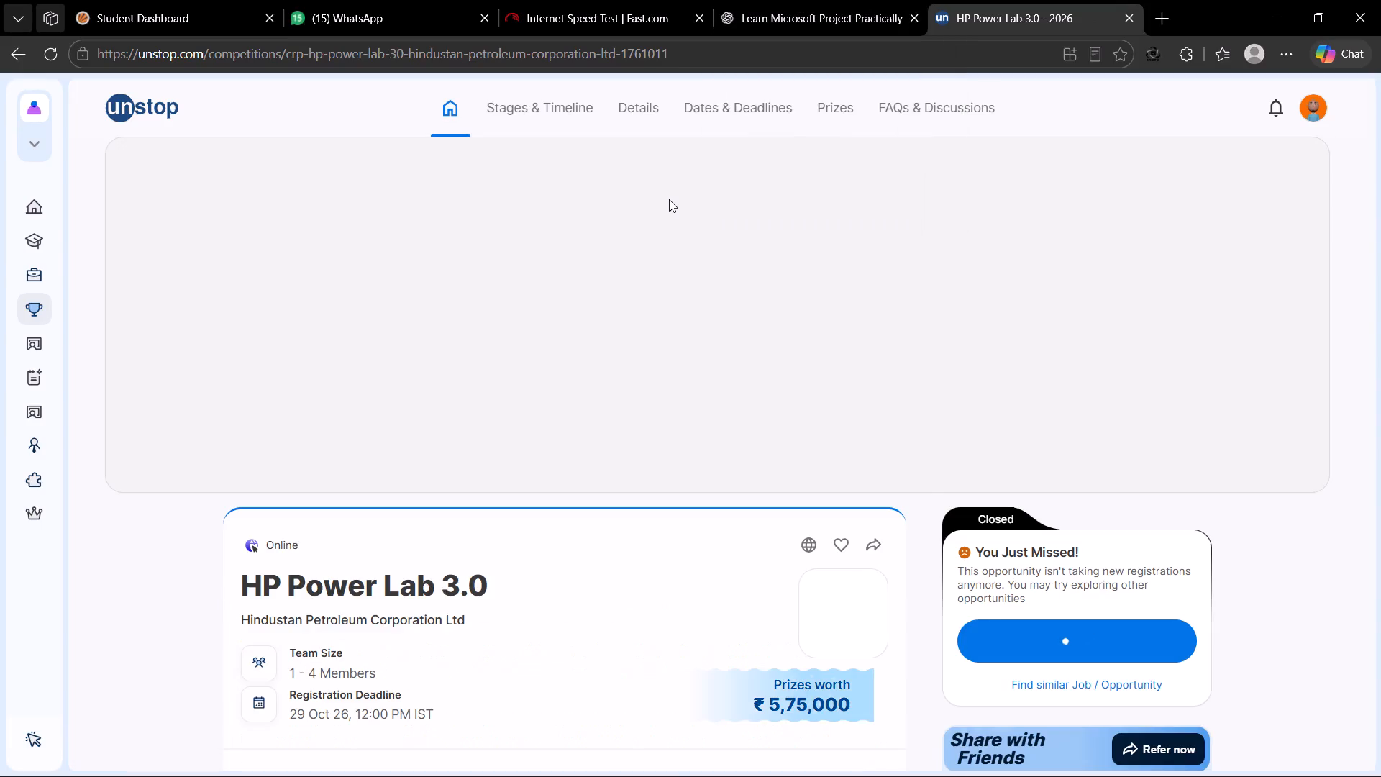
scroll(669, 199, down, 2)
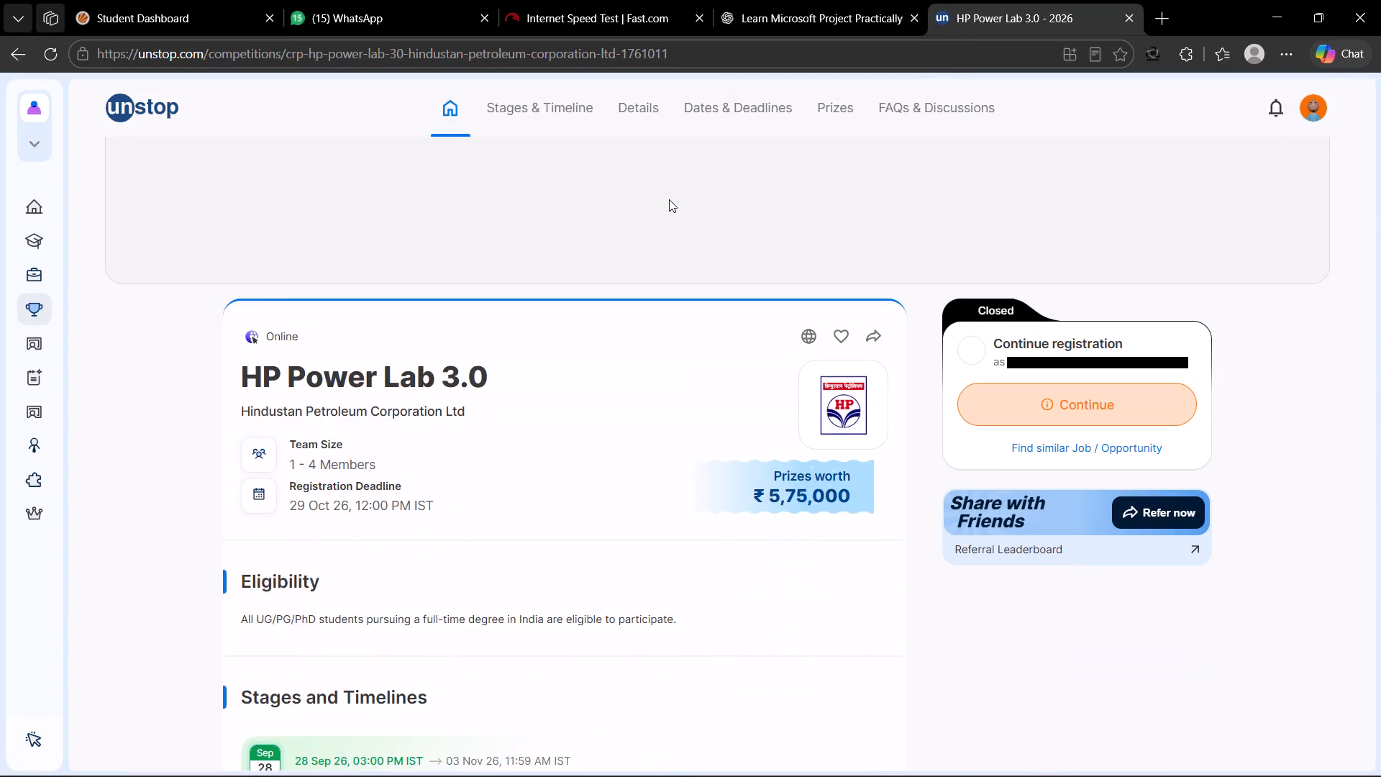
scroll(644, 201, down, 3)
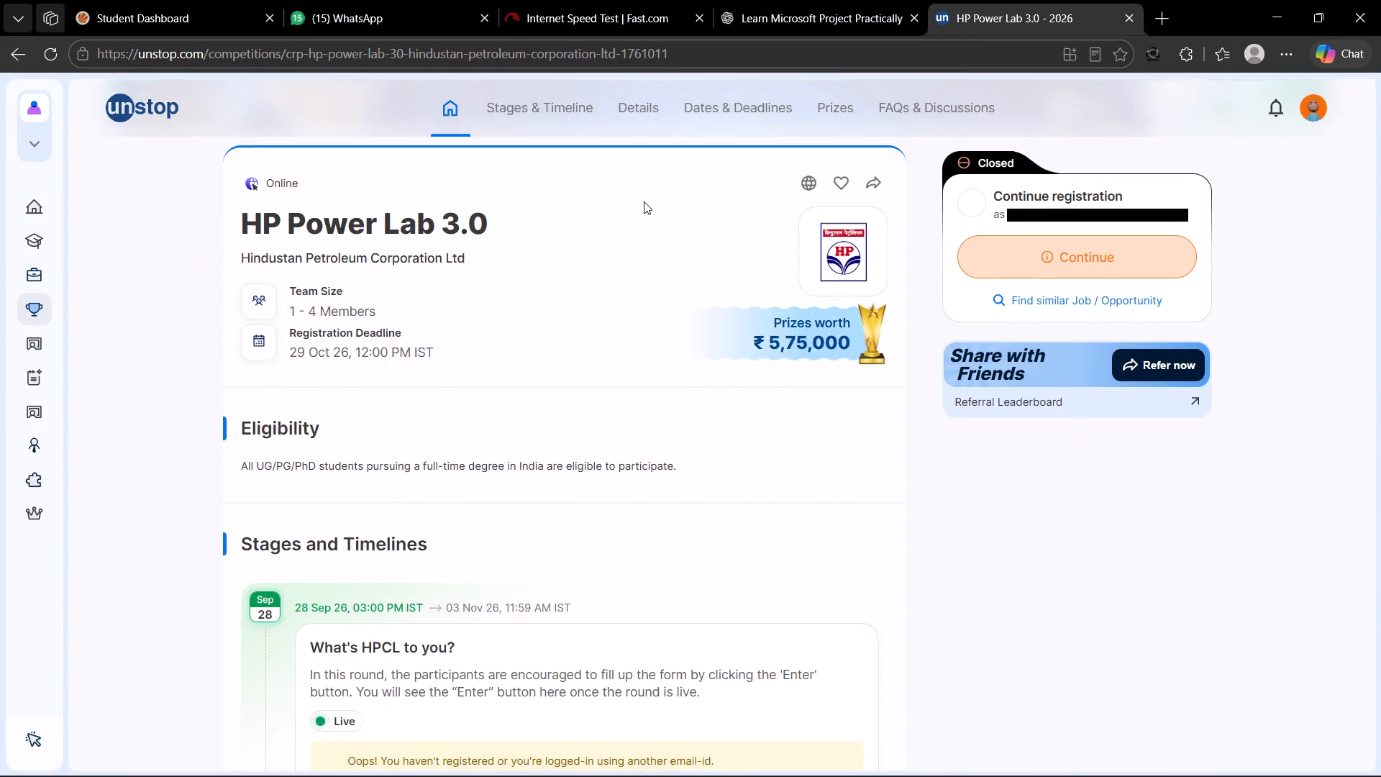
scroll(644, 201, down, 3)
scroll(623, 119, down, 2)
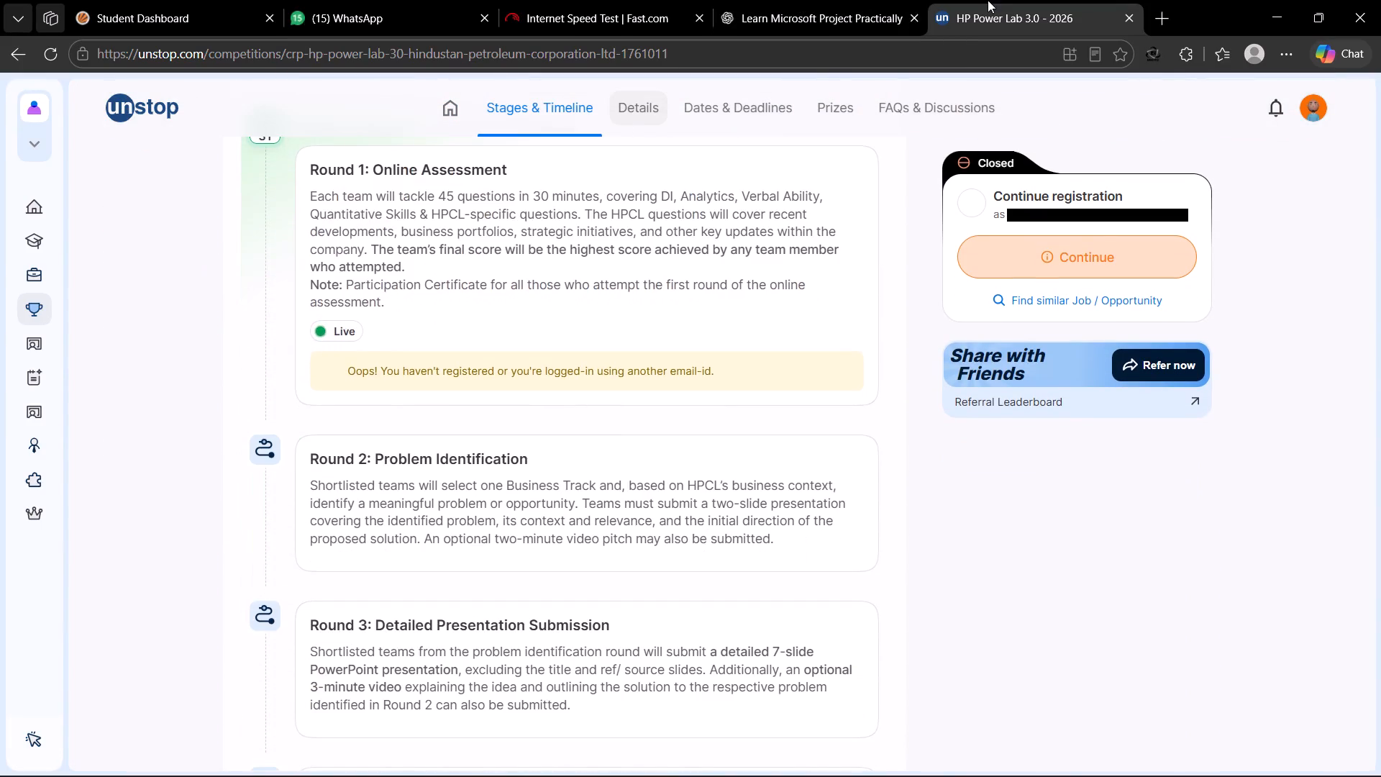
Return to My Rounds, examine the stages from "Round 1: Online Assessment" in HP Power Lab 3.0, and close the Unstop tab.
click(1, 57)
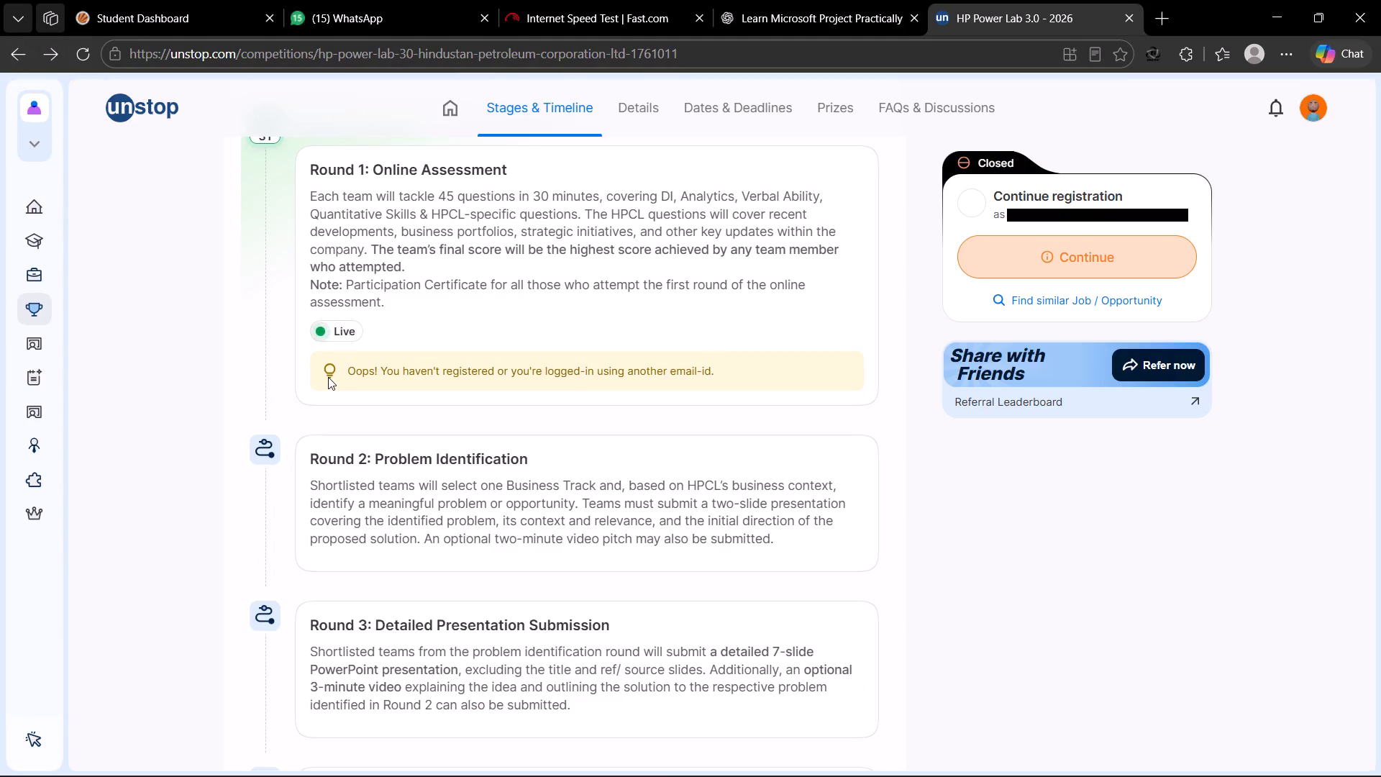
click(12, 45)
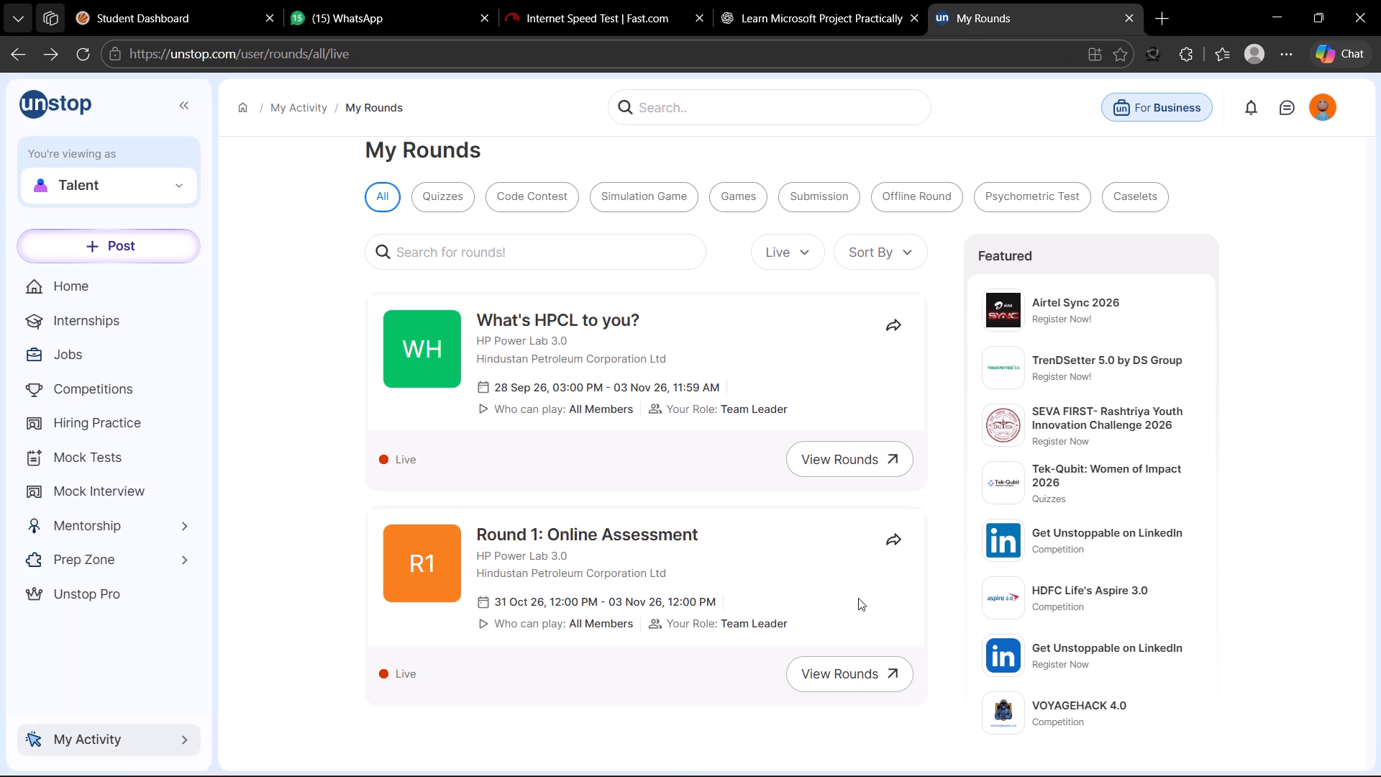
click(845, 668)
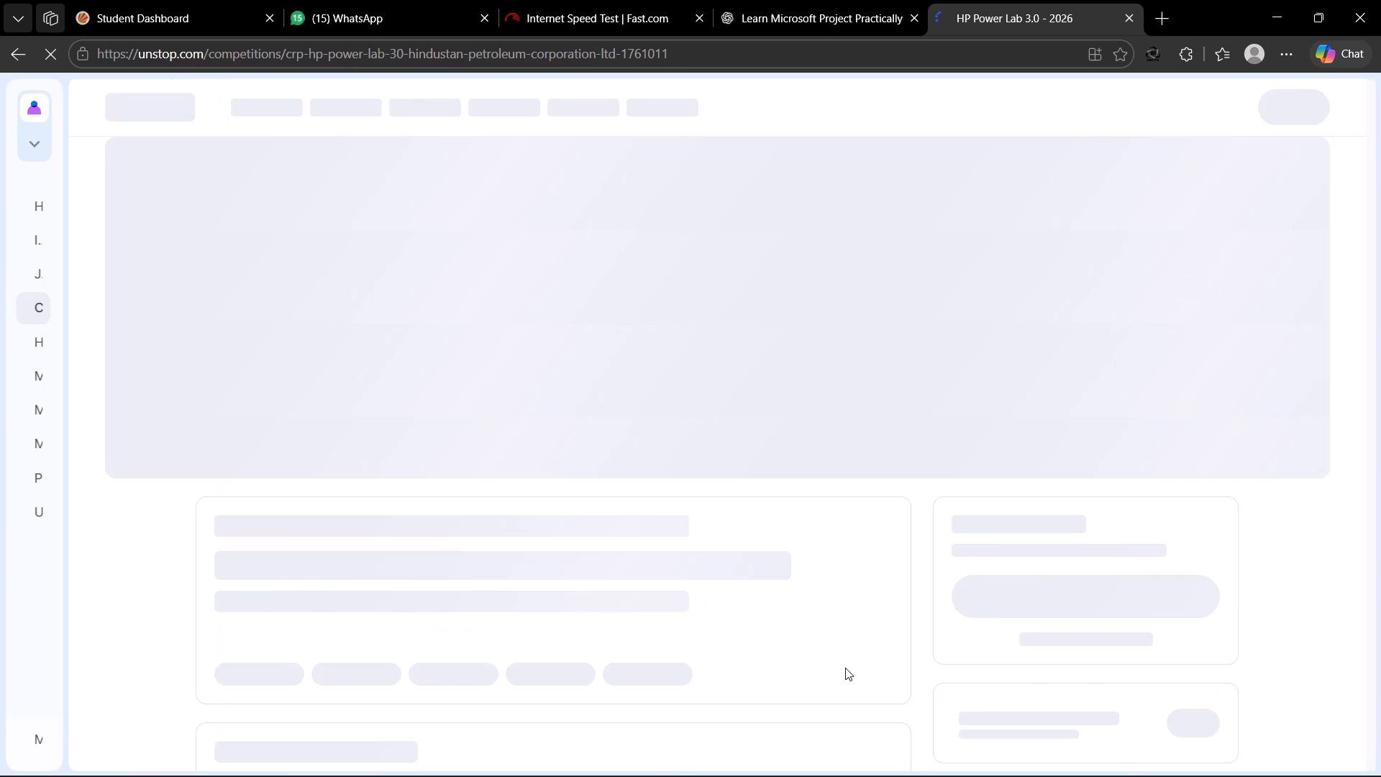
scroll(764, 429, down, 3)
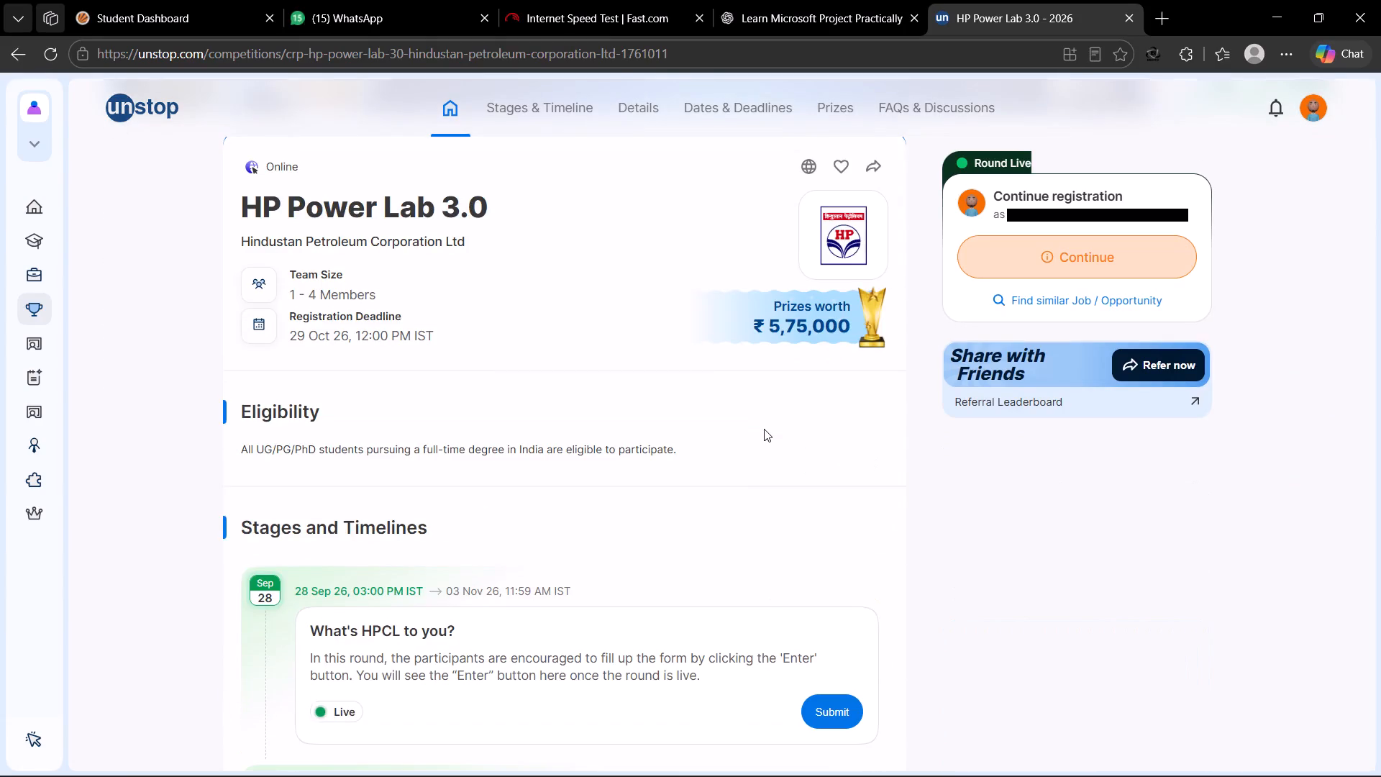
scroll(198, 263, down, 3)
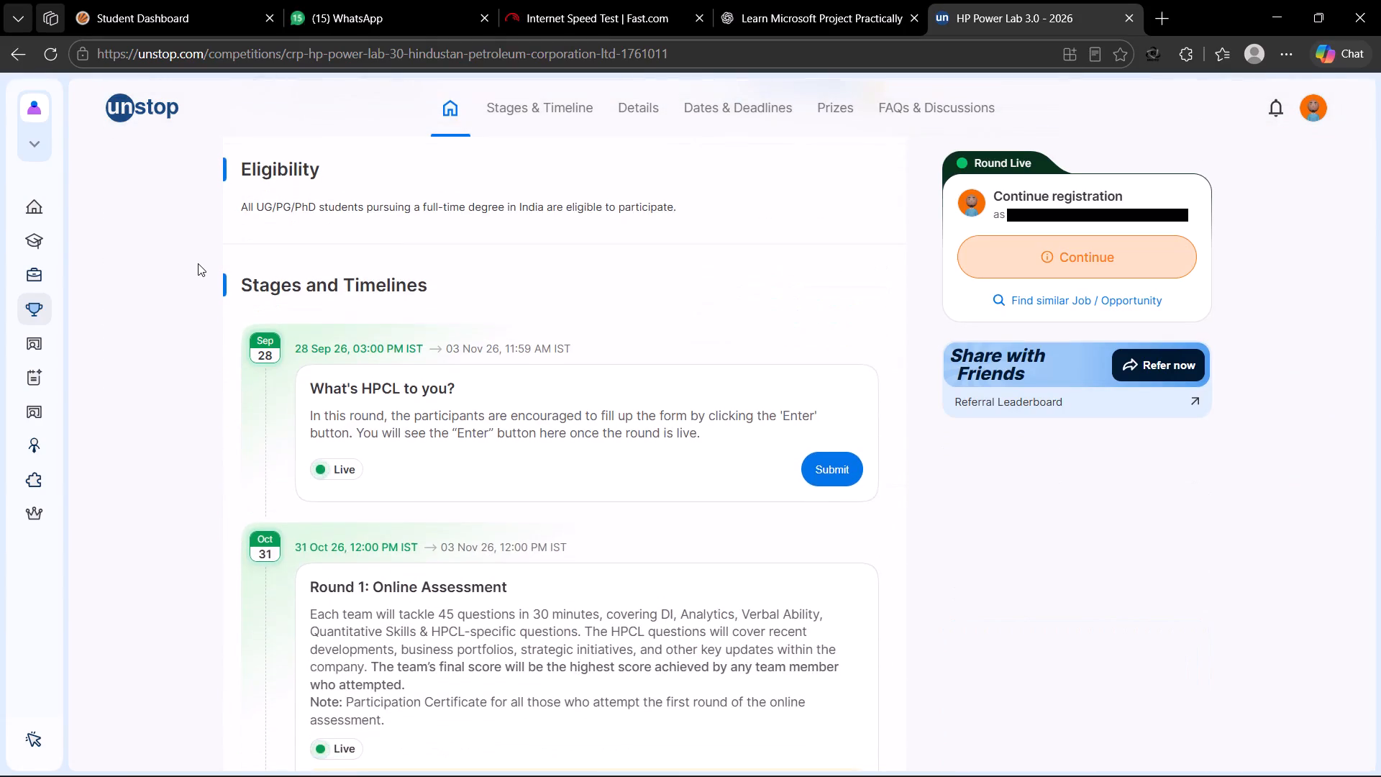
scroll(747, 428, down, 2)
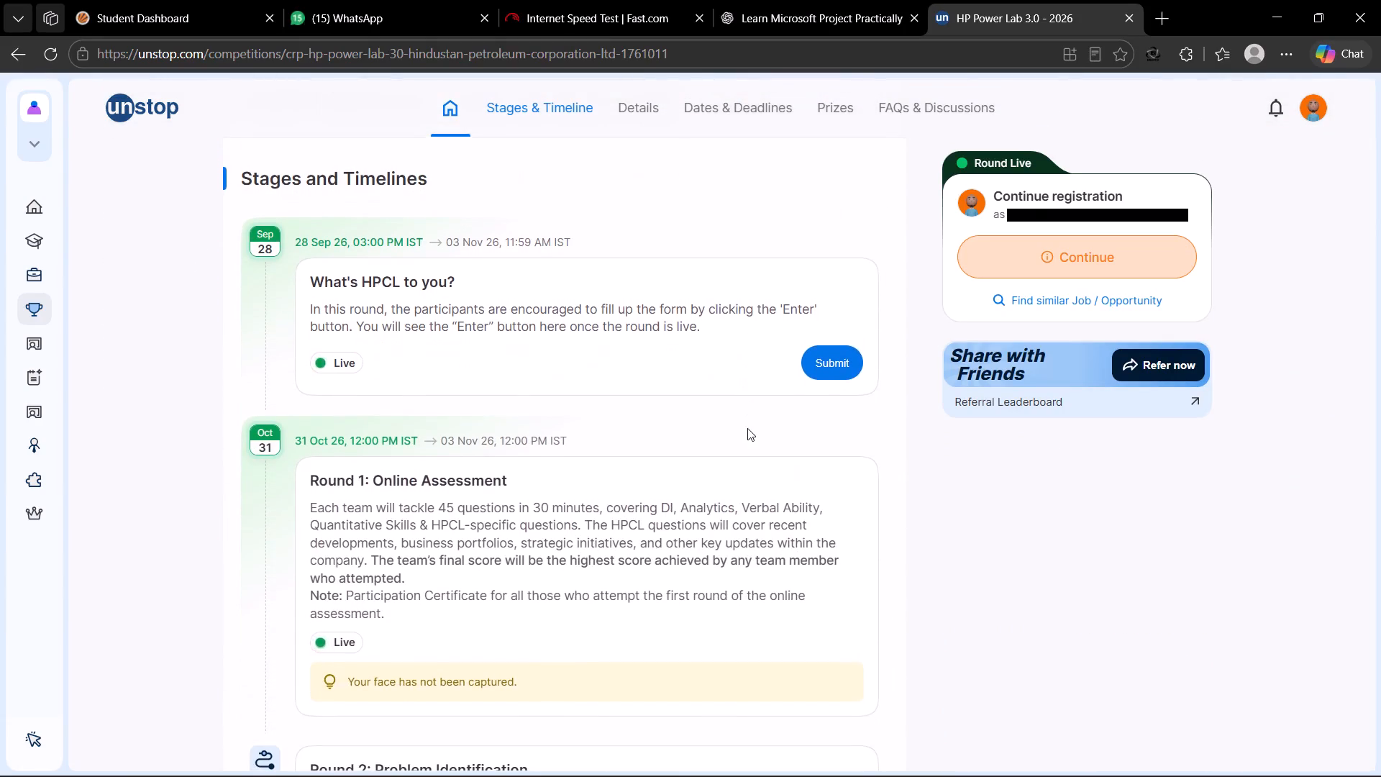
scroll(746, 408, down, 2)
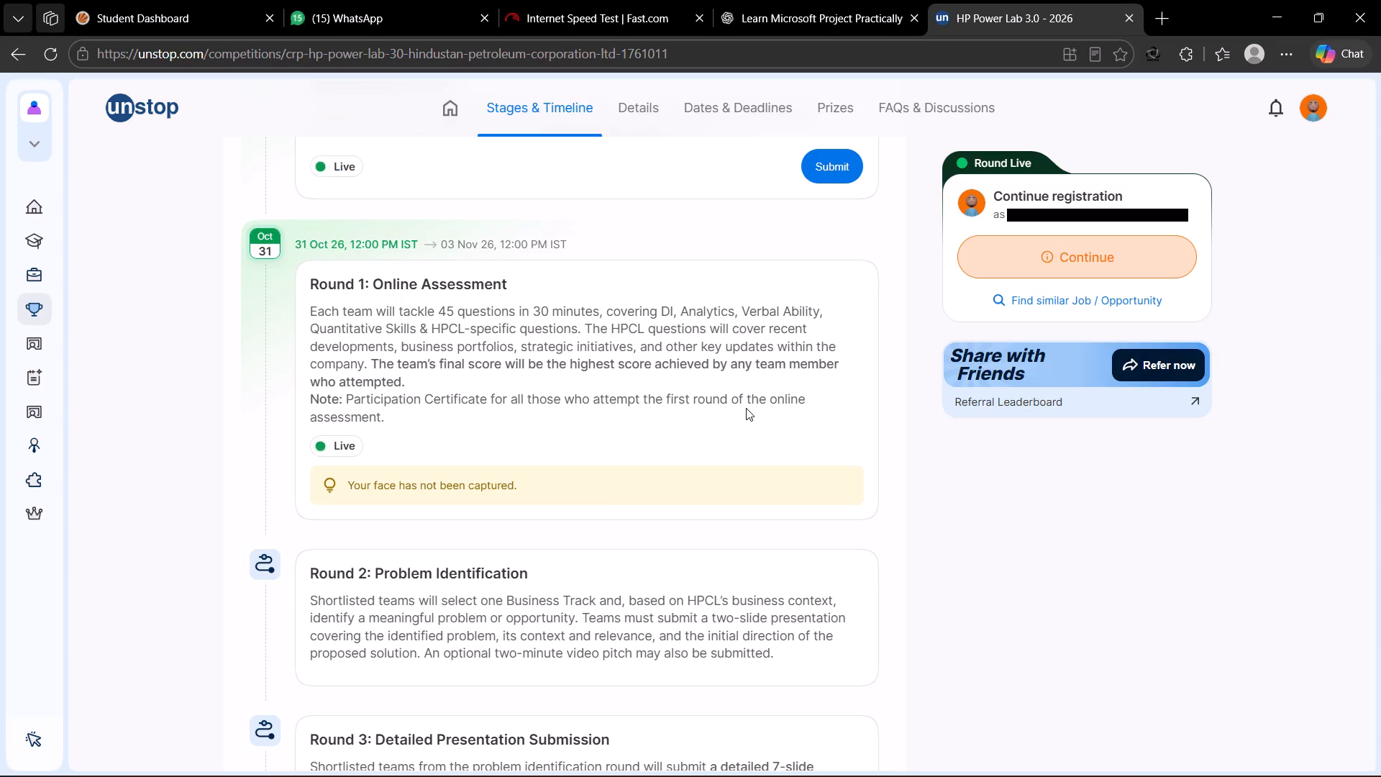
scroll(746, 408, down, 1)
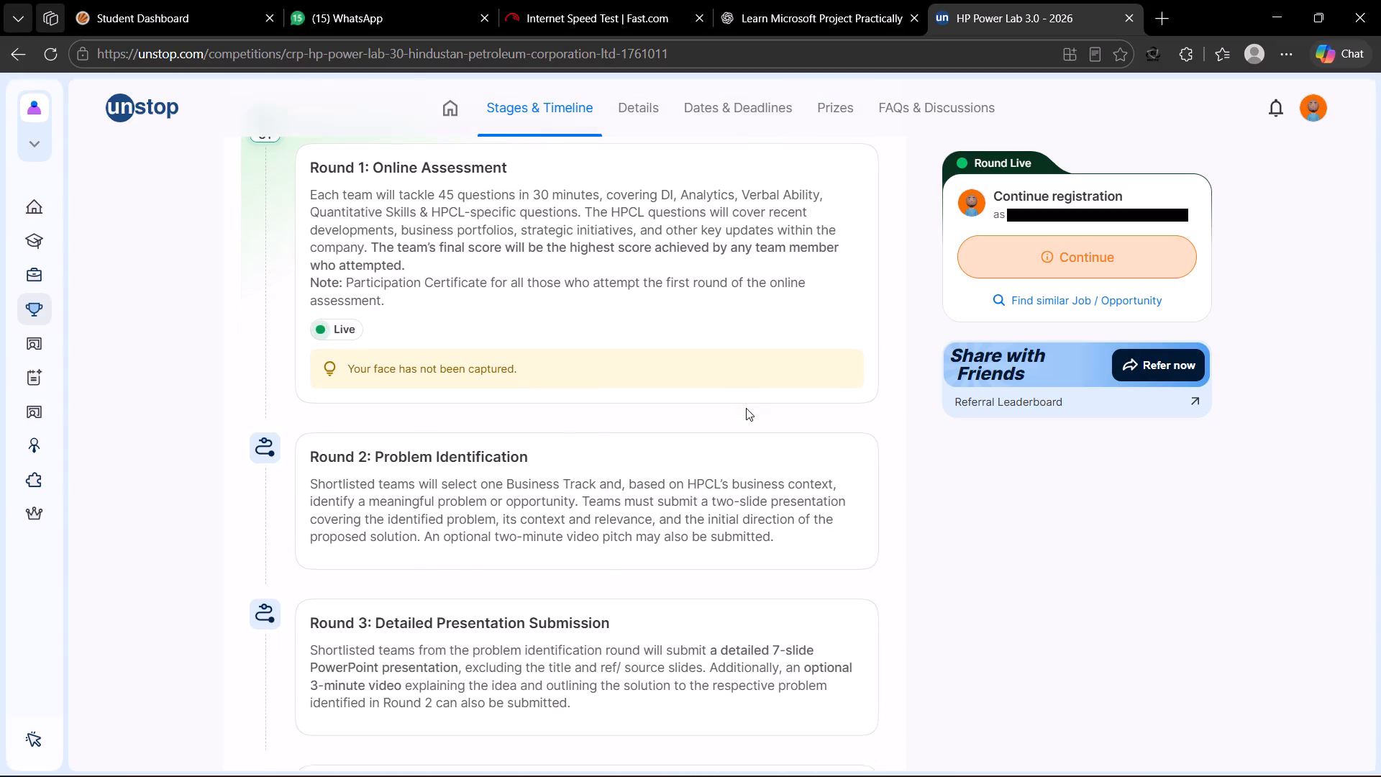
scroll(724, 210, down, 2)
scroll(505, 430, down, 4)
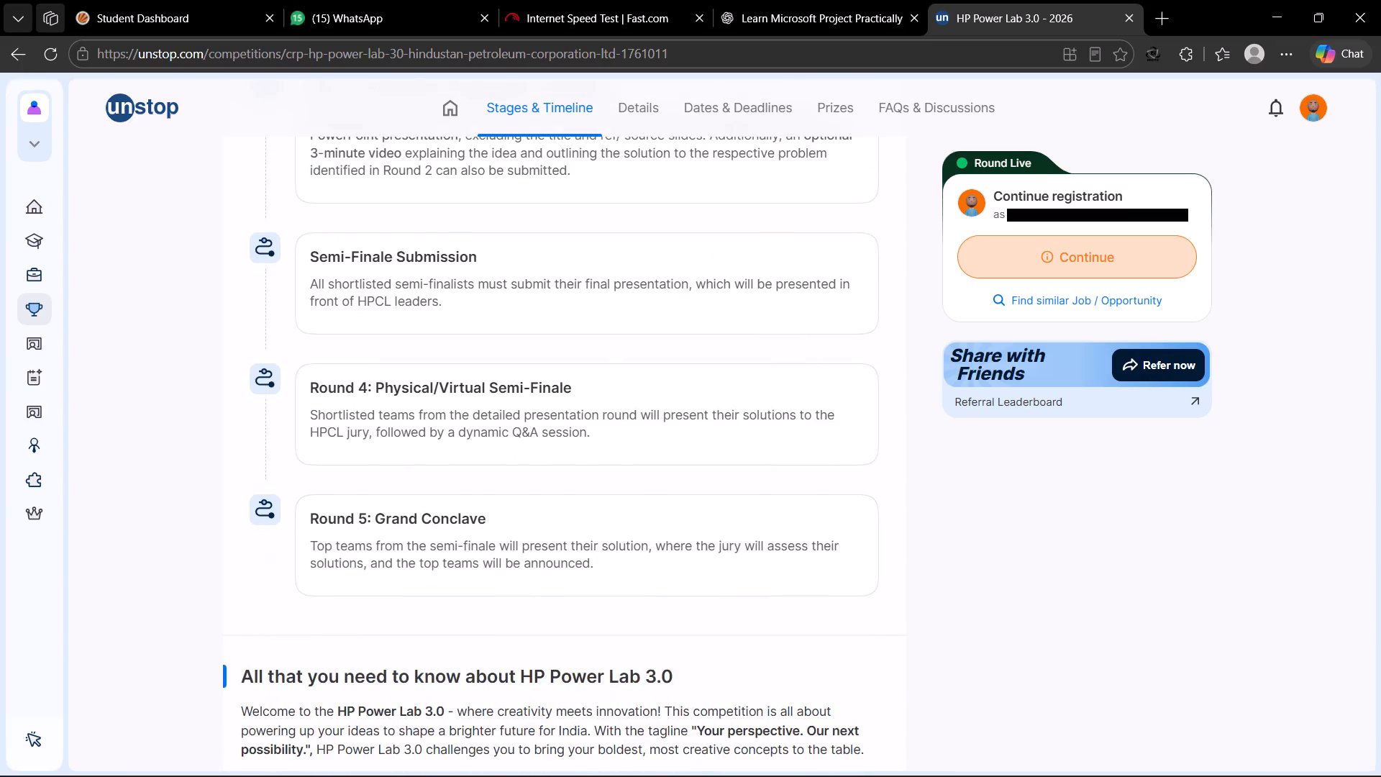
click(1126, 19)
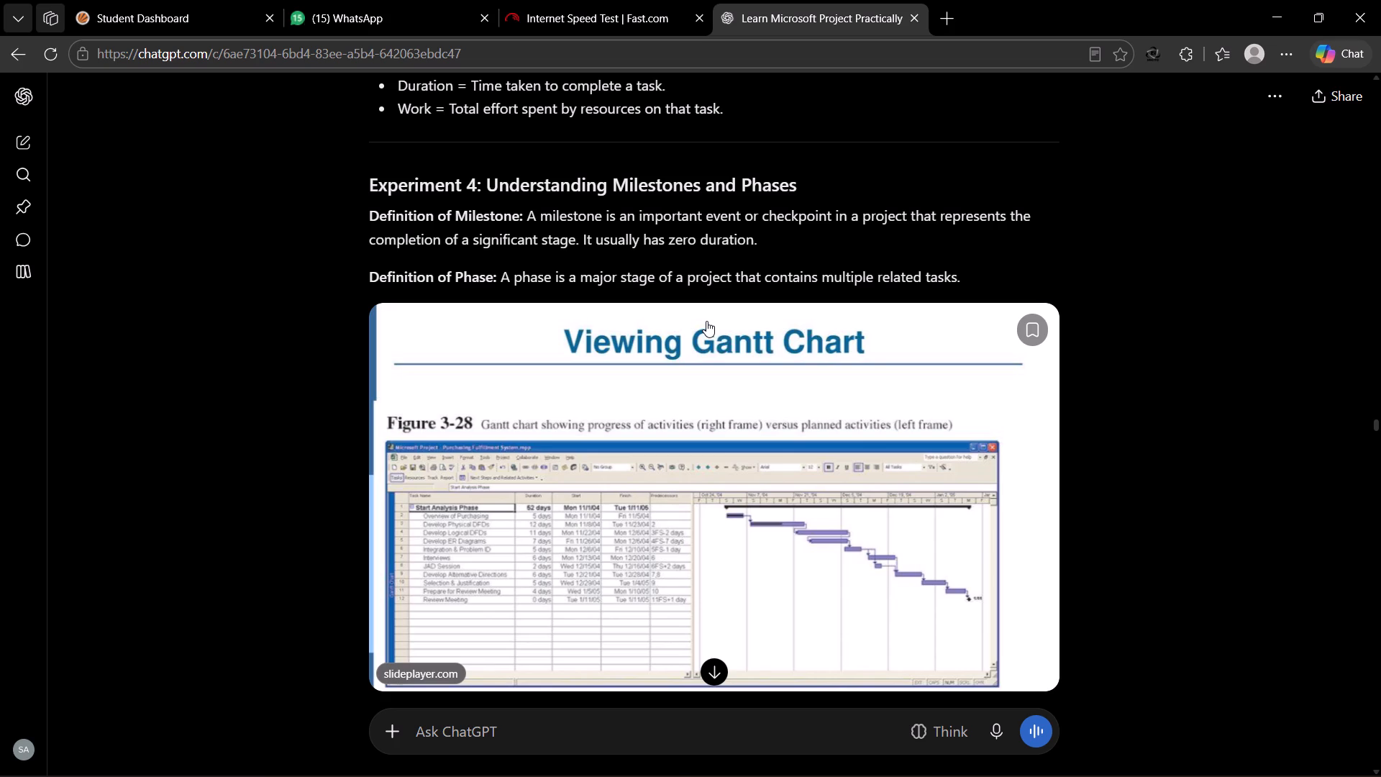
scroll(706, 321, down, 4)
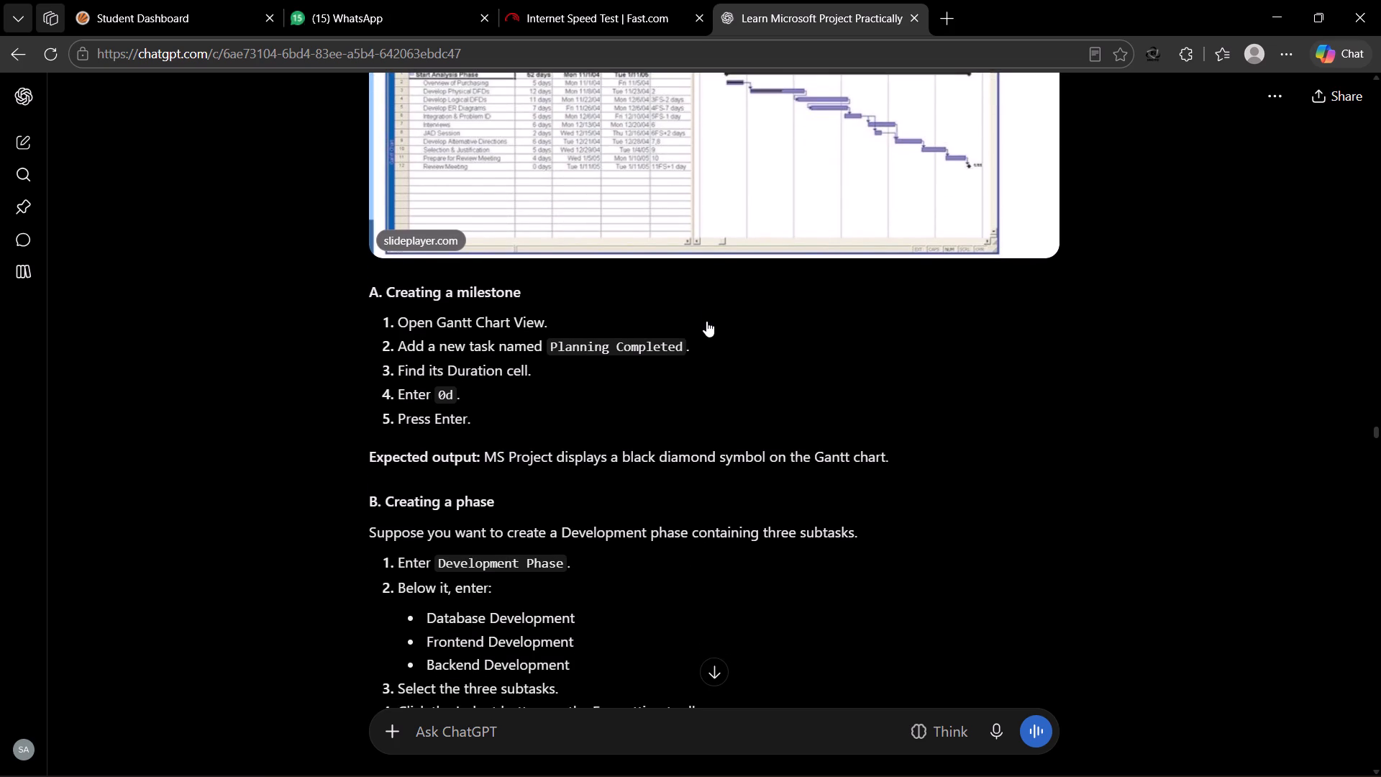
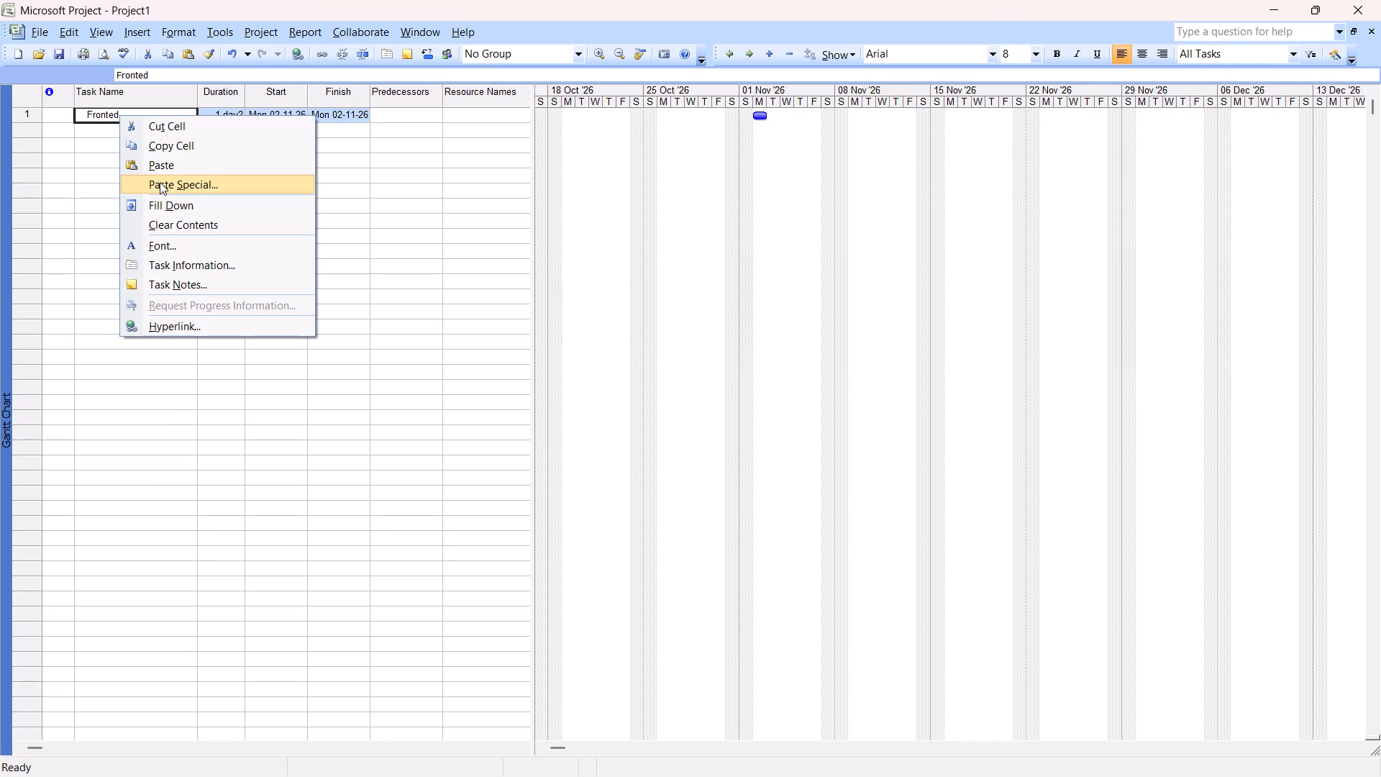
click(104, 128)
Switch to Edge and read Experiment 5's table of field values for the recurring task.
key(alt+Tab)
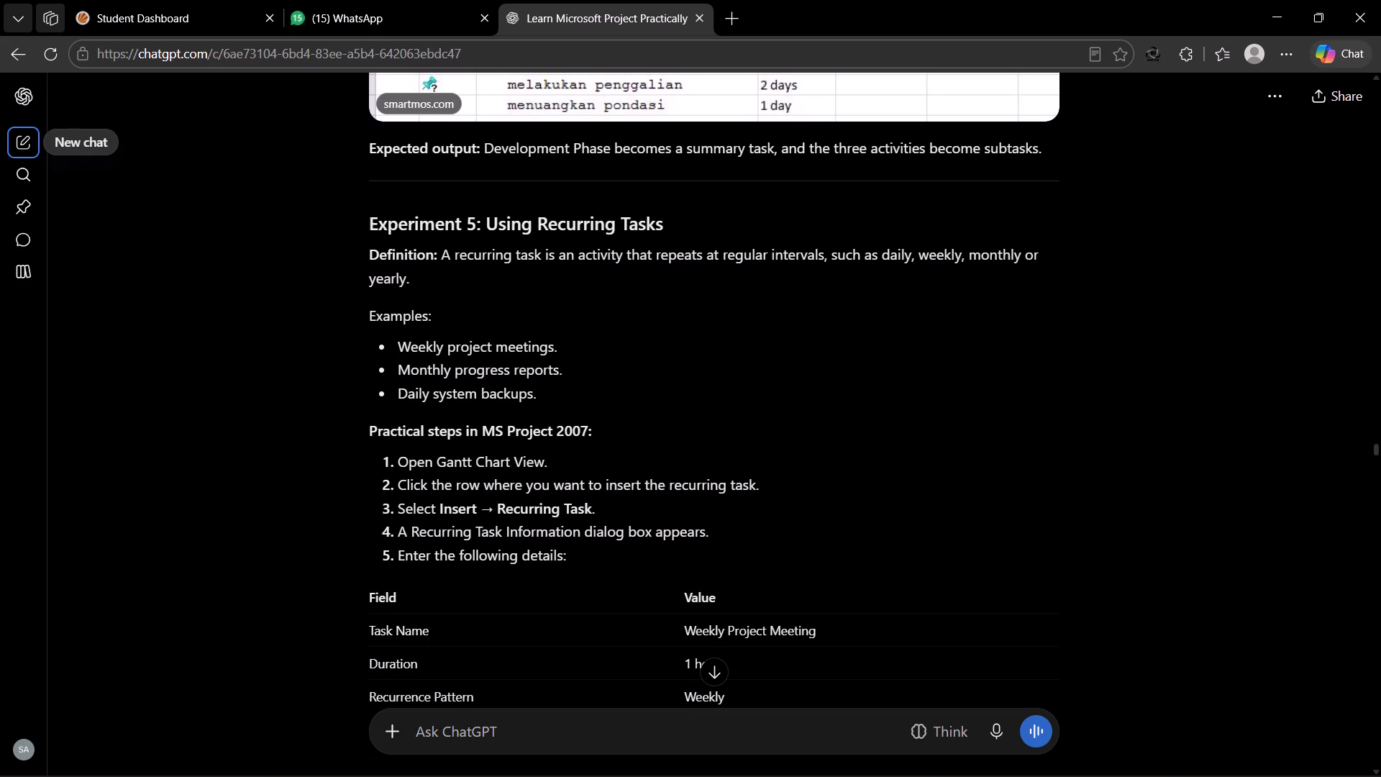
scroll(495, 387, down, 2)
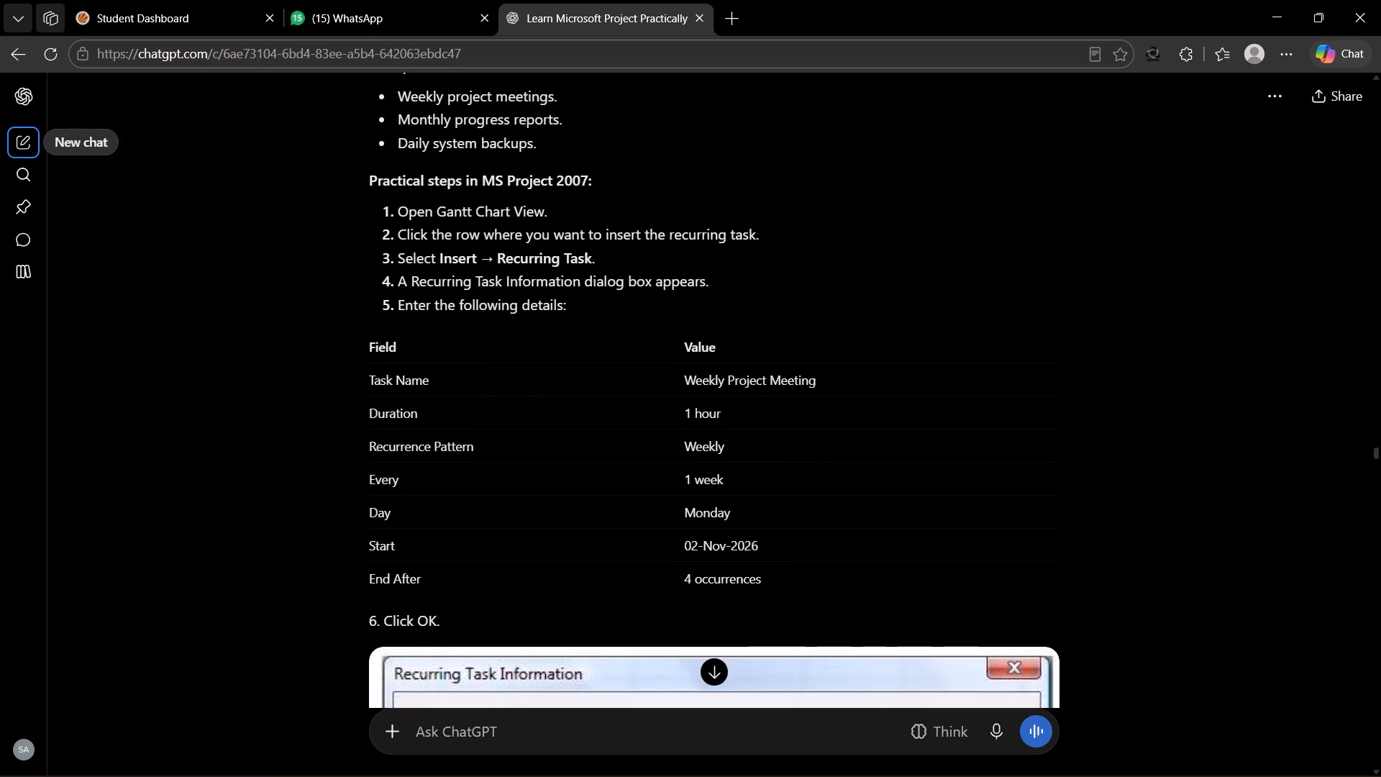
scroll(495, 387, down, 1)
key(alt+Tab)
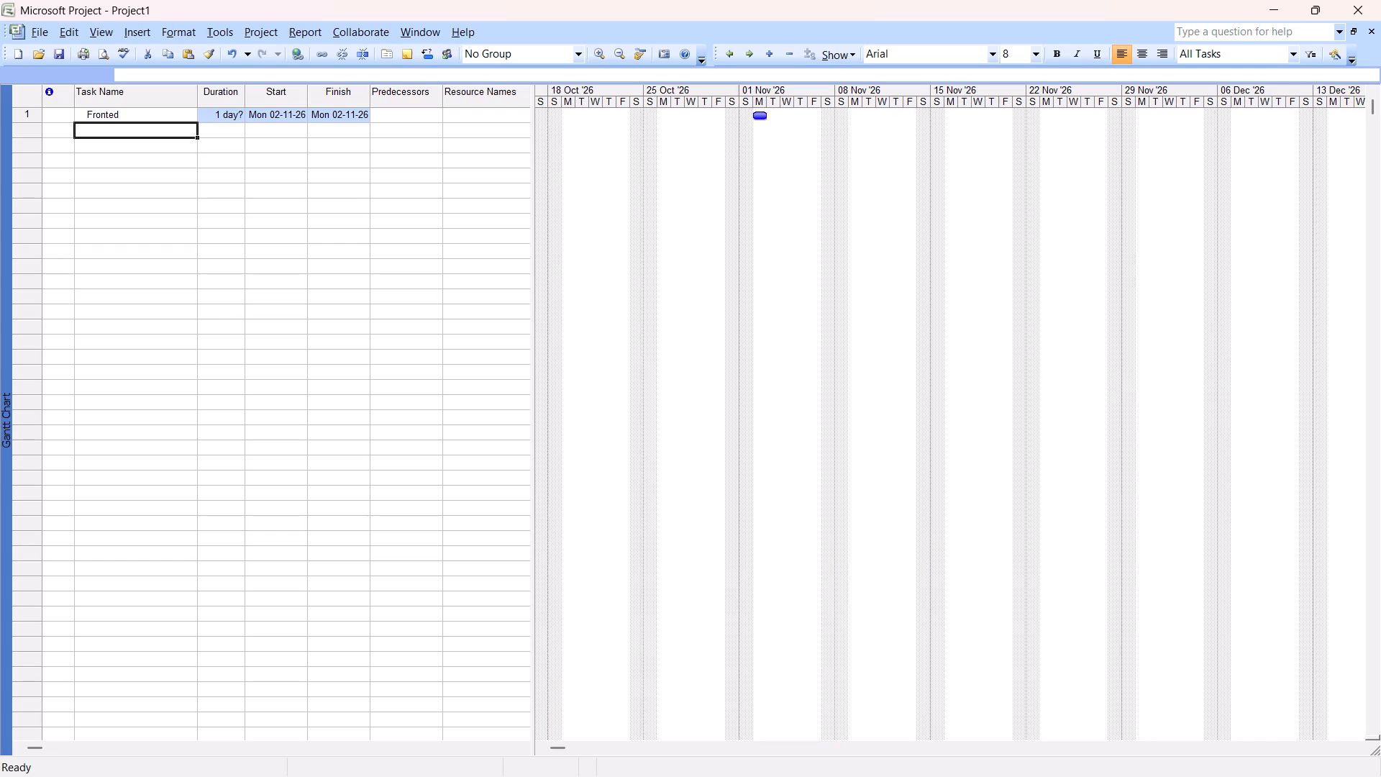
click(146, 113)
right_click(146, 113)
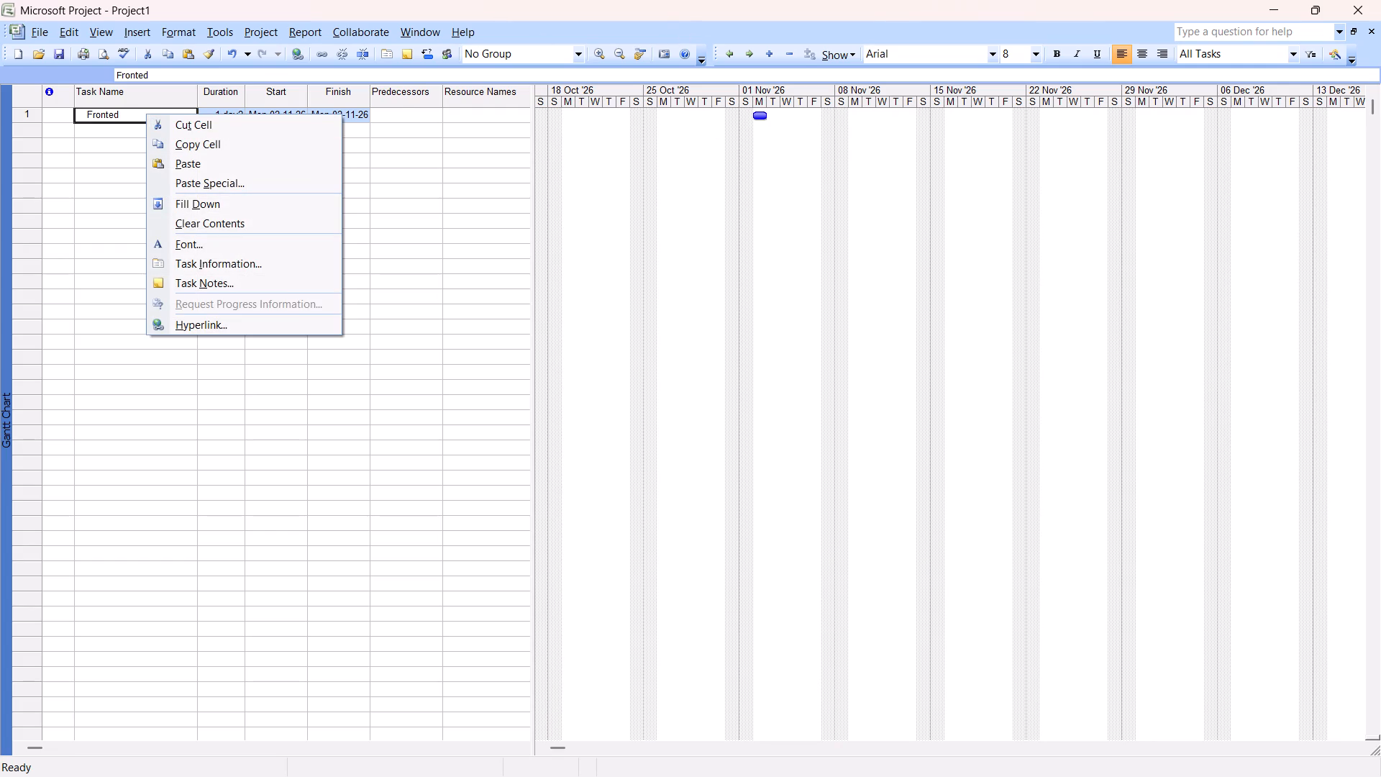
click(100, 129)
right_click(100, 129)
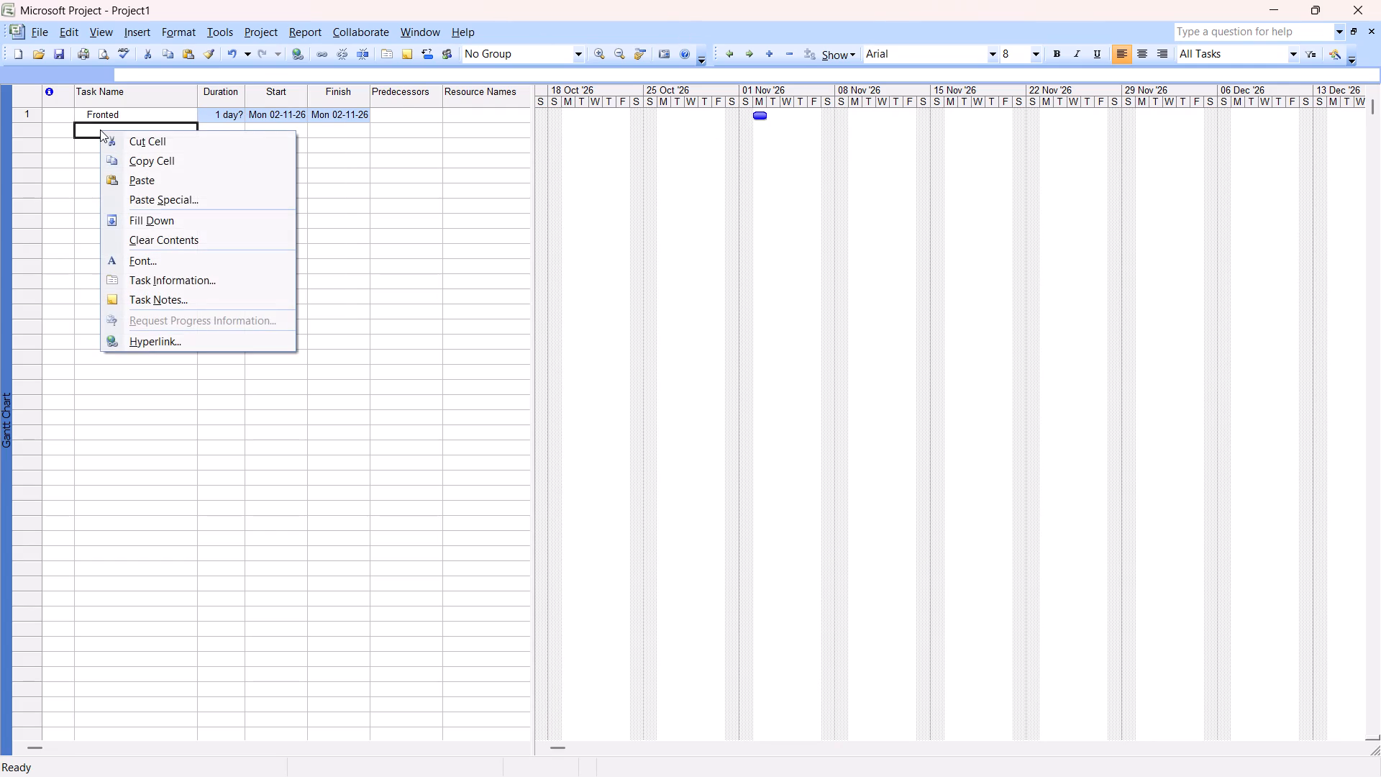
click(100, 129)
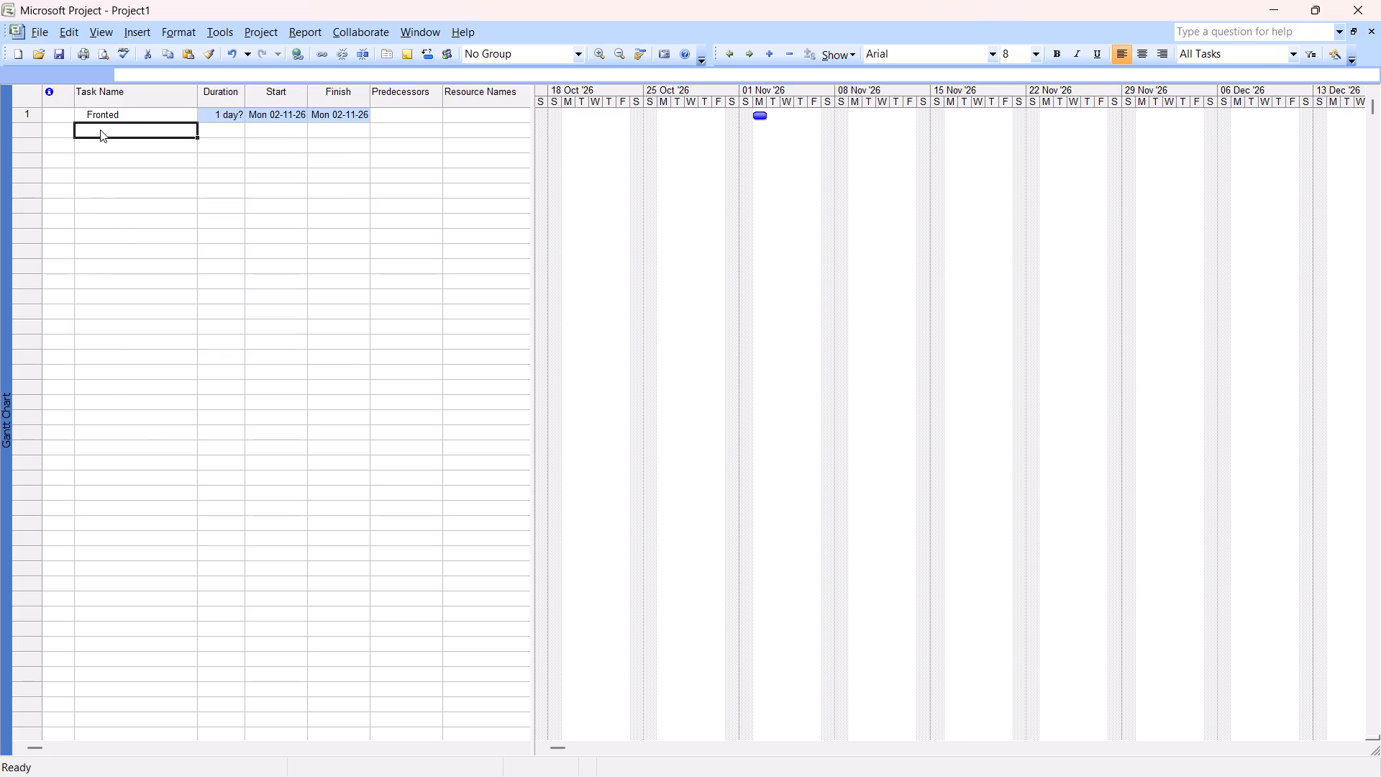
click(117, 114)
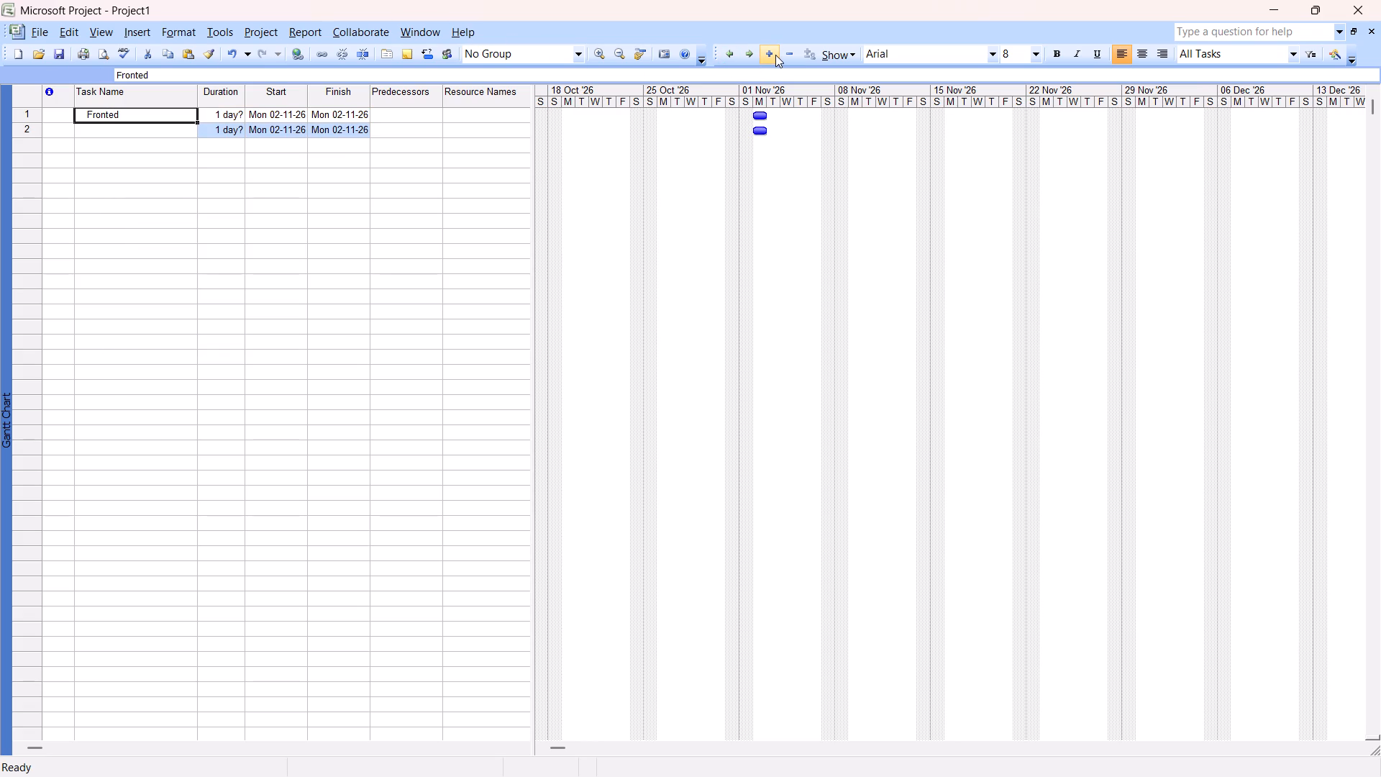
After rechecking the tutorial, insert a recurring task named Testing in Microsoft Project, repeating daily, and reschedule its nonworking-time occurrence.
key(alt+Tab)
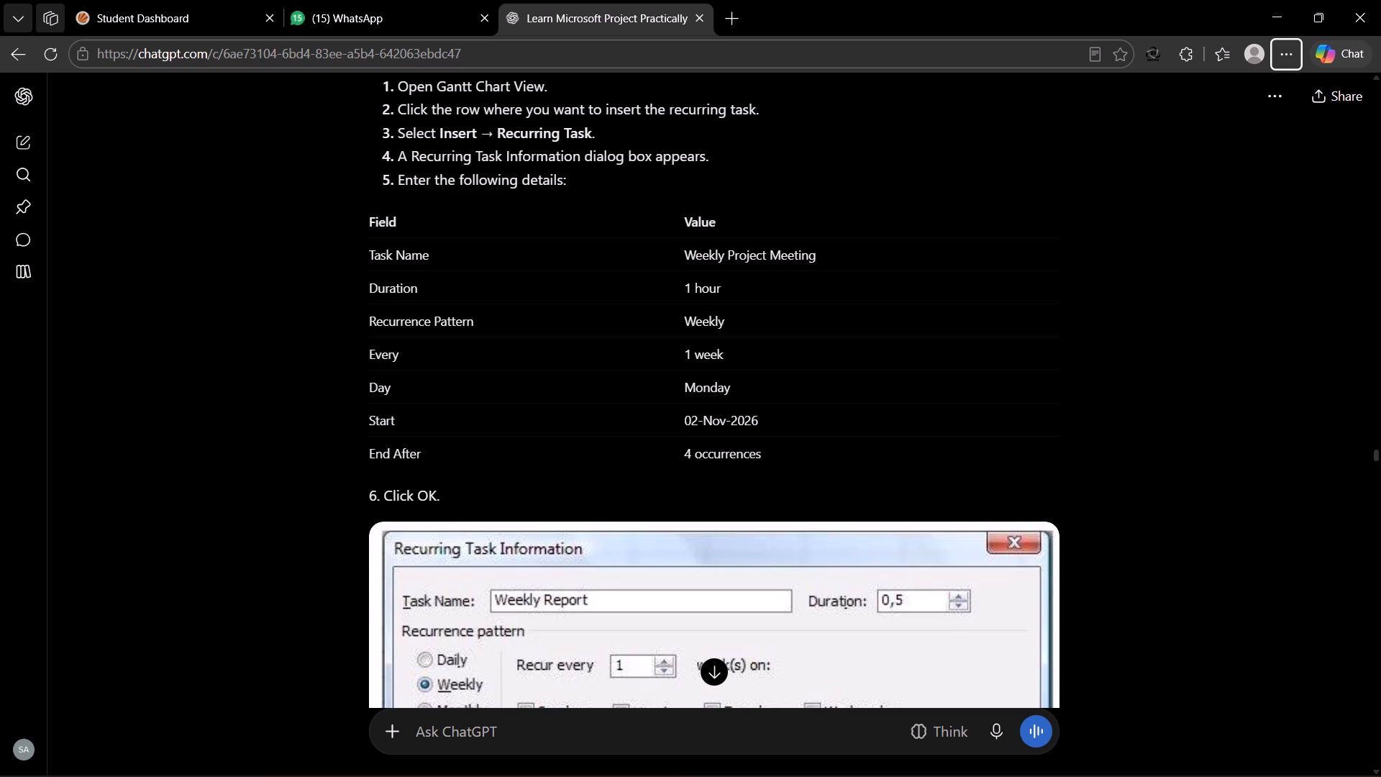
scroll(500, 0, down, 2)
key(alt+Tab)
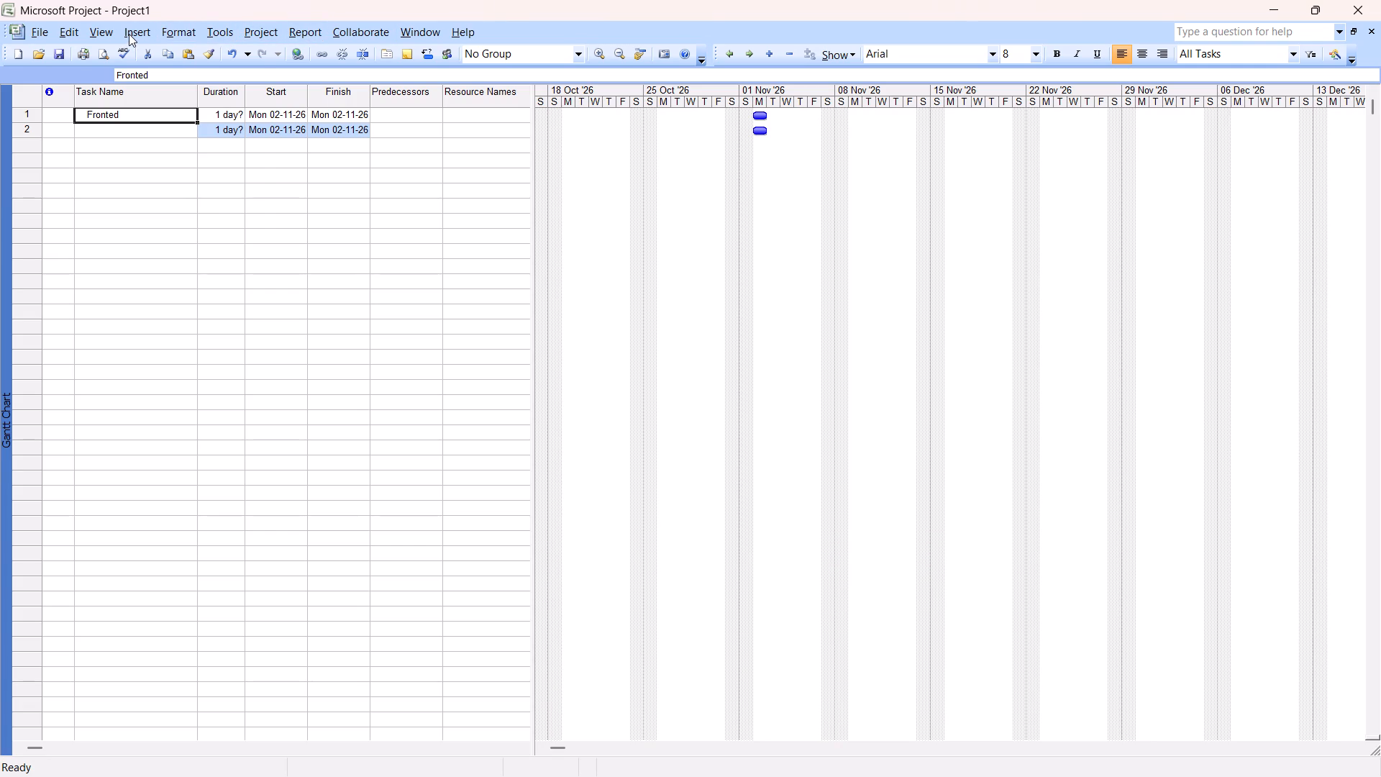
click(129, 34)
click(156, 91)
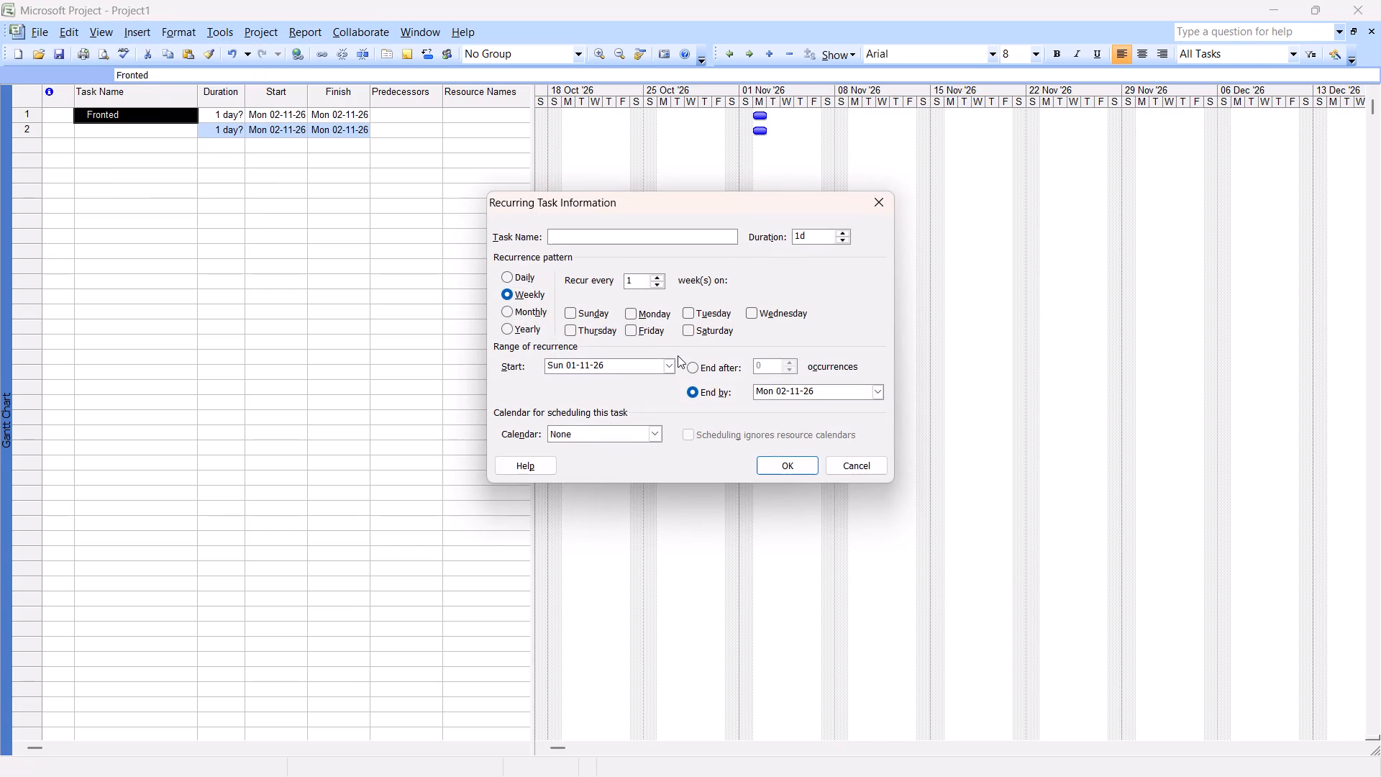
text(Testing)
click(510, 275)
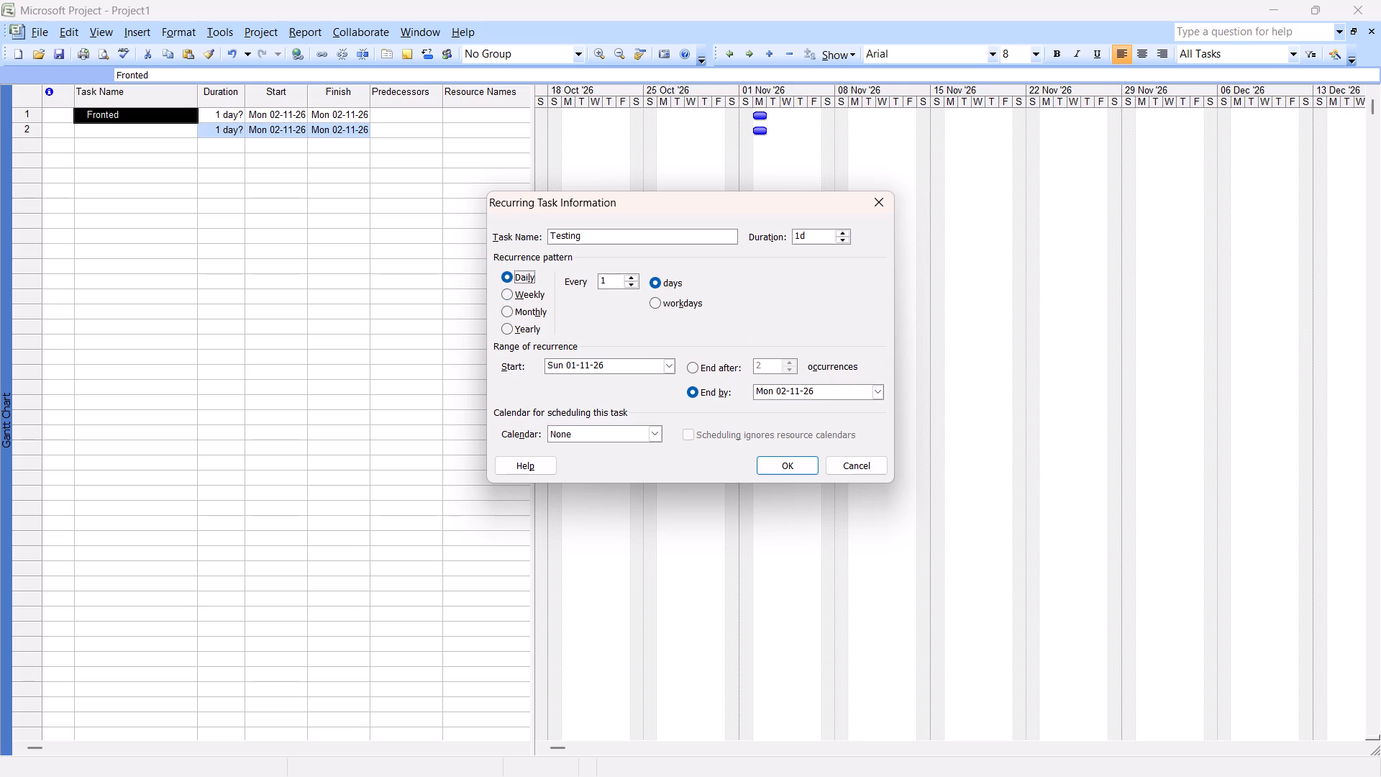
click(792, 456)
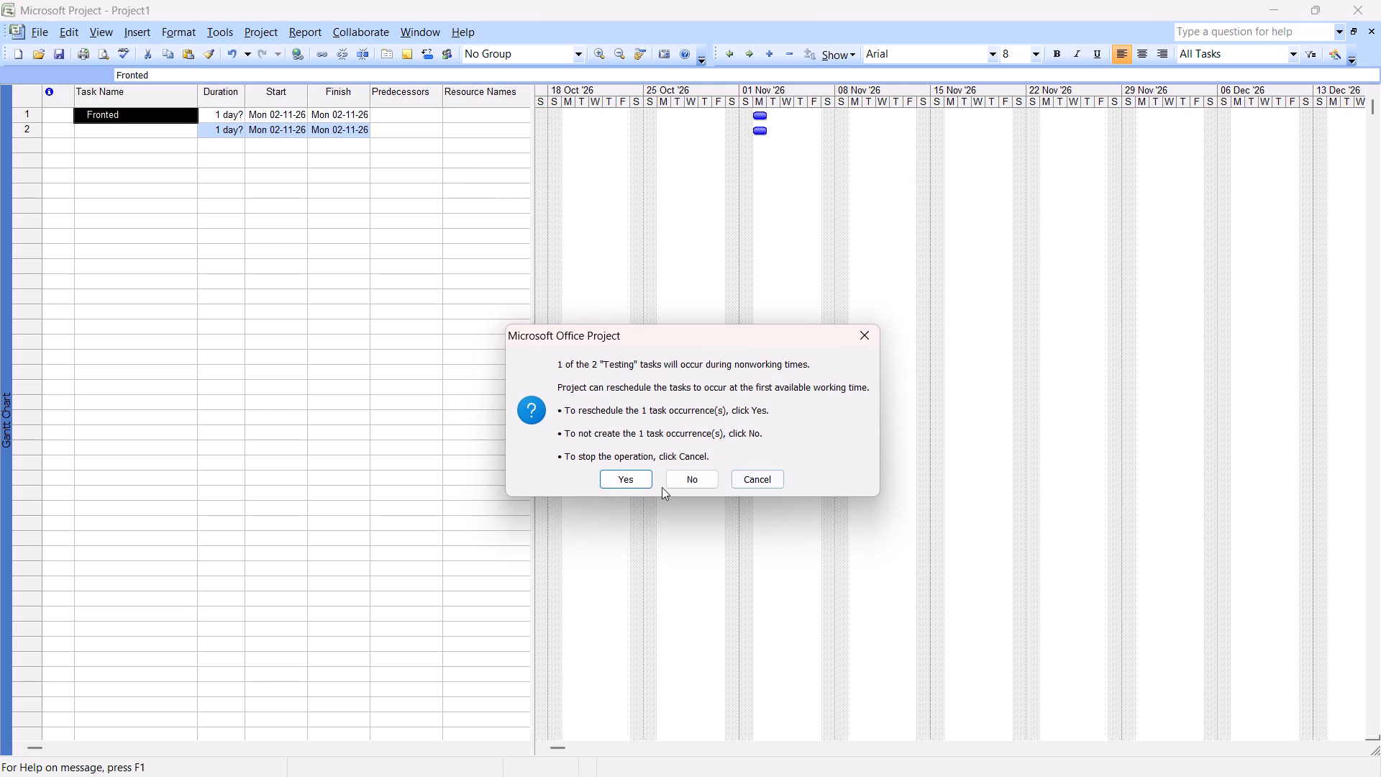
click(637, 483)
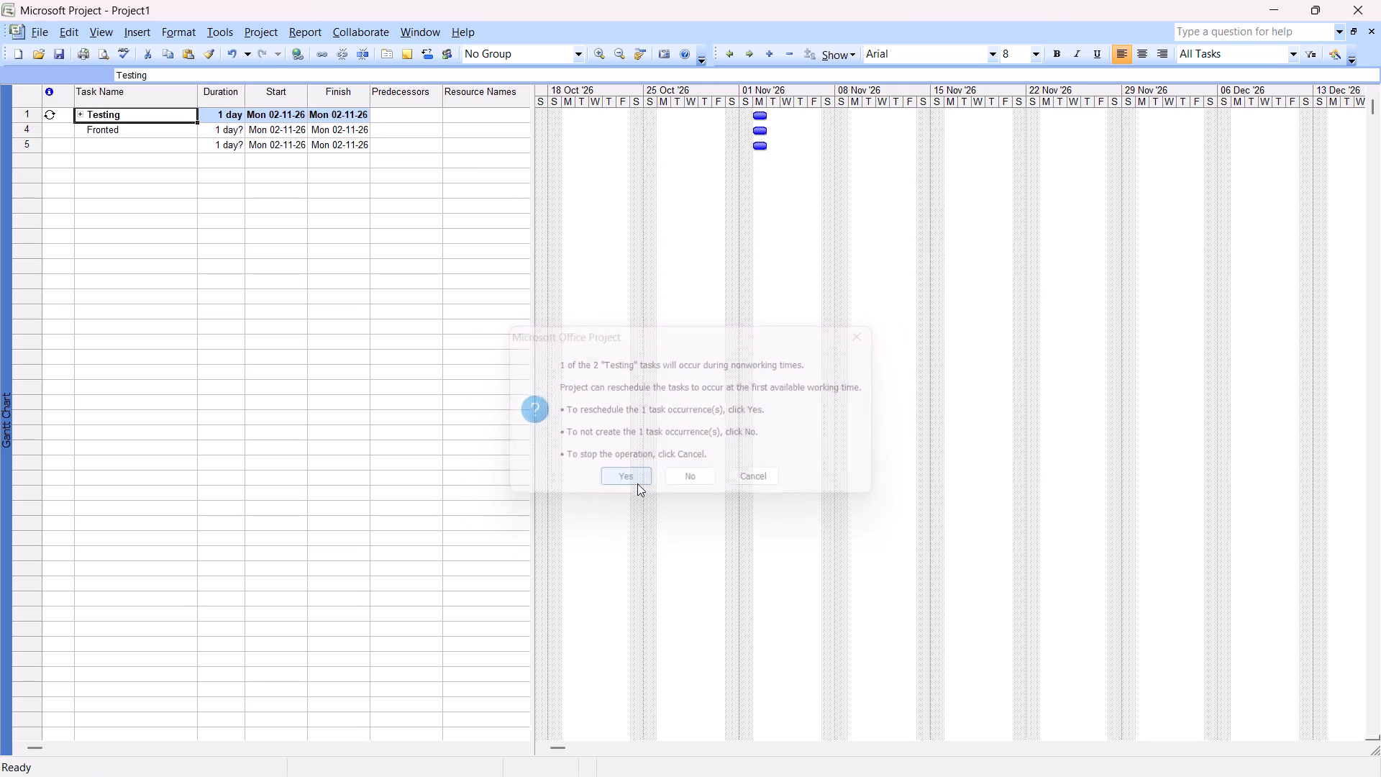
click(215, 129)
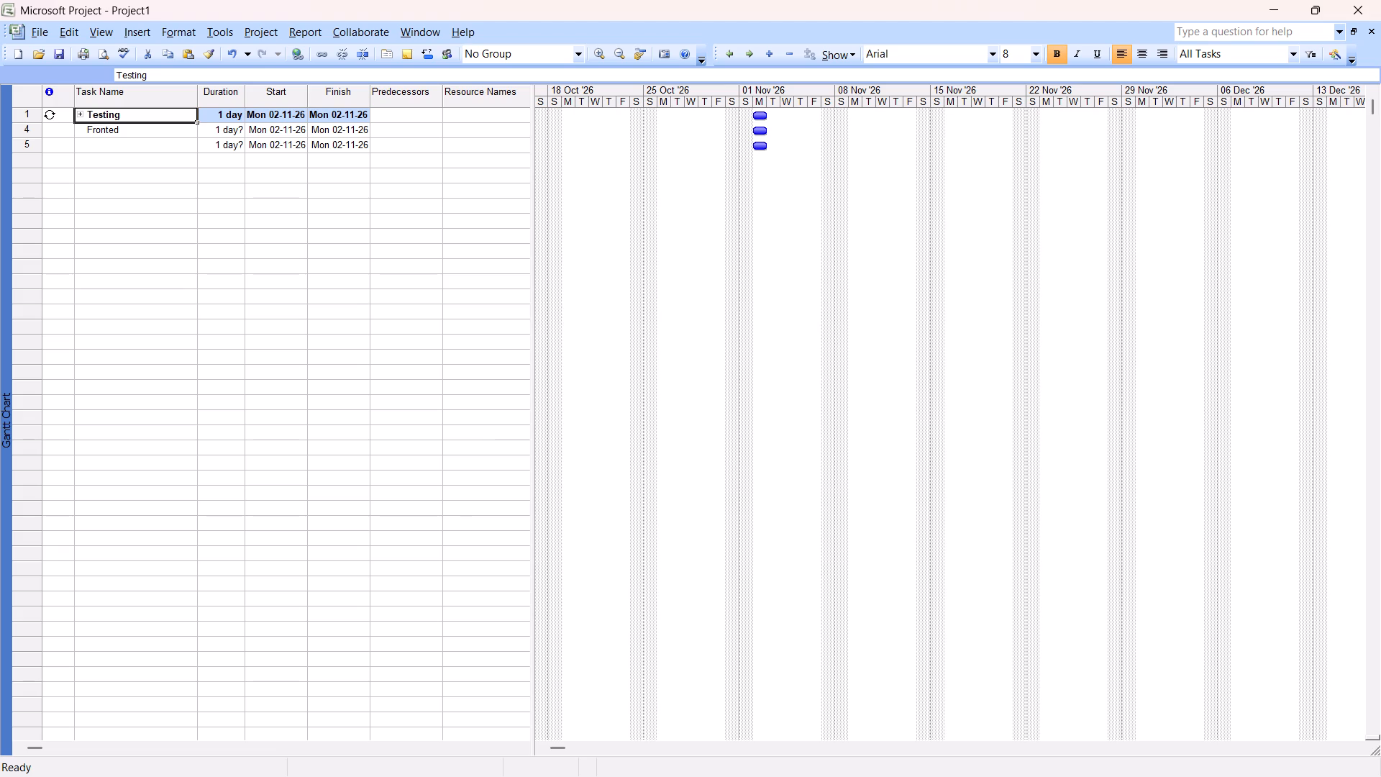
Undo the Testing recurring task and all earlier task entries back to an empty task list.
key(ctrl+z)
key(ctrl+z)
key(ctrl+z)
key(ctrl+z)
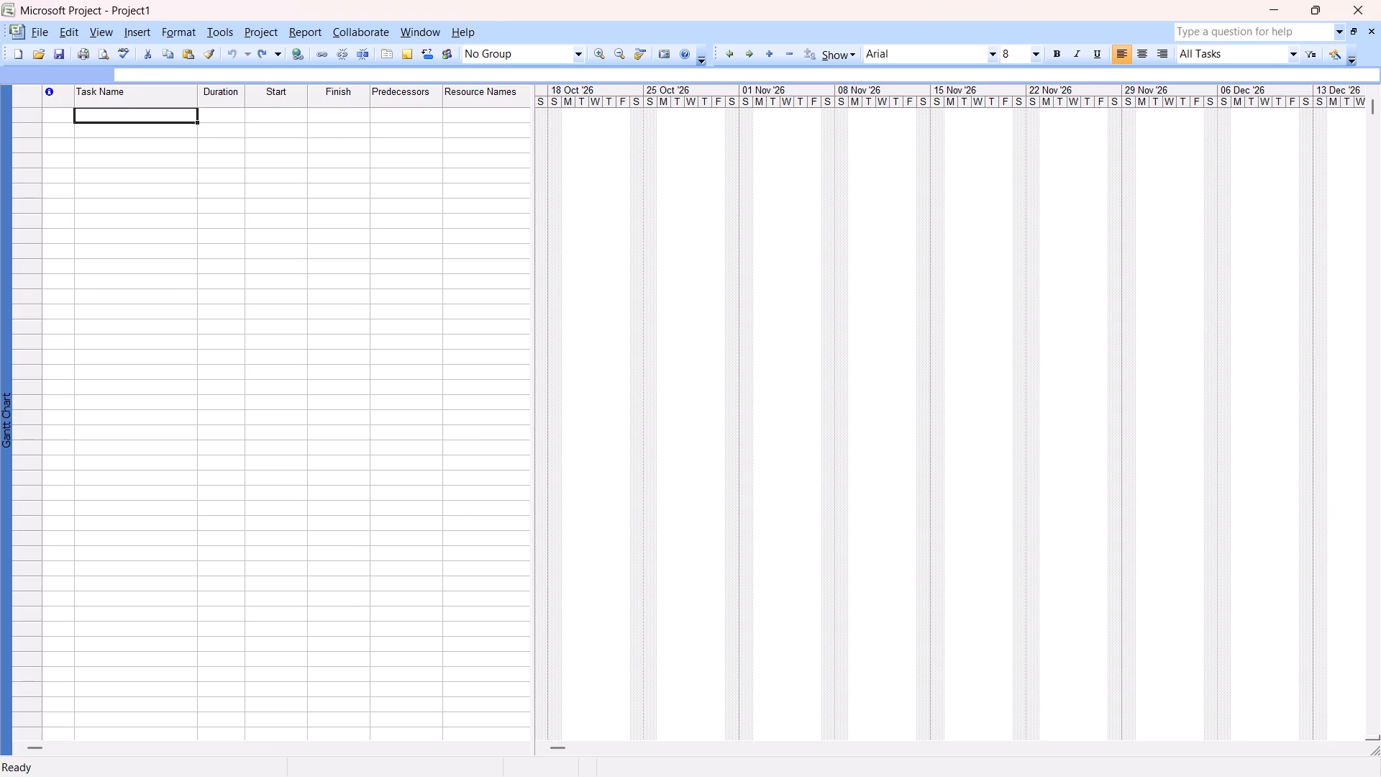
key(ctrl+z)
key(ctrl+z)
Switch to Edge and return to Experiment 5's recurring task instructions.
key(alt+Tab)
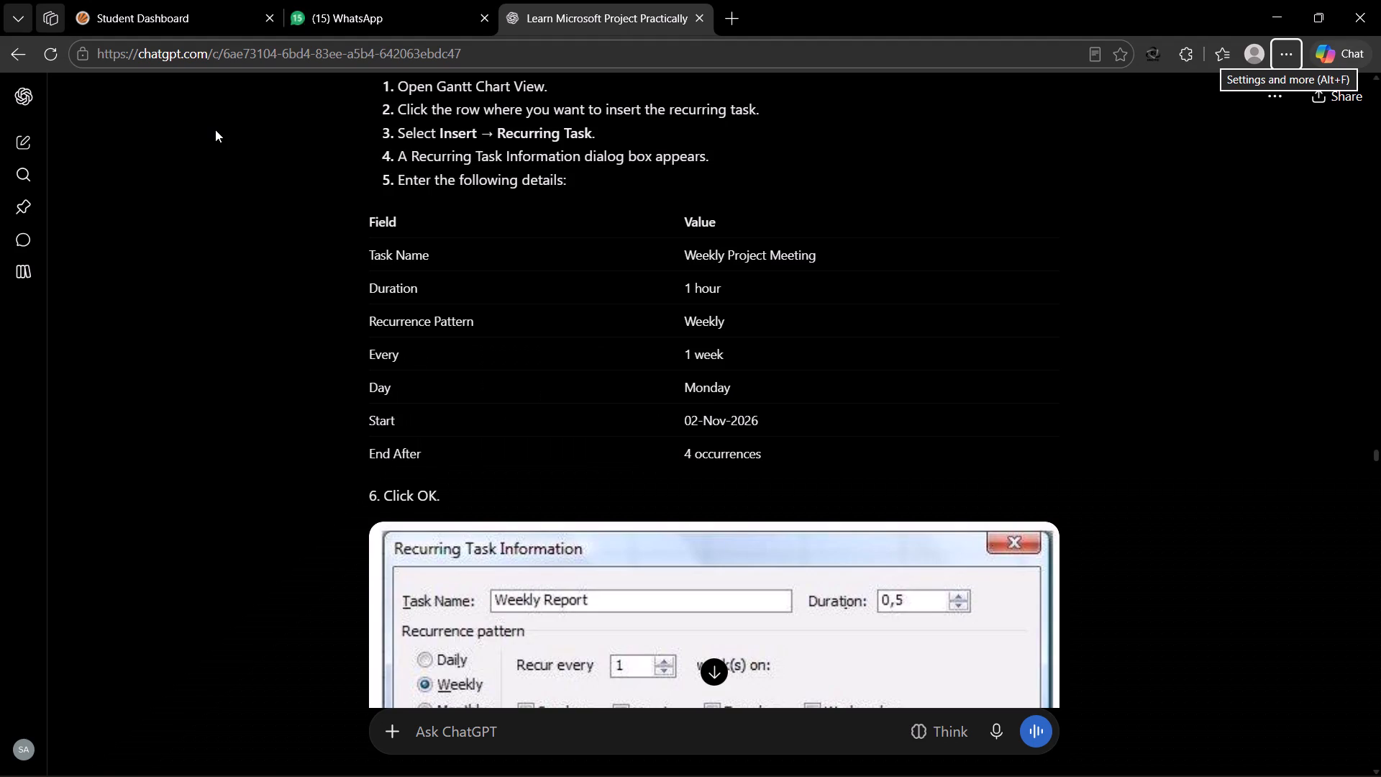
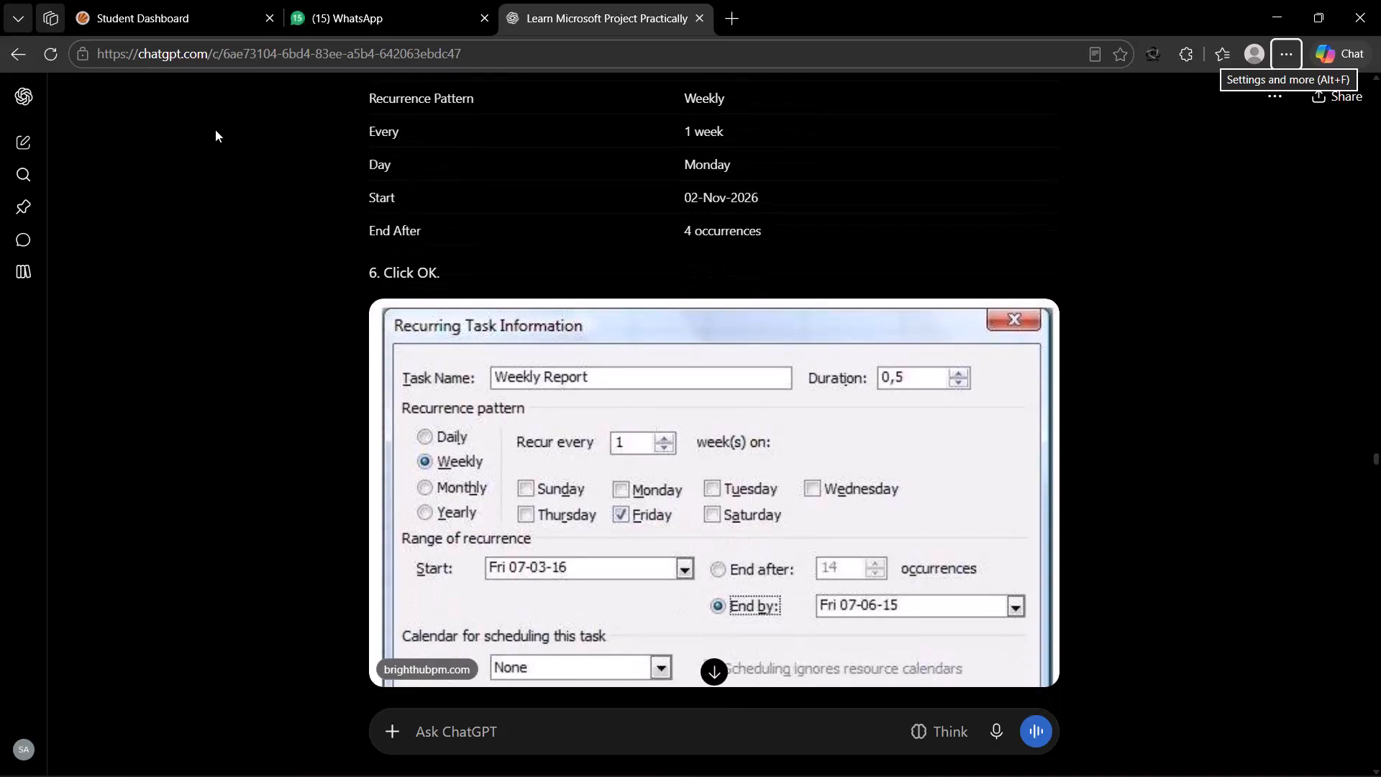
Read Experiment 5's expected output and Experiment 6's instructions for editing a recurring task.
scroll(215, 129, down, 1)
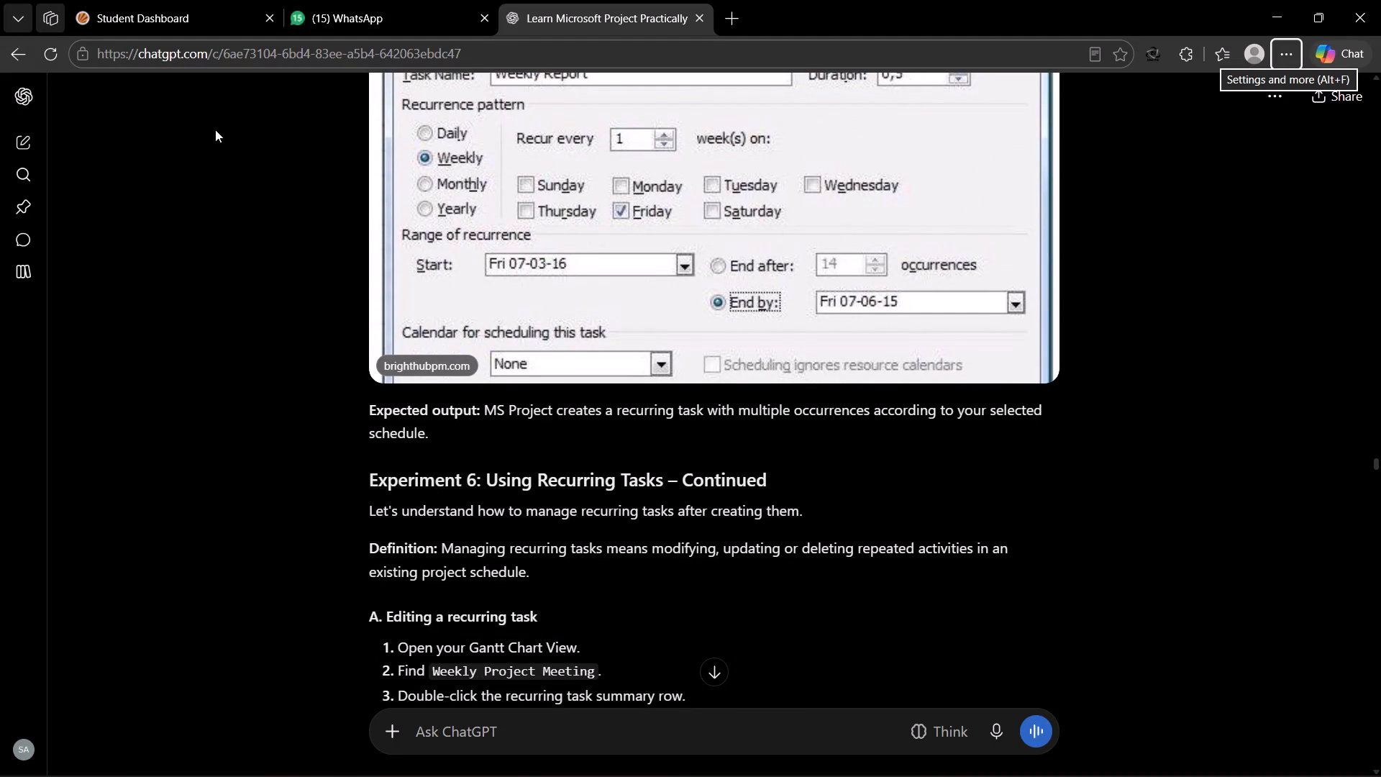
scroll(215, 129, down, 2)
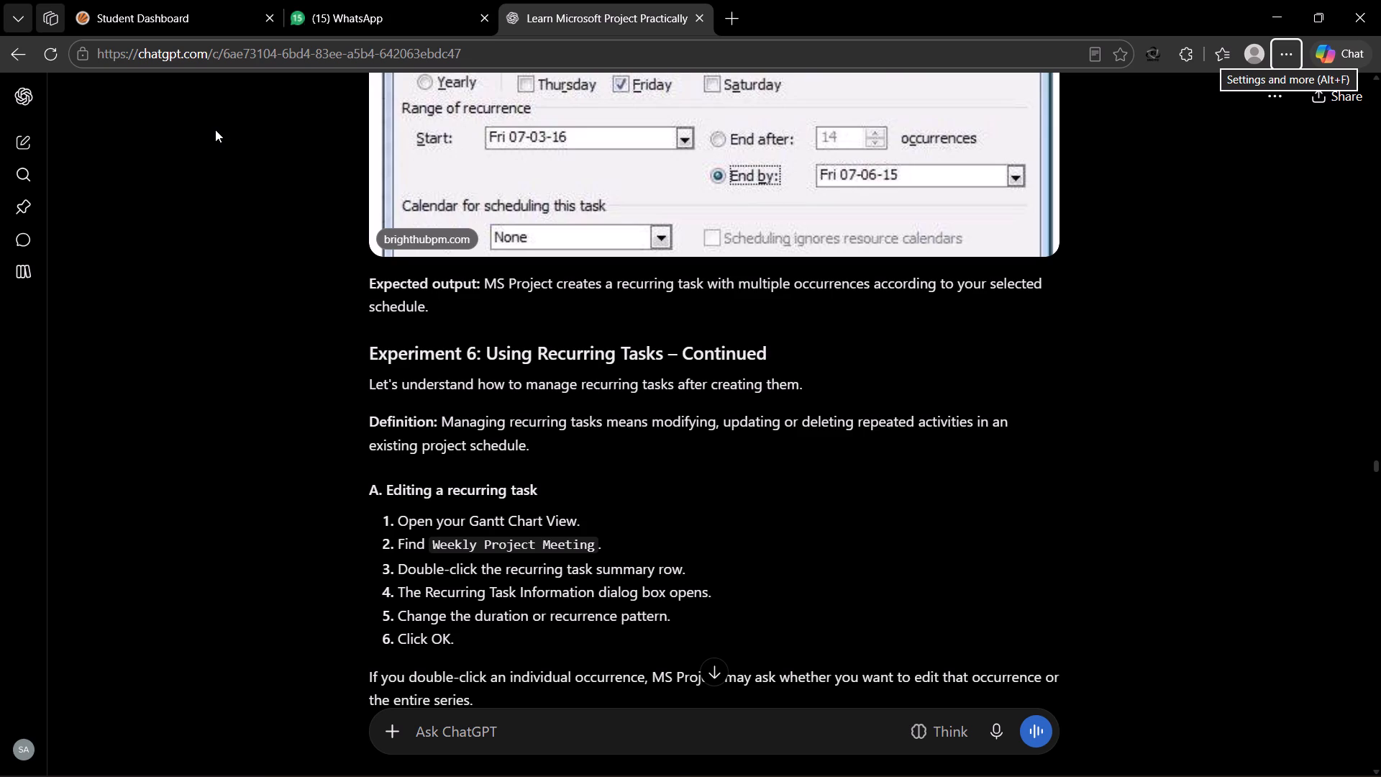
Switch to Microsoft Project and open the Gantt Chart view as the tutorial instructs.
key(alt+Tab)
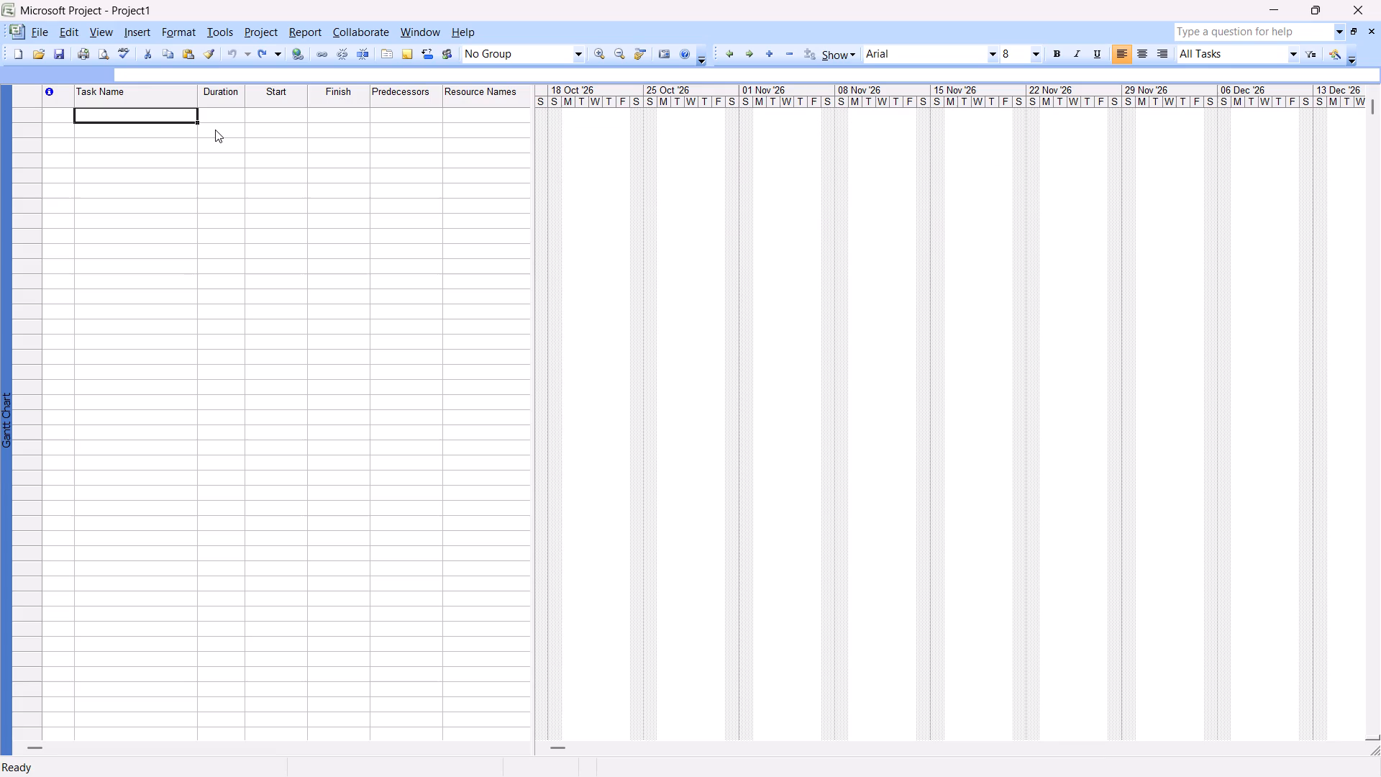
click(90, 40)
click(121, 68)
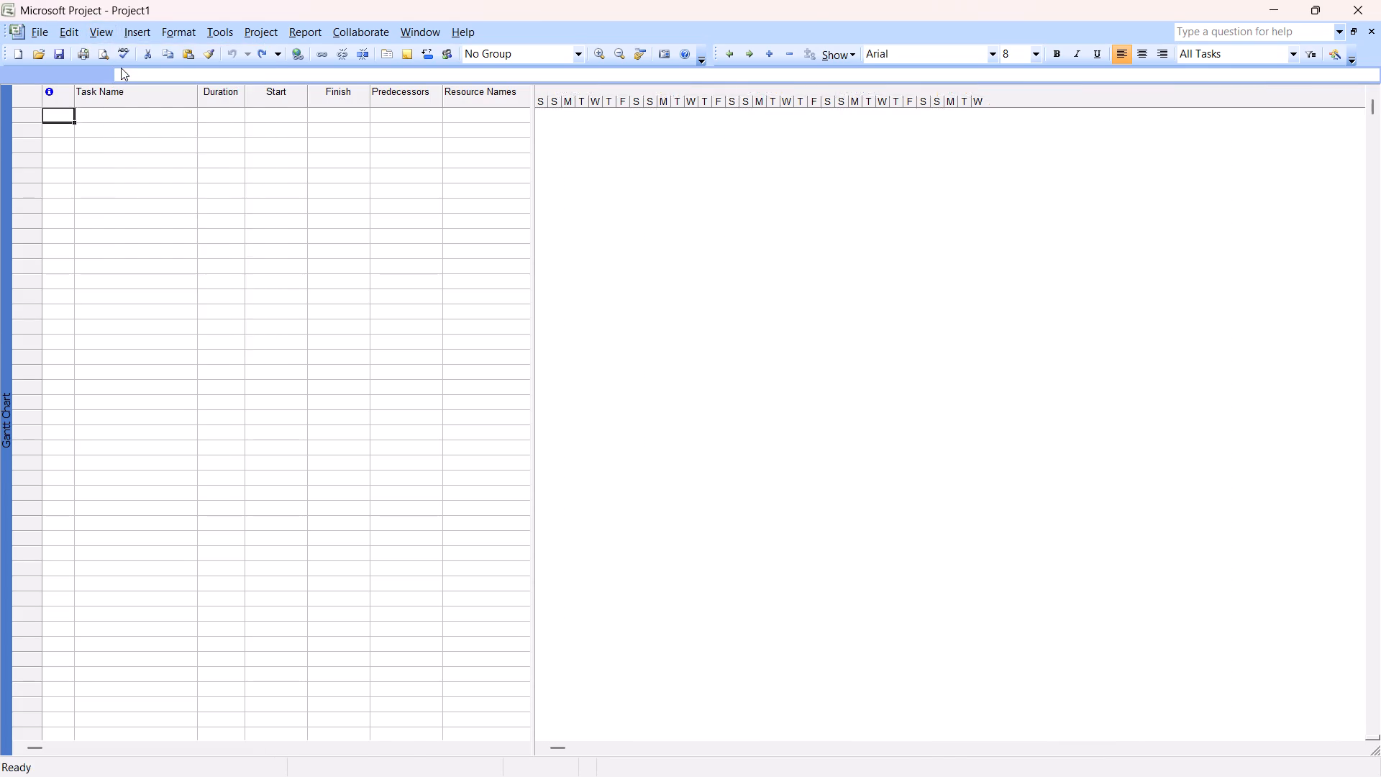
Switch to Edge and read the tutorial sections on editing and deleting recurring tasks, editing tasks, and setting task priorities.
key(alt+Tab)
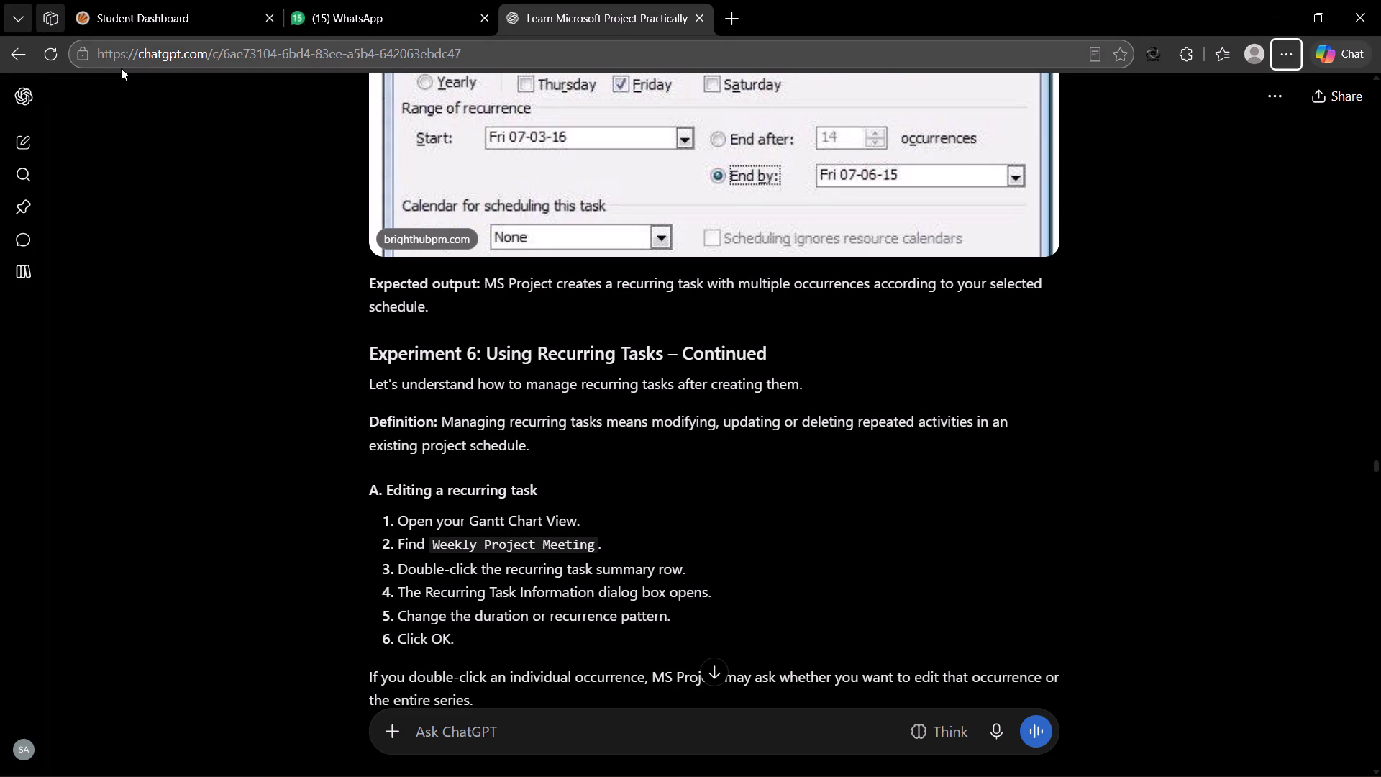
scroll(449, 373, down, 1)
scroll(468, 494, down, 1)
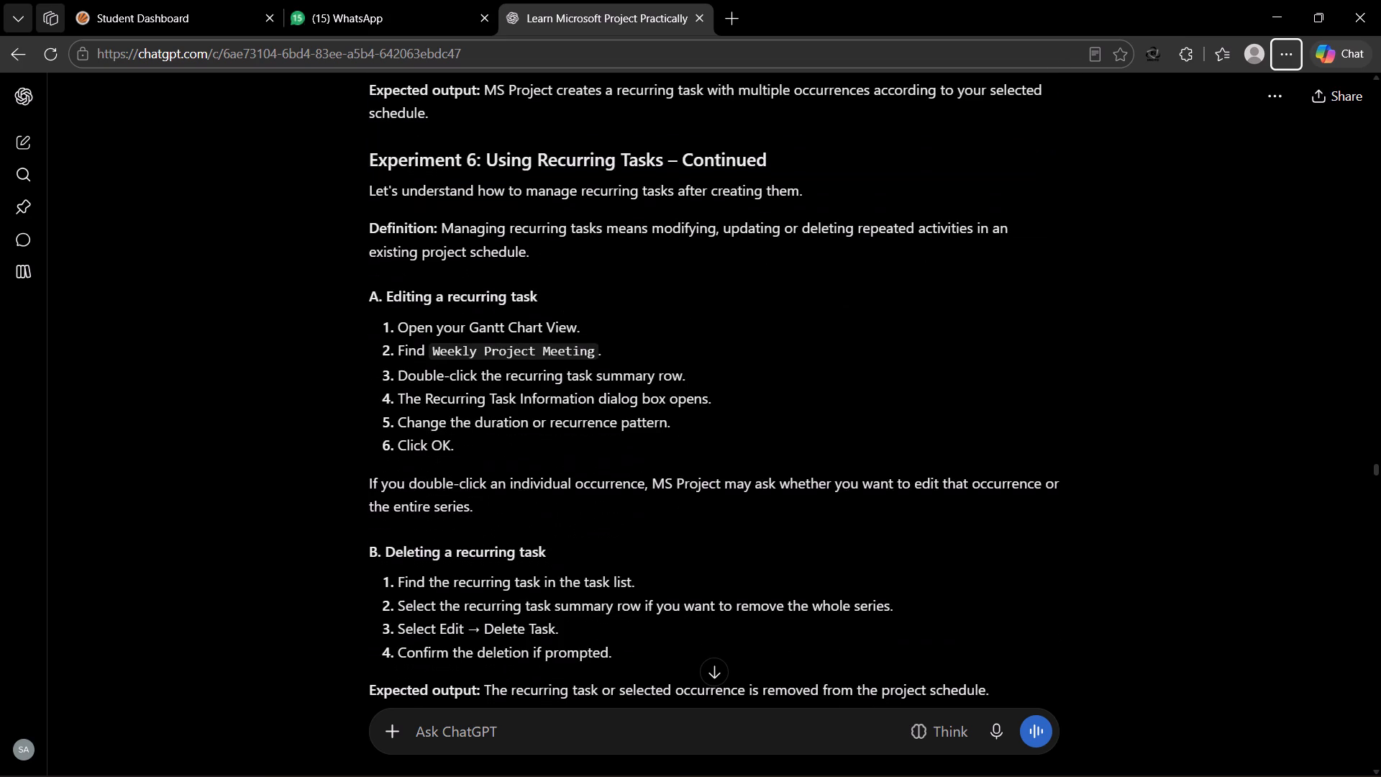
scroll(468, 494, down, 3)
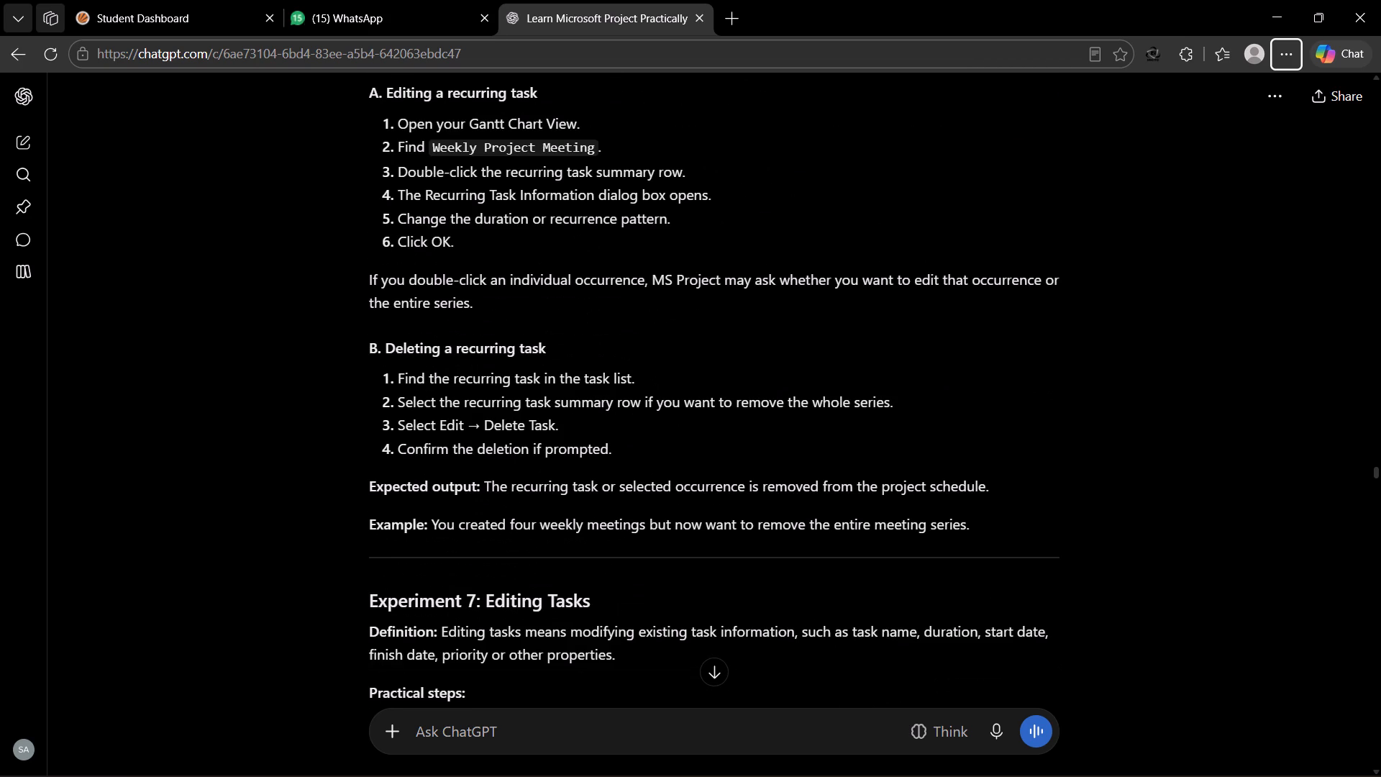
scroll(468, 494, down, 7)
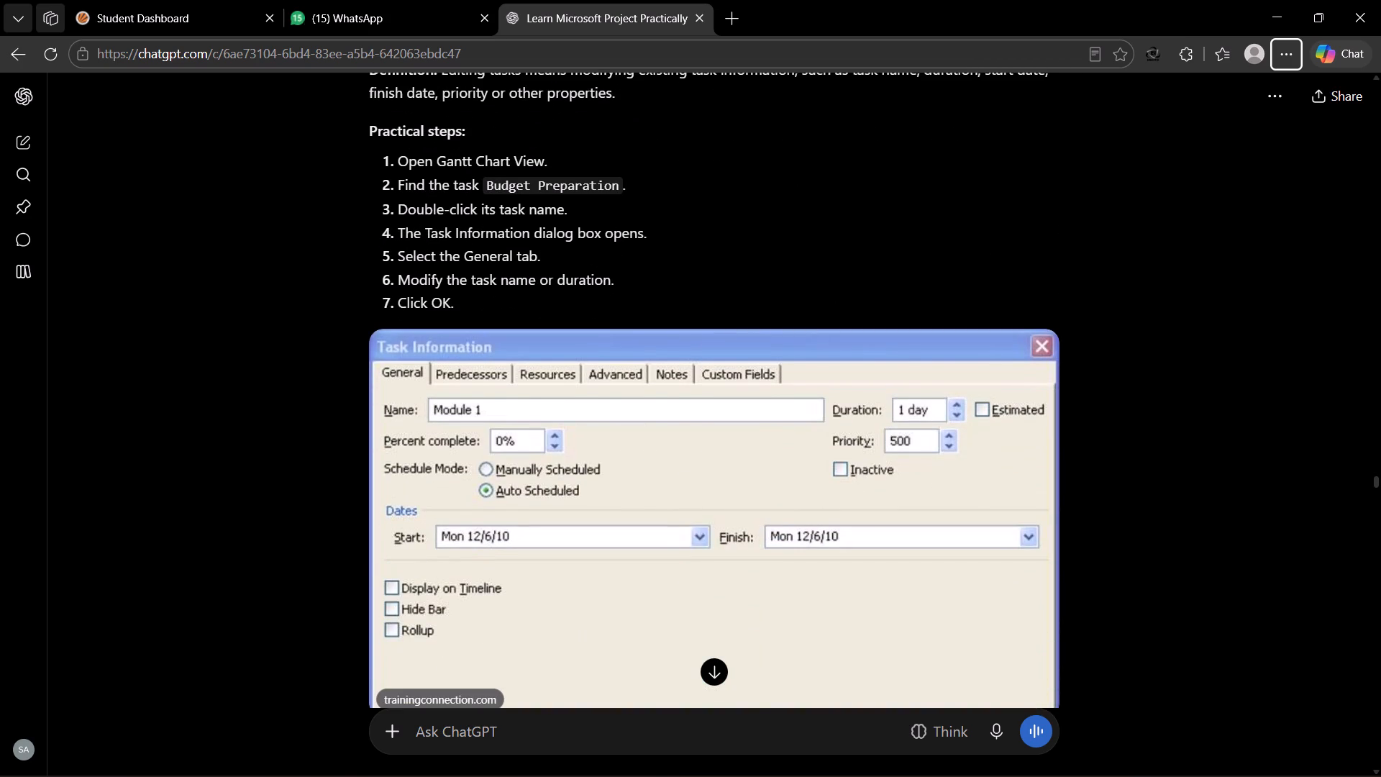
scroll(468, 494, down, 13)
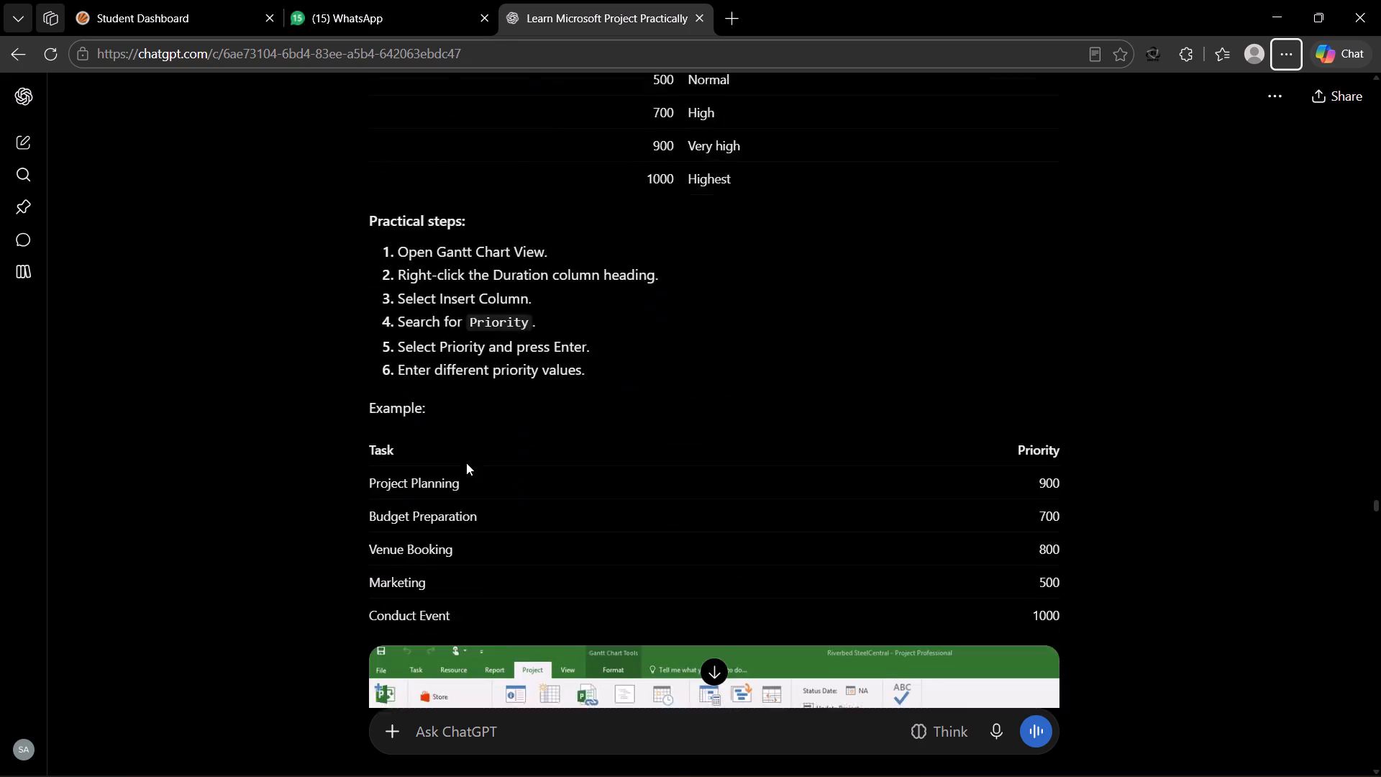
scroll(466, 463, down, 9)
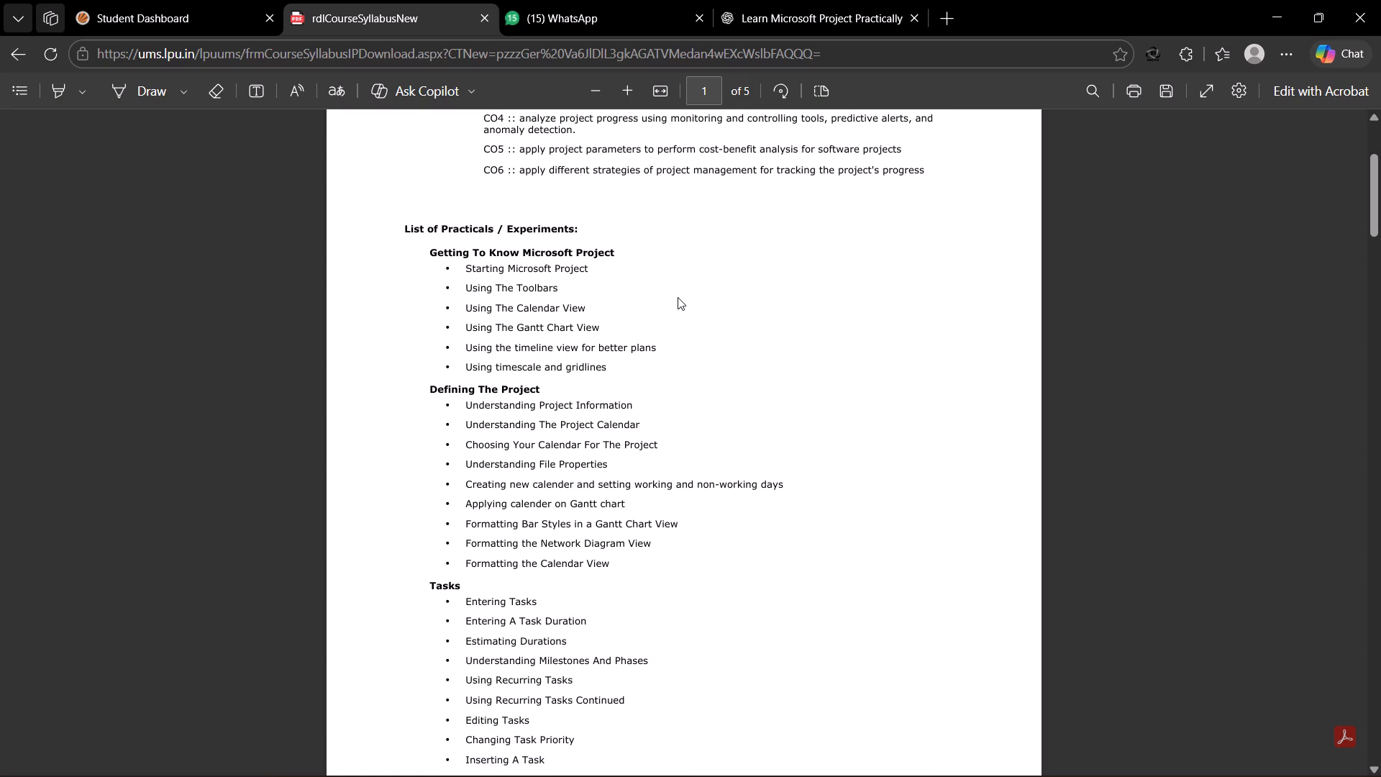
Review the course syllabus PDF's list of practicals from the Tasks topics through the references, revisiting the earlier project-shortening and overallocation topics.
scroll(678, 297, down, 2)
scroll(661, 220, down, 2)
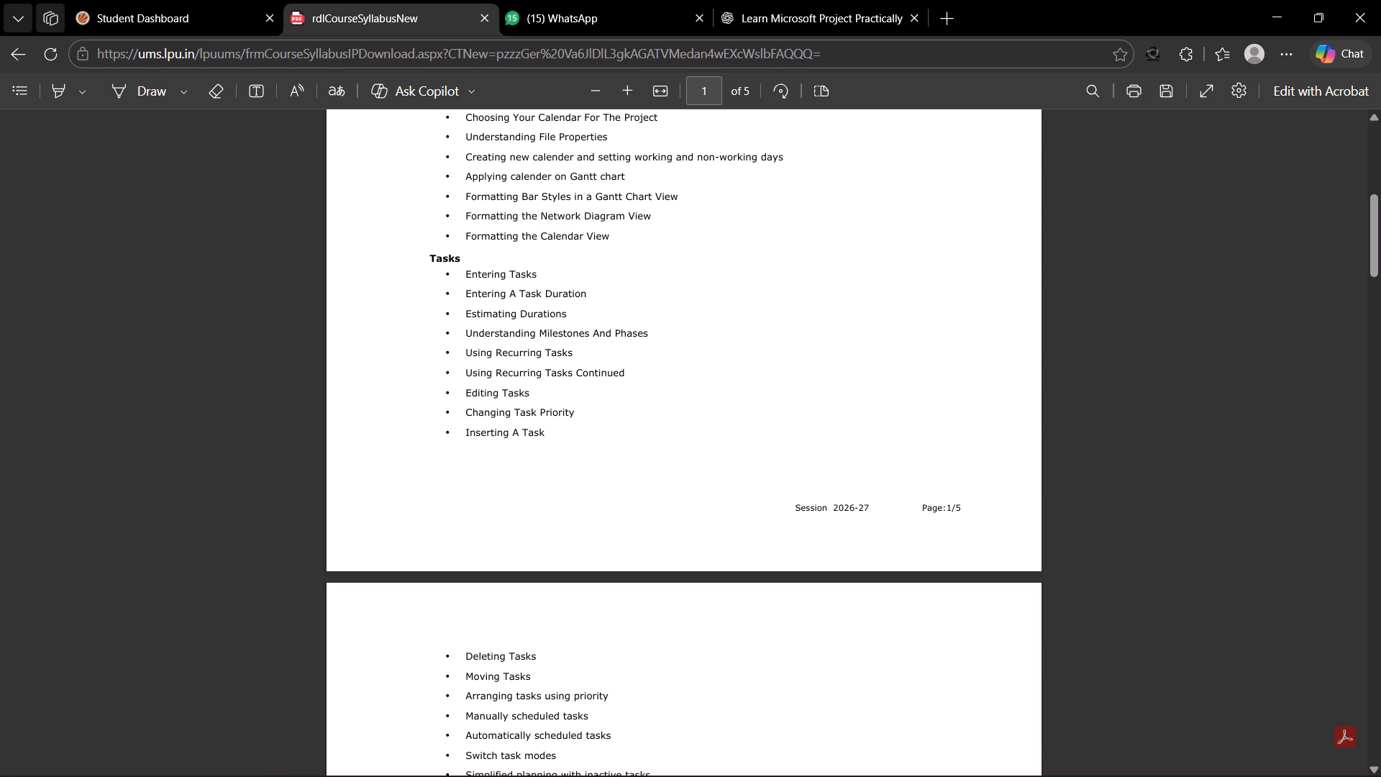
scroll(479, 313, down, 2)
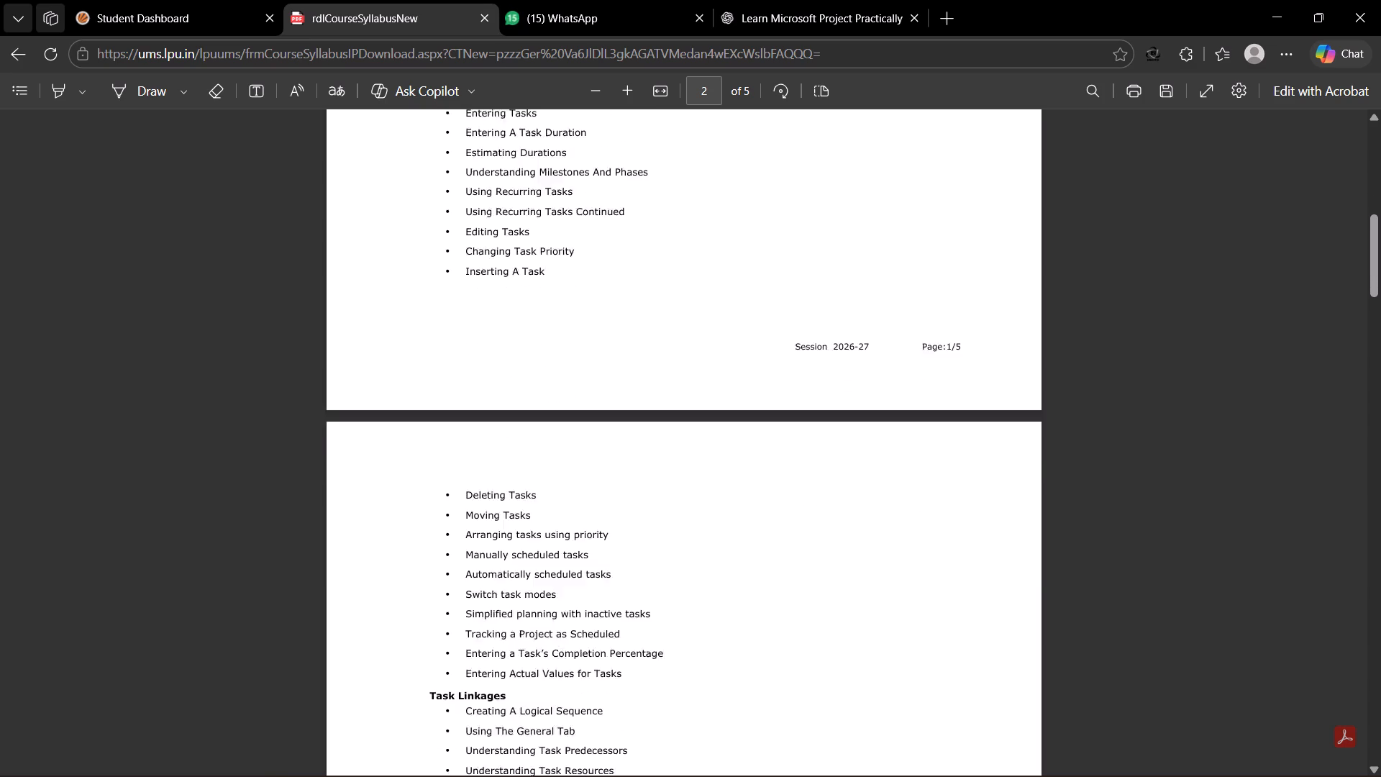
scroll(479, 313, down, 6)
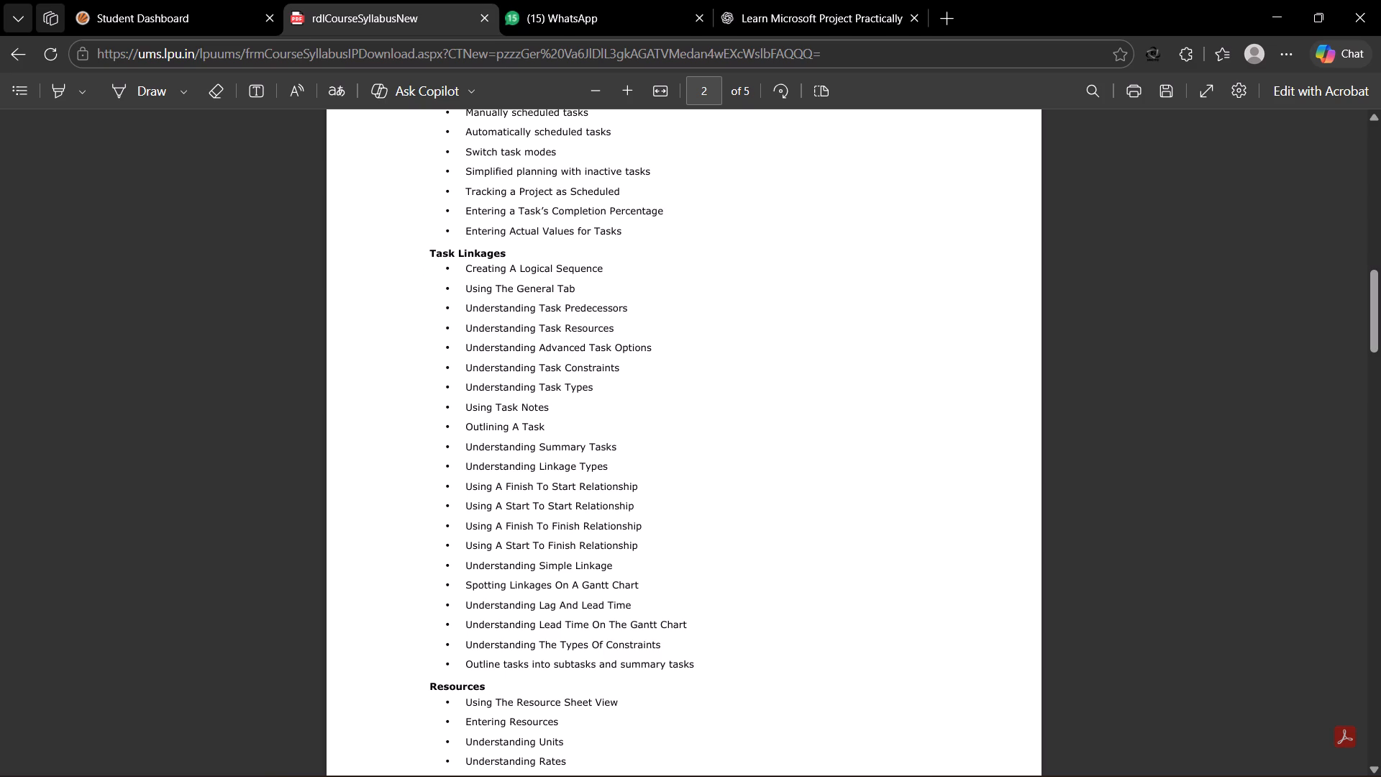
scroll(472, 271, down, 3)
scroll(588, 424, down, 2)
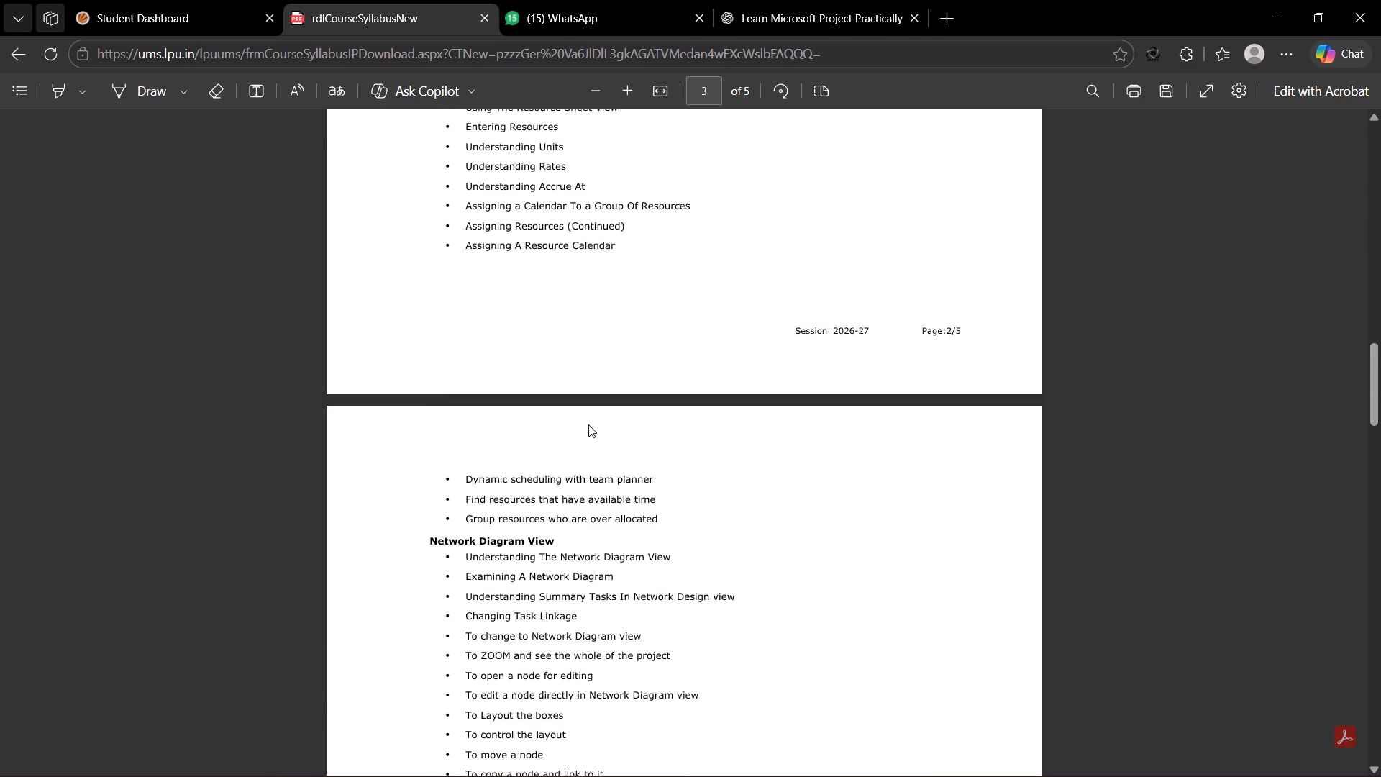
scroll(588, 424, down, 5)
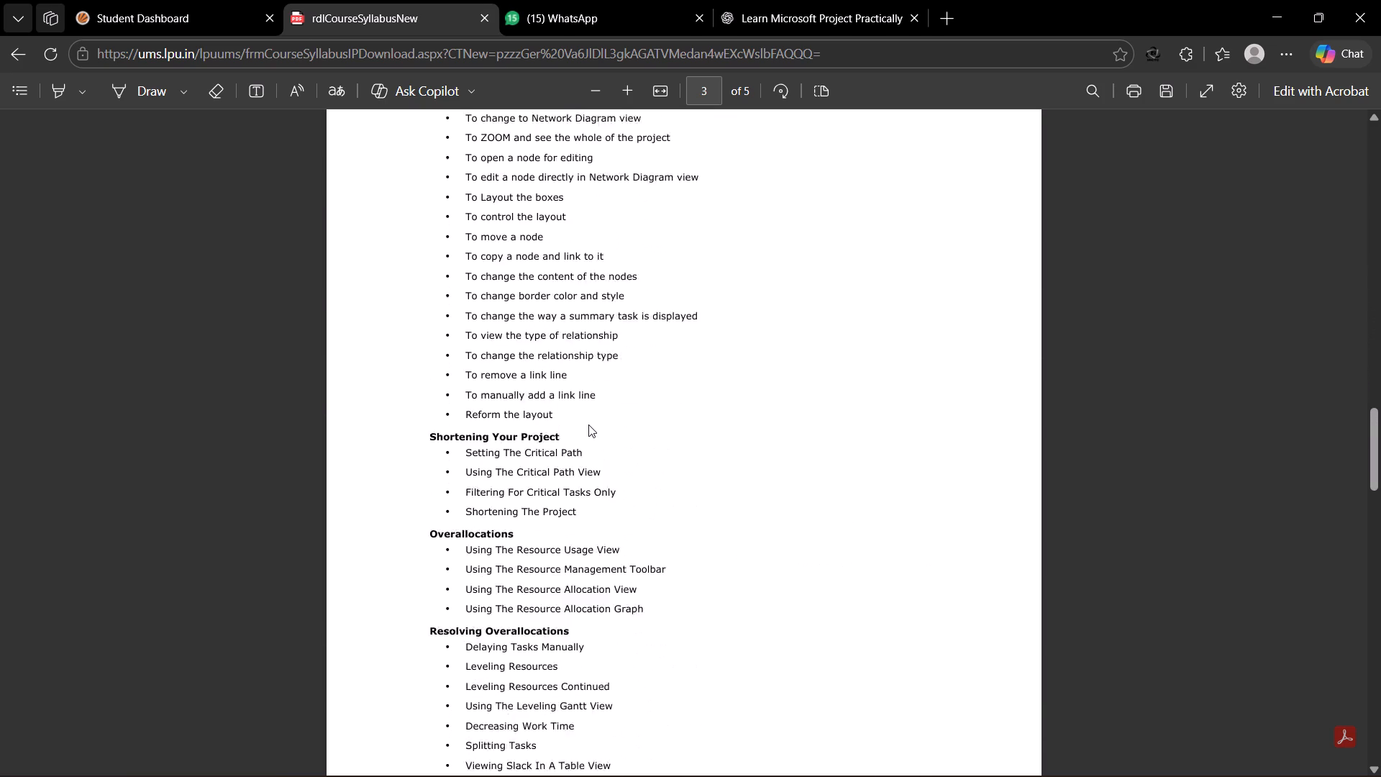
scroll(588, 424, down, 2)
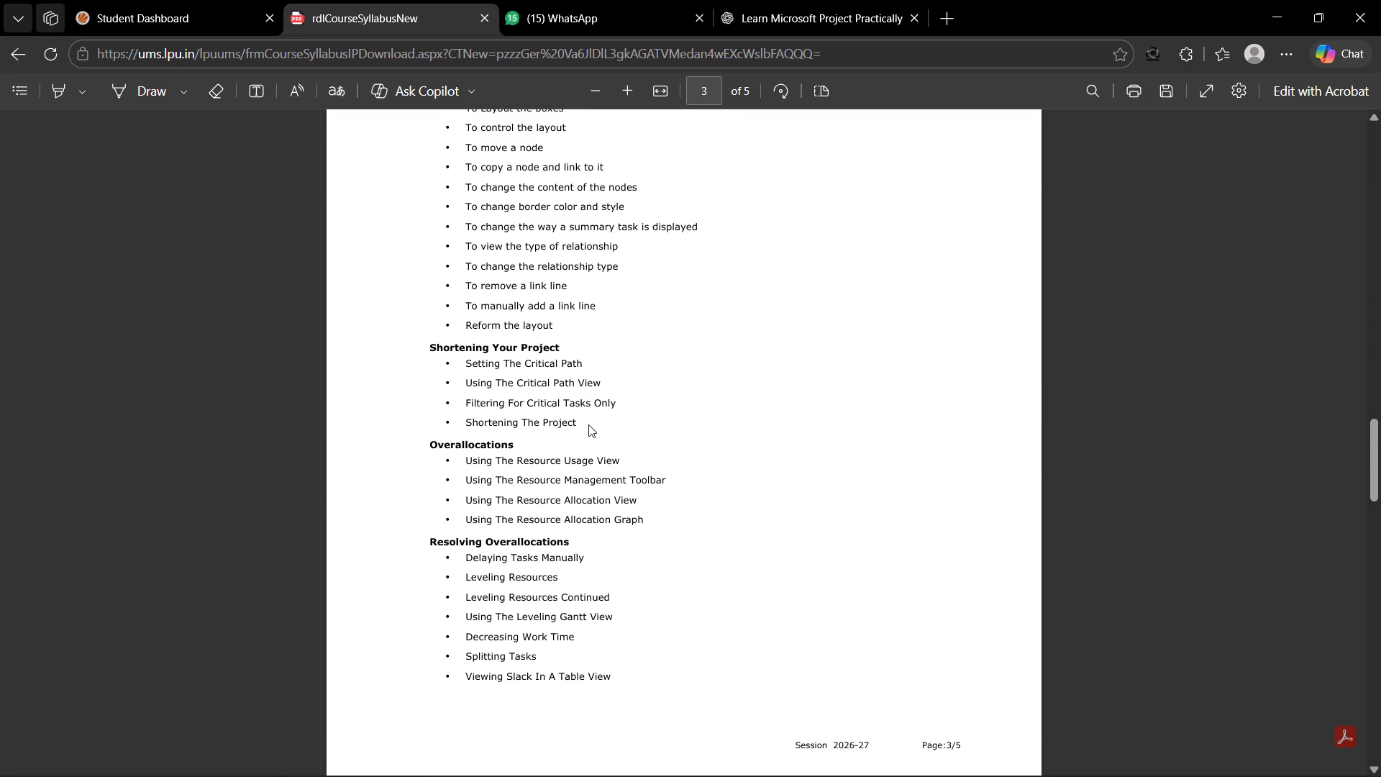
click(588, 424)
scroll(588, 424, down, 2)
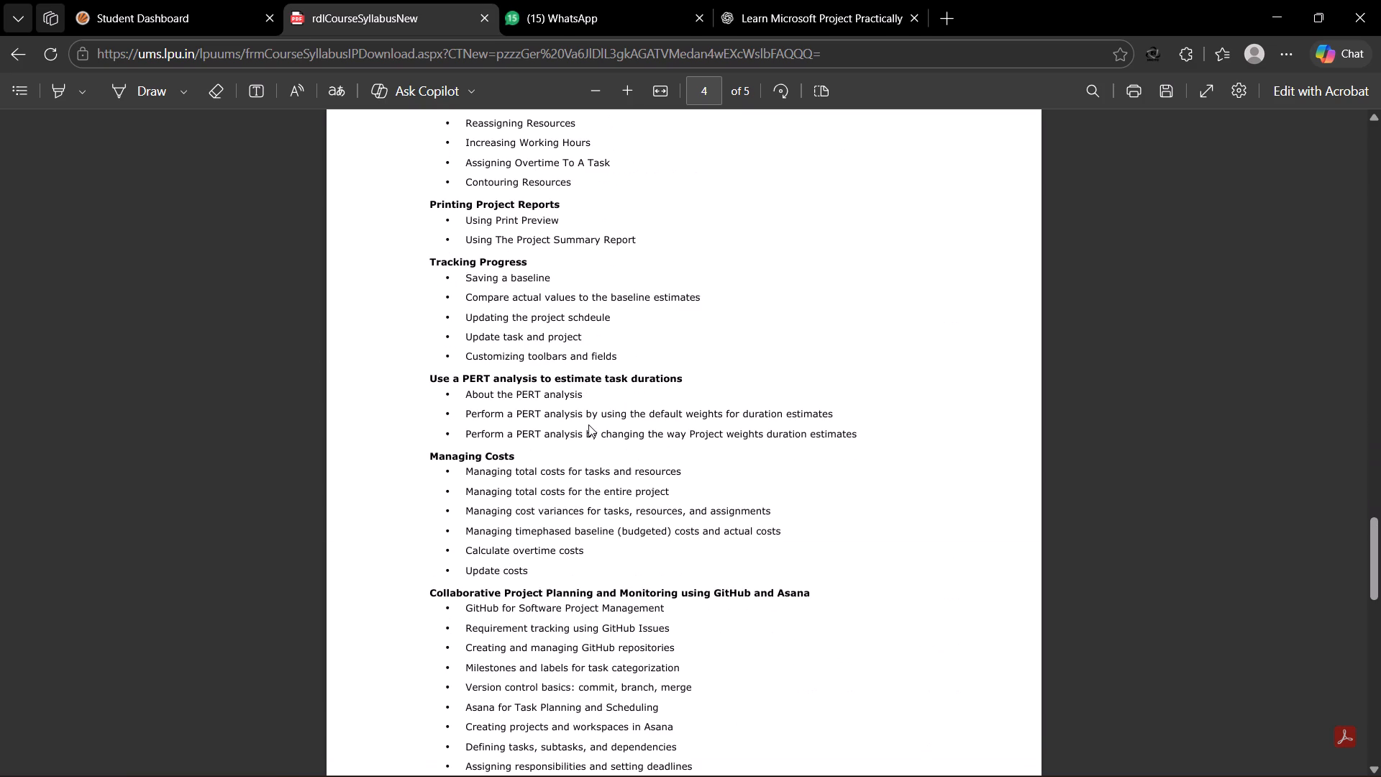
scroll(588, 424, down, 1)
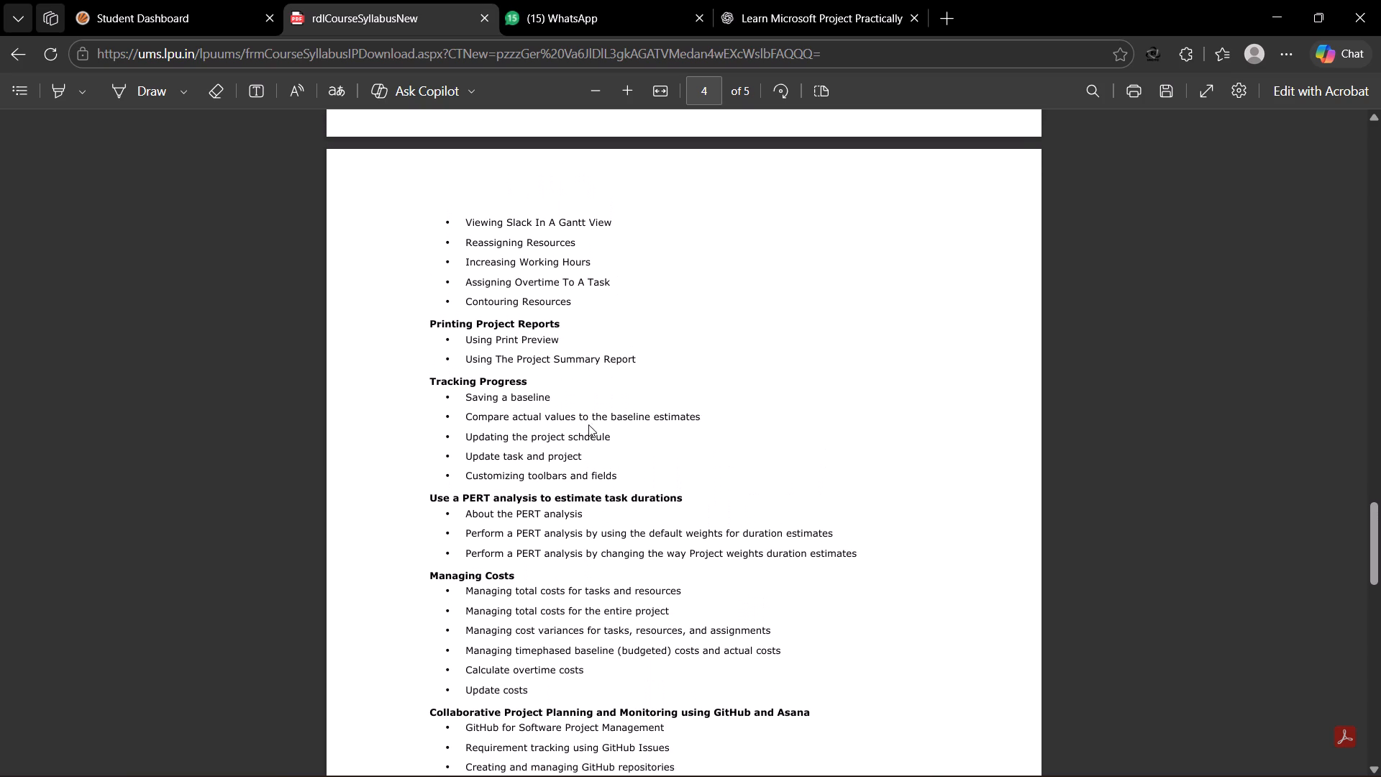
scroll(588, 424, down, 2)
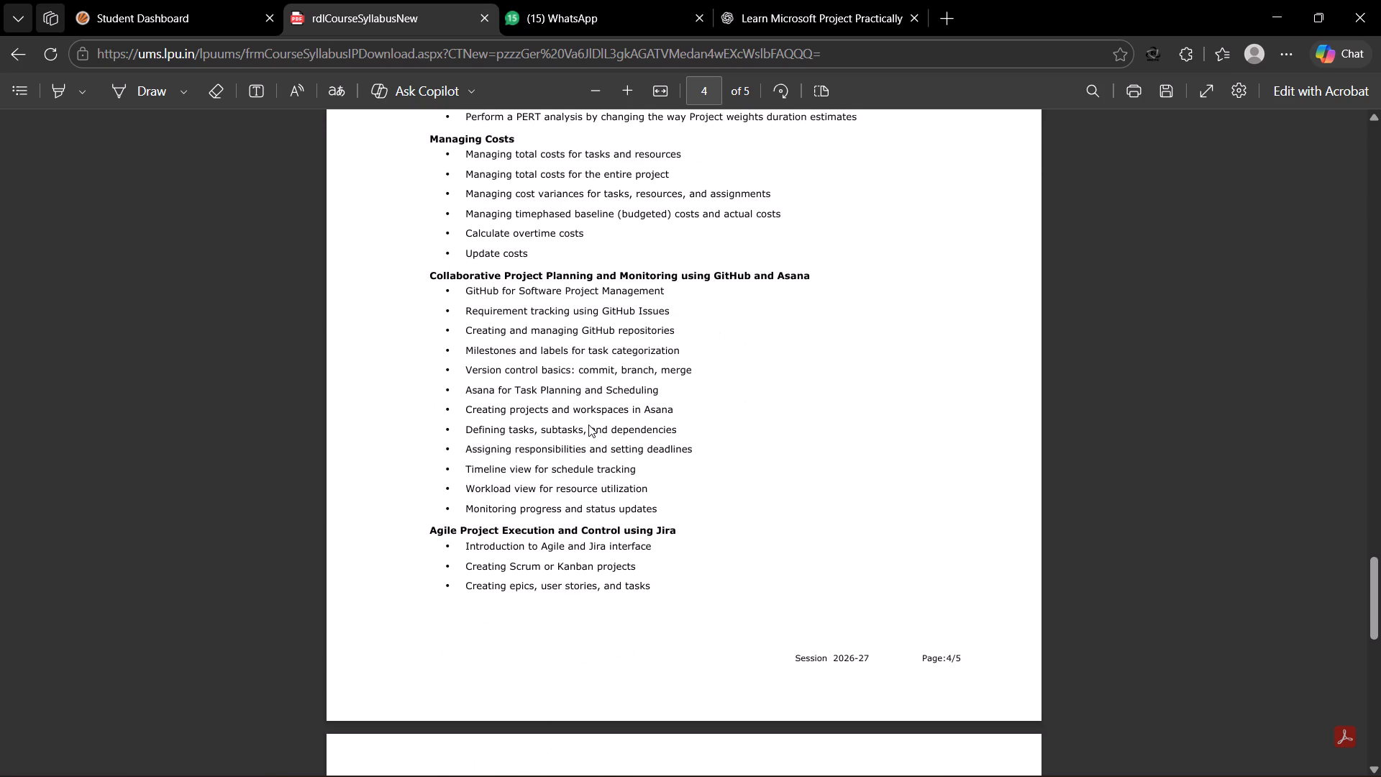
scroll(588, 424, down, 1)
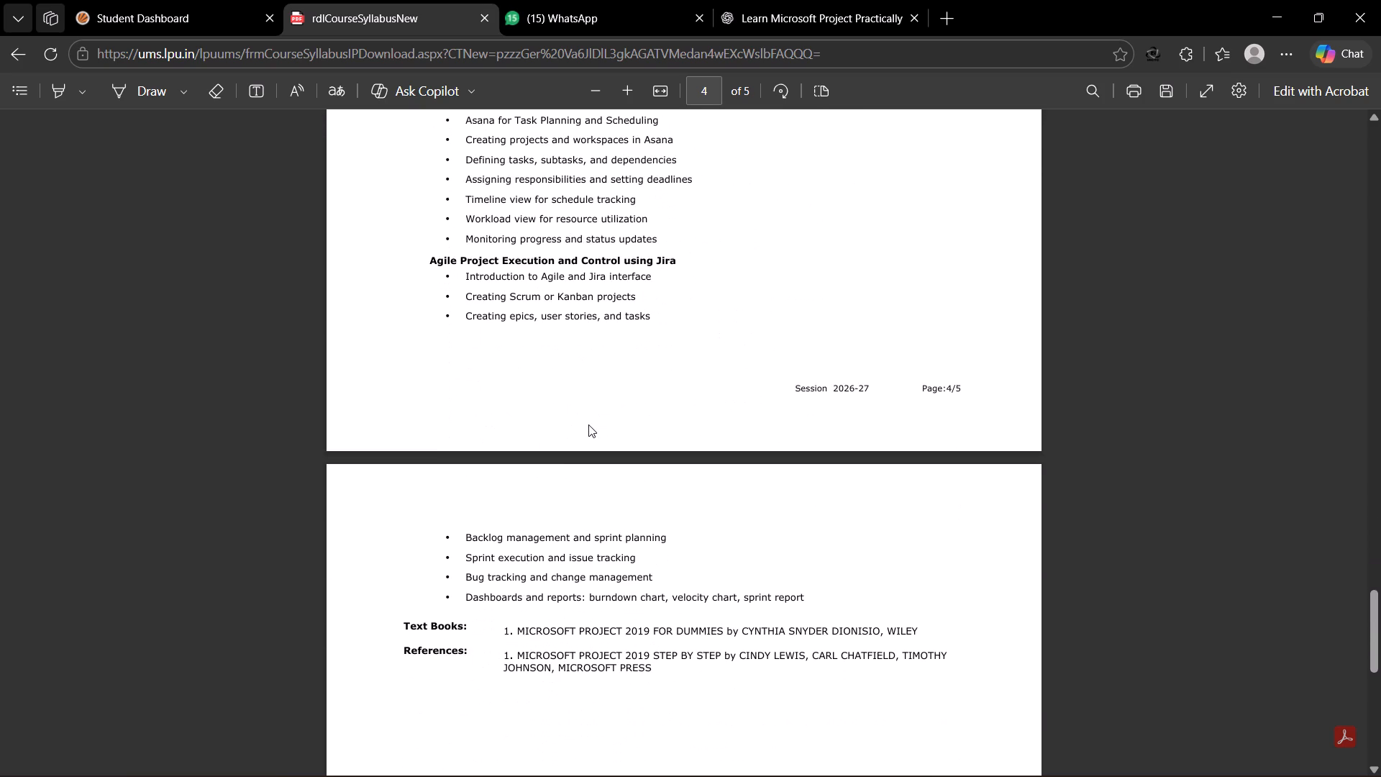
scroll(588, 424, up, 3)
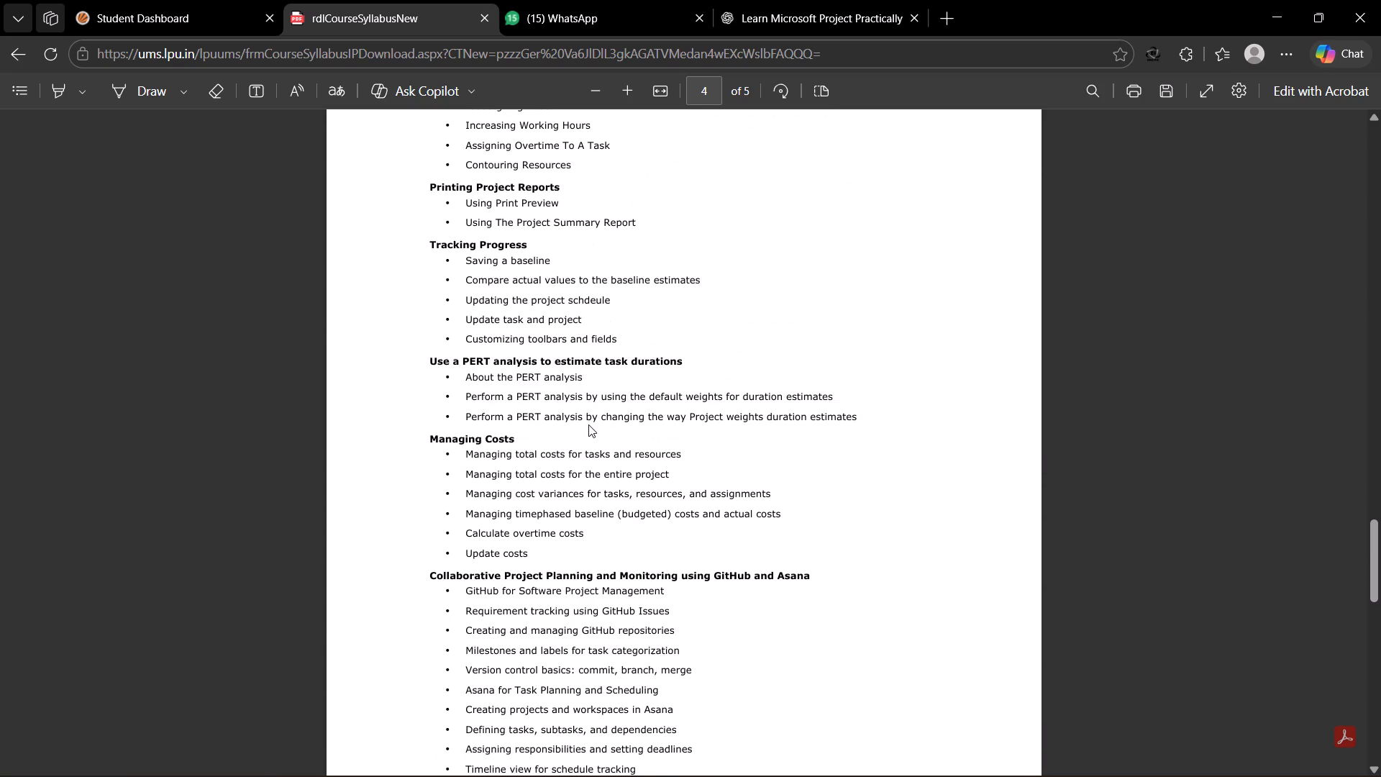
scroll(588, 424, up, 3)
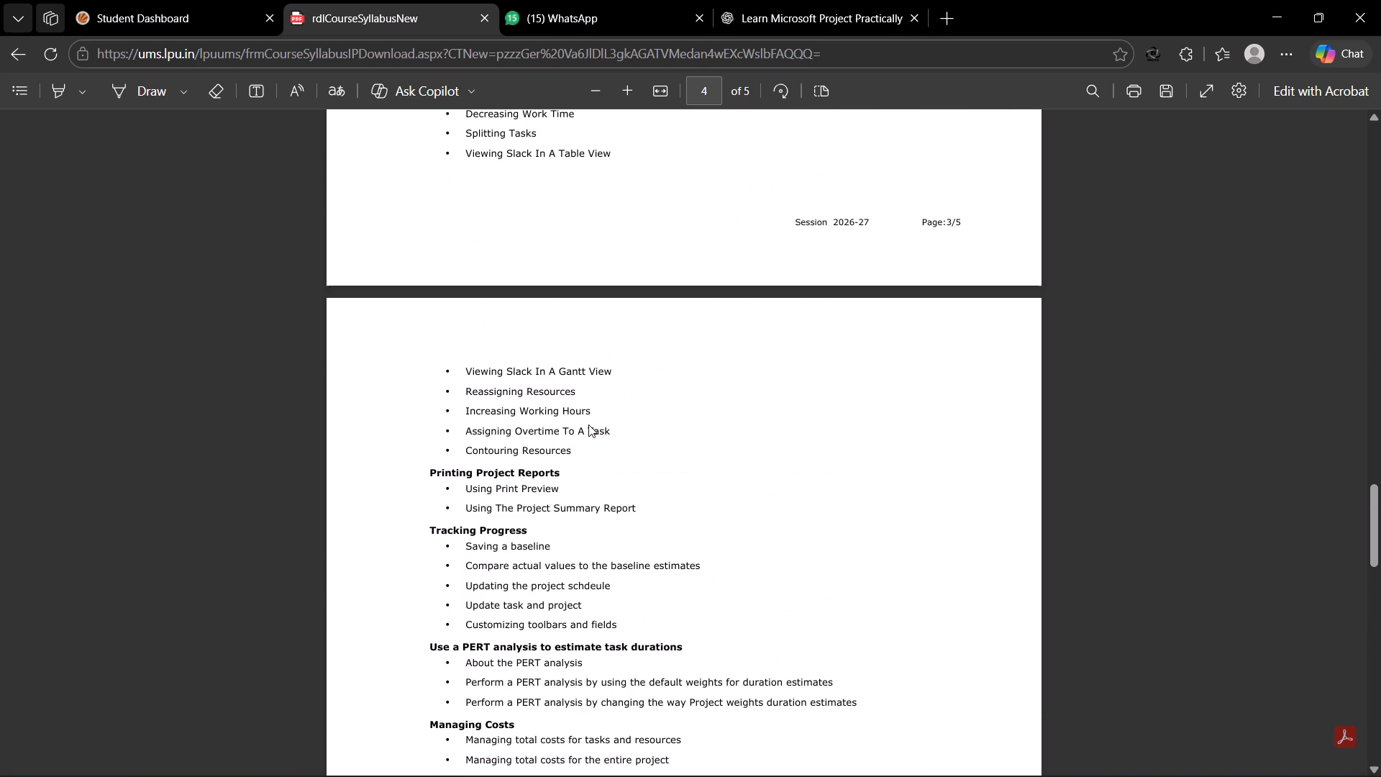
scroll(588, 424, up, 1)
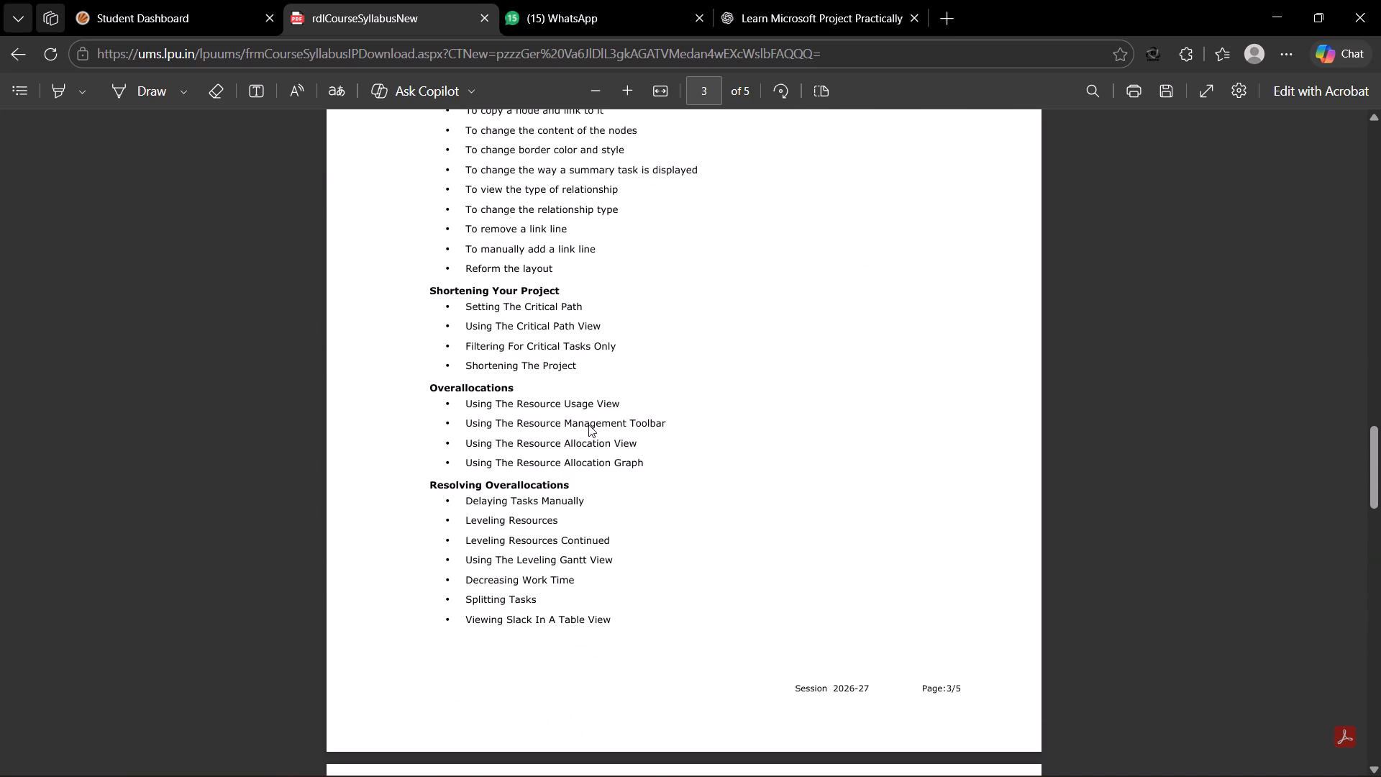
scroll(588, 424, down, 1)
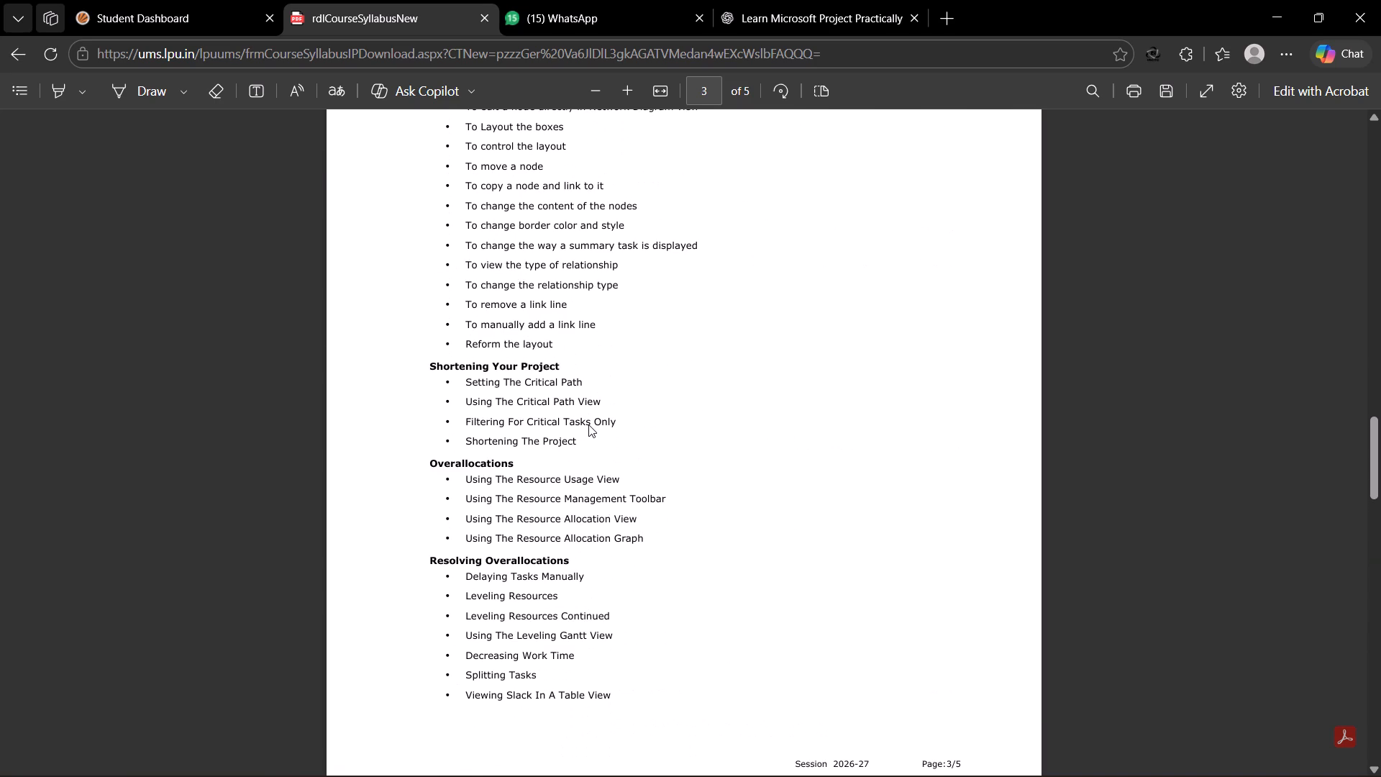
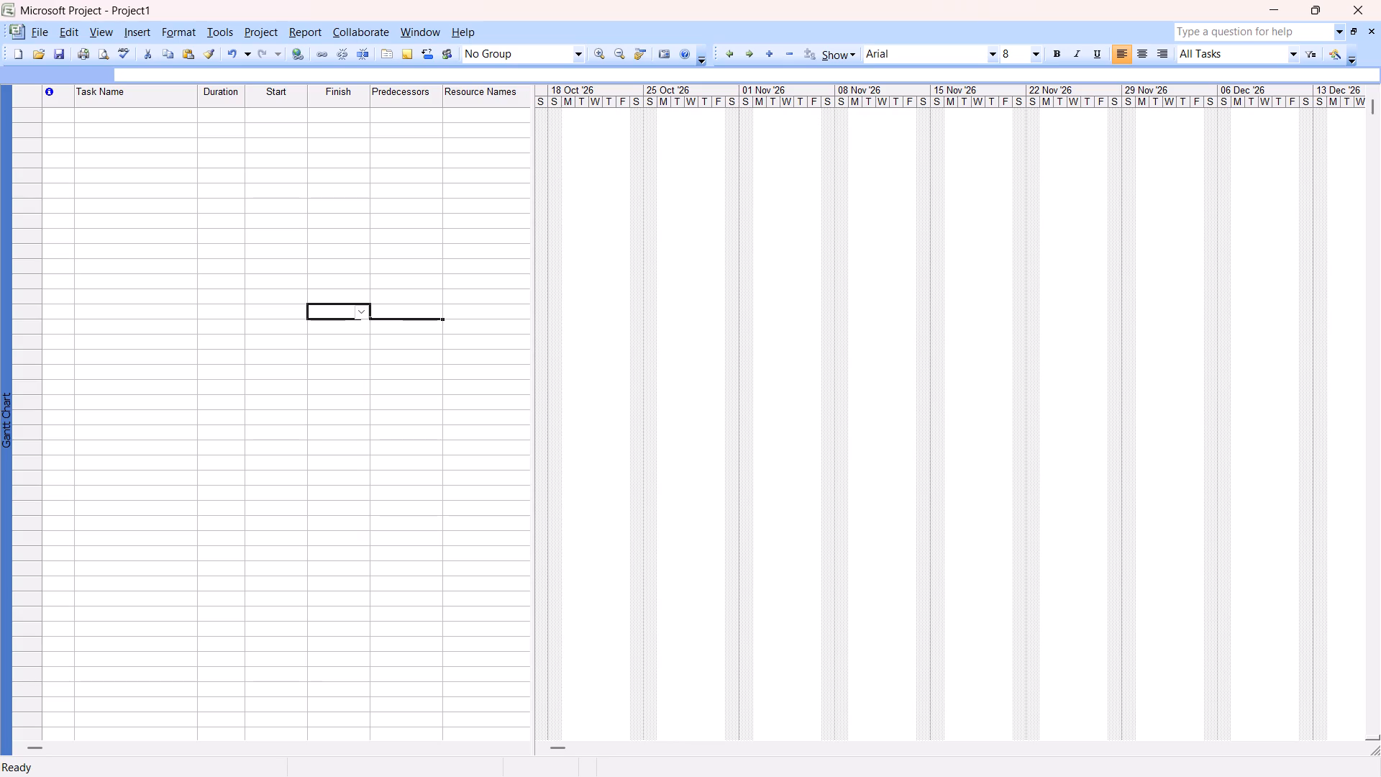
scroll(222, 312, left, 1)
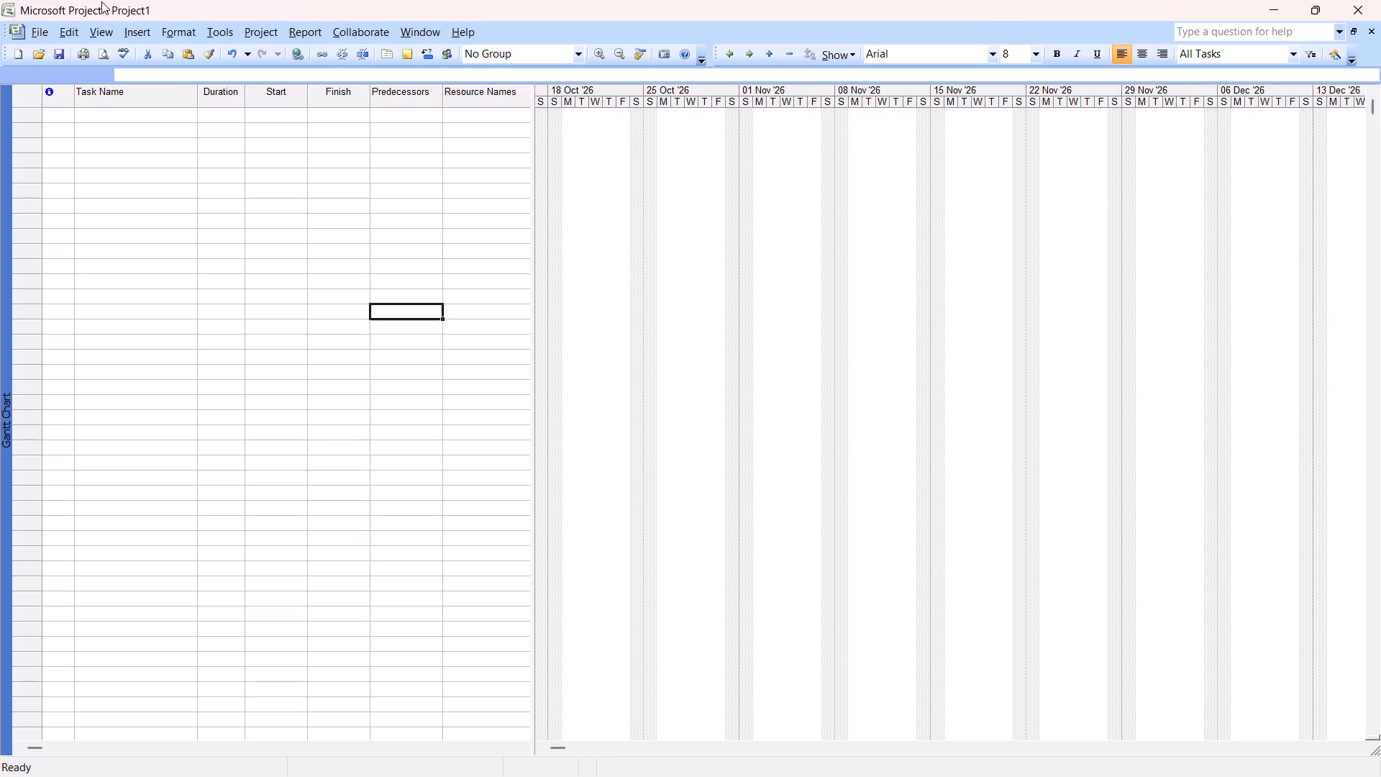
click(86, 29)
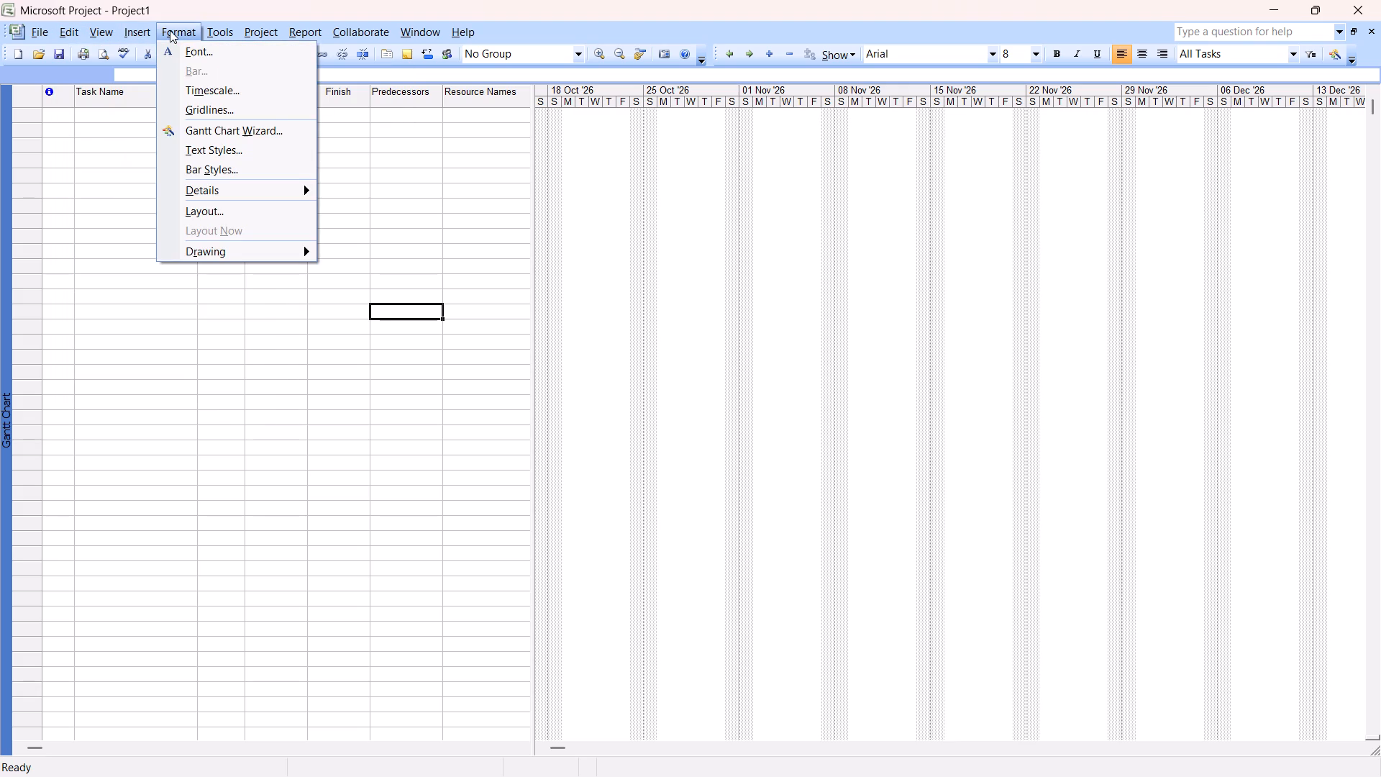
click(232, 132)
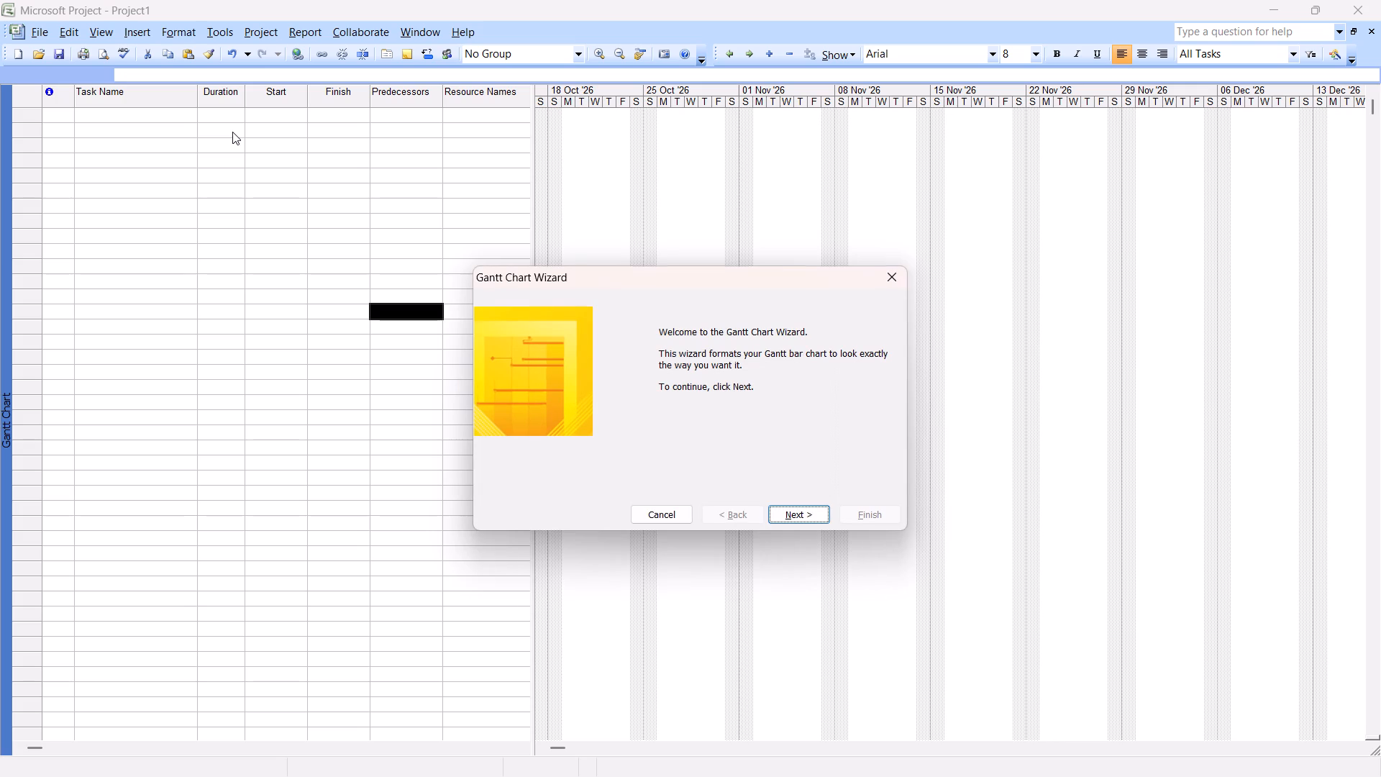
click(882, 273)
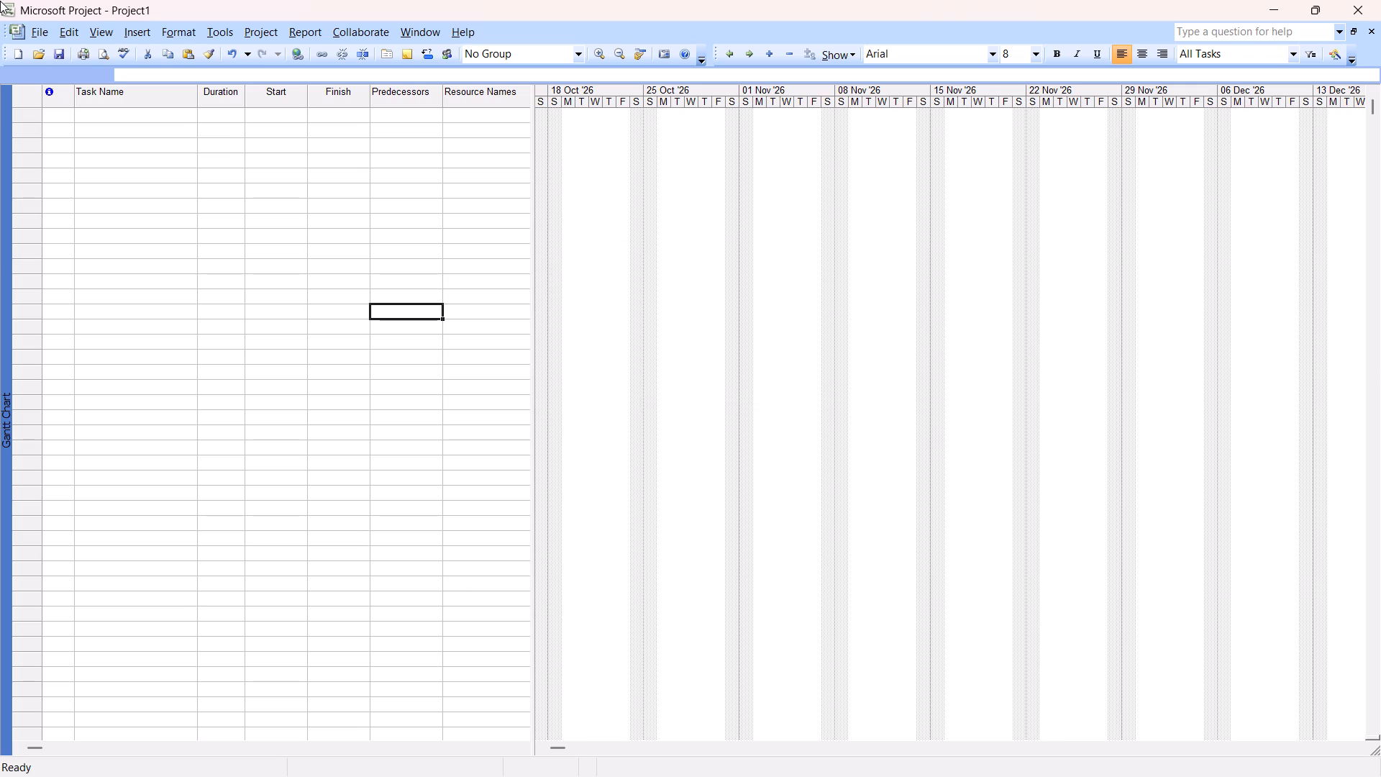
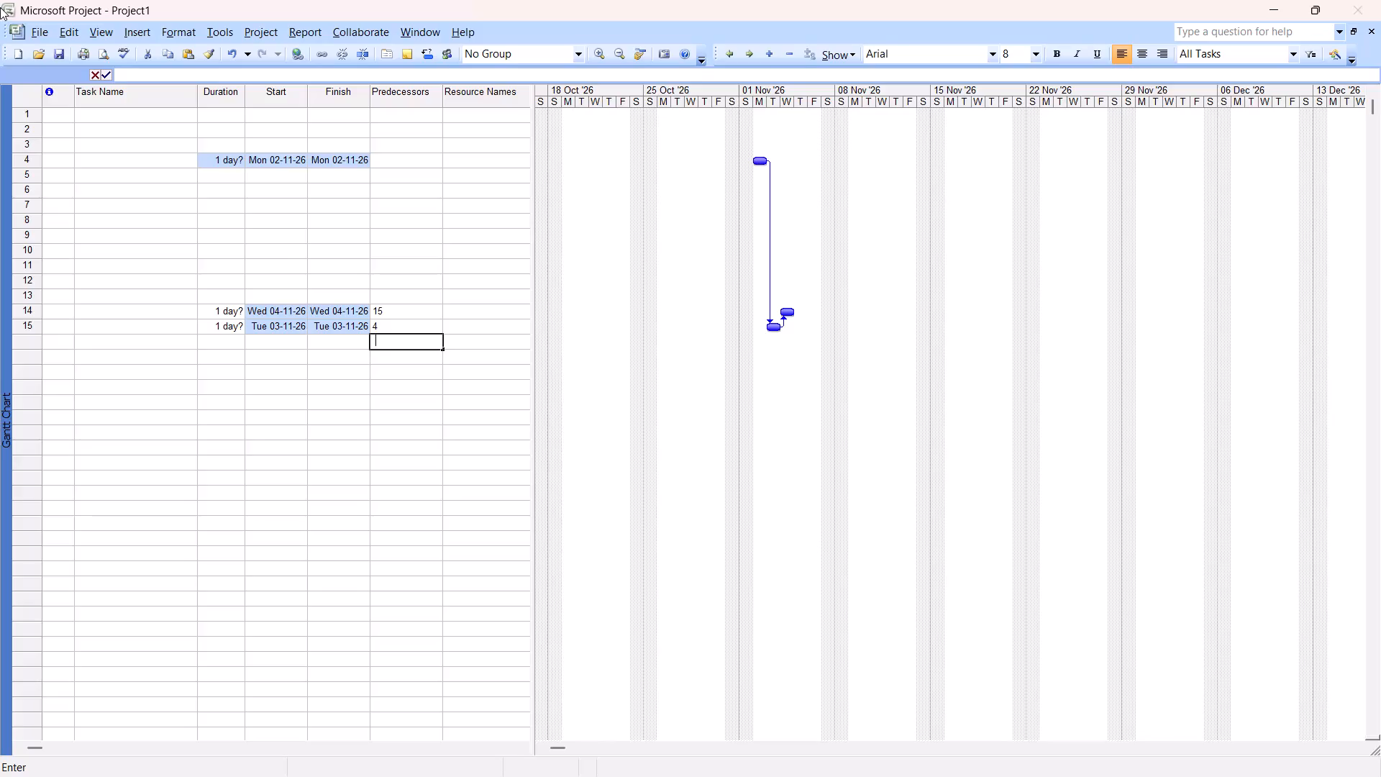
Cancel the open predecessor entry and undo the experimental linked tasks until the task table is empty.
key(ctrl+z)
key(ctrl+z)
key(ctrl+z)
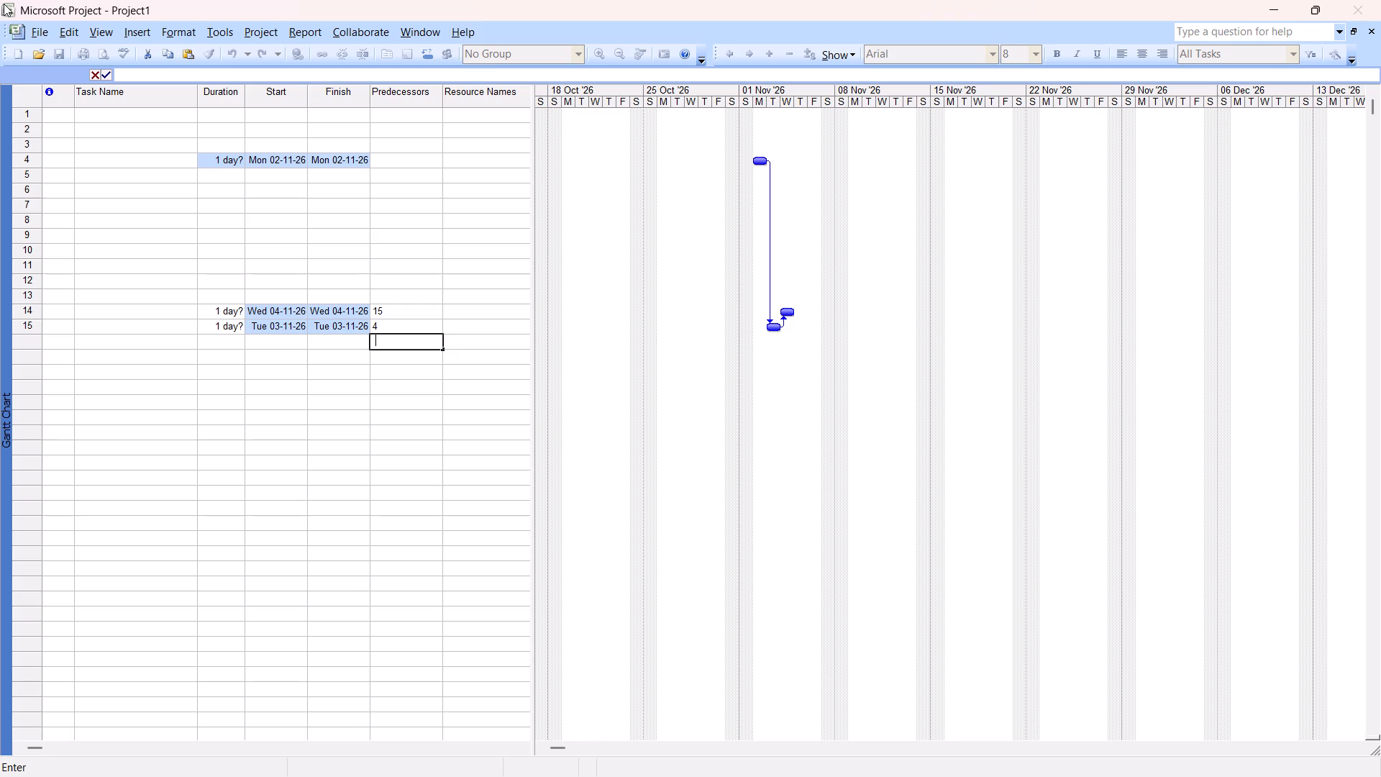
double_click(96, 71)
key(ctrl+z)
key(ctrl+z)
key(ctrl+z)
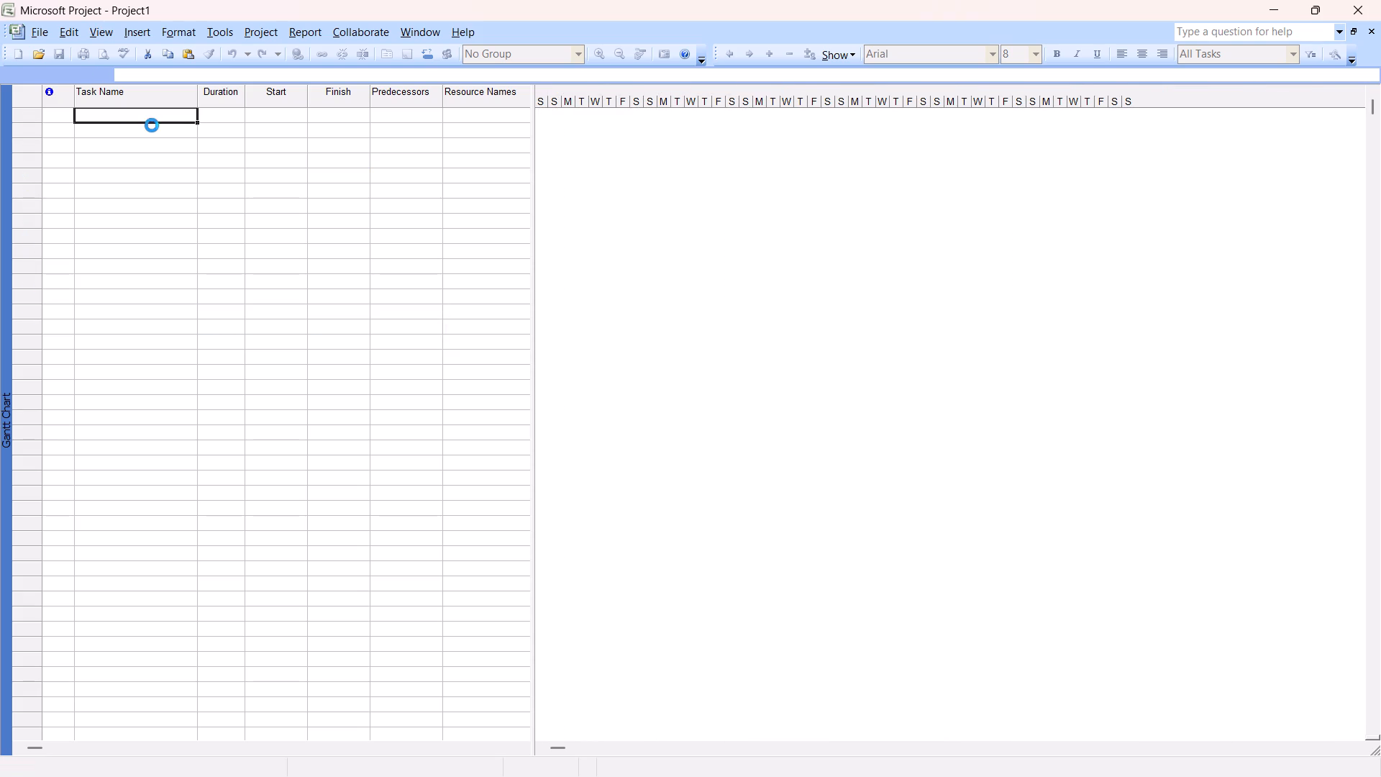
key(ctrl+z)
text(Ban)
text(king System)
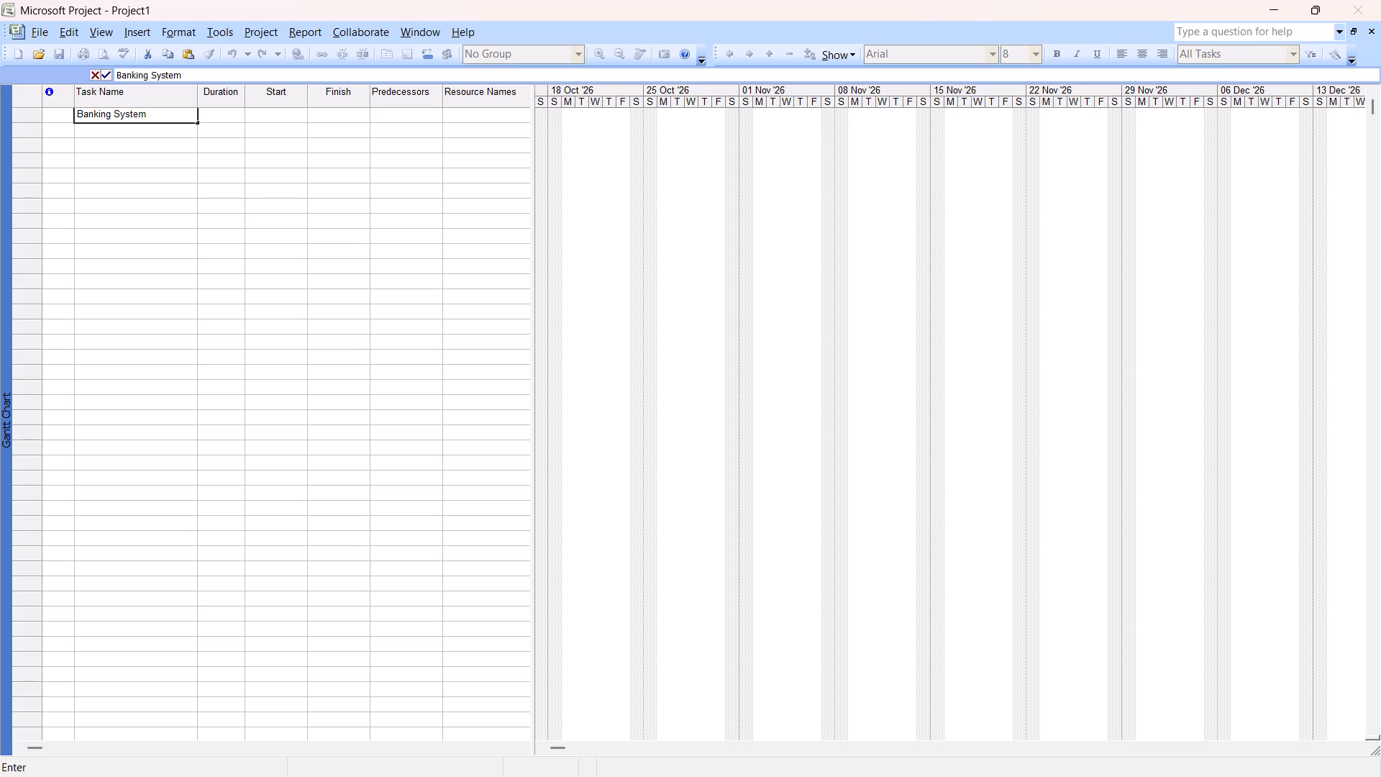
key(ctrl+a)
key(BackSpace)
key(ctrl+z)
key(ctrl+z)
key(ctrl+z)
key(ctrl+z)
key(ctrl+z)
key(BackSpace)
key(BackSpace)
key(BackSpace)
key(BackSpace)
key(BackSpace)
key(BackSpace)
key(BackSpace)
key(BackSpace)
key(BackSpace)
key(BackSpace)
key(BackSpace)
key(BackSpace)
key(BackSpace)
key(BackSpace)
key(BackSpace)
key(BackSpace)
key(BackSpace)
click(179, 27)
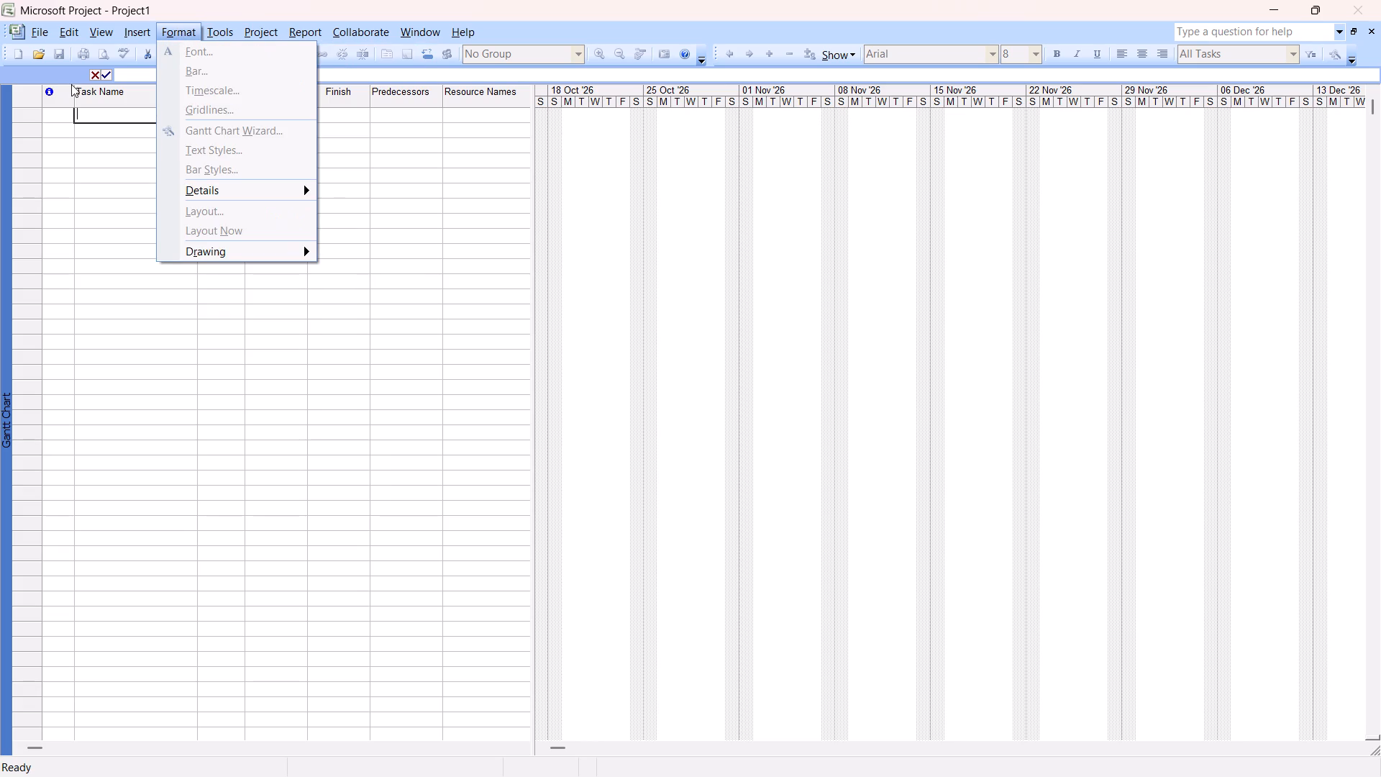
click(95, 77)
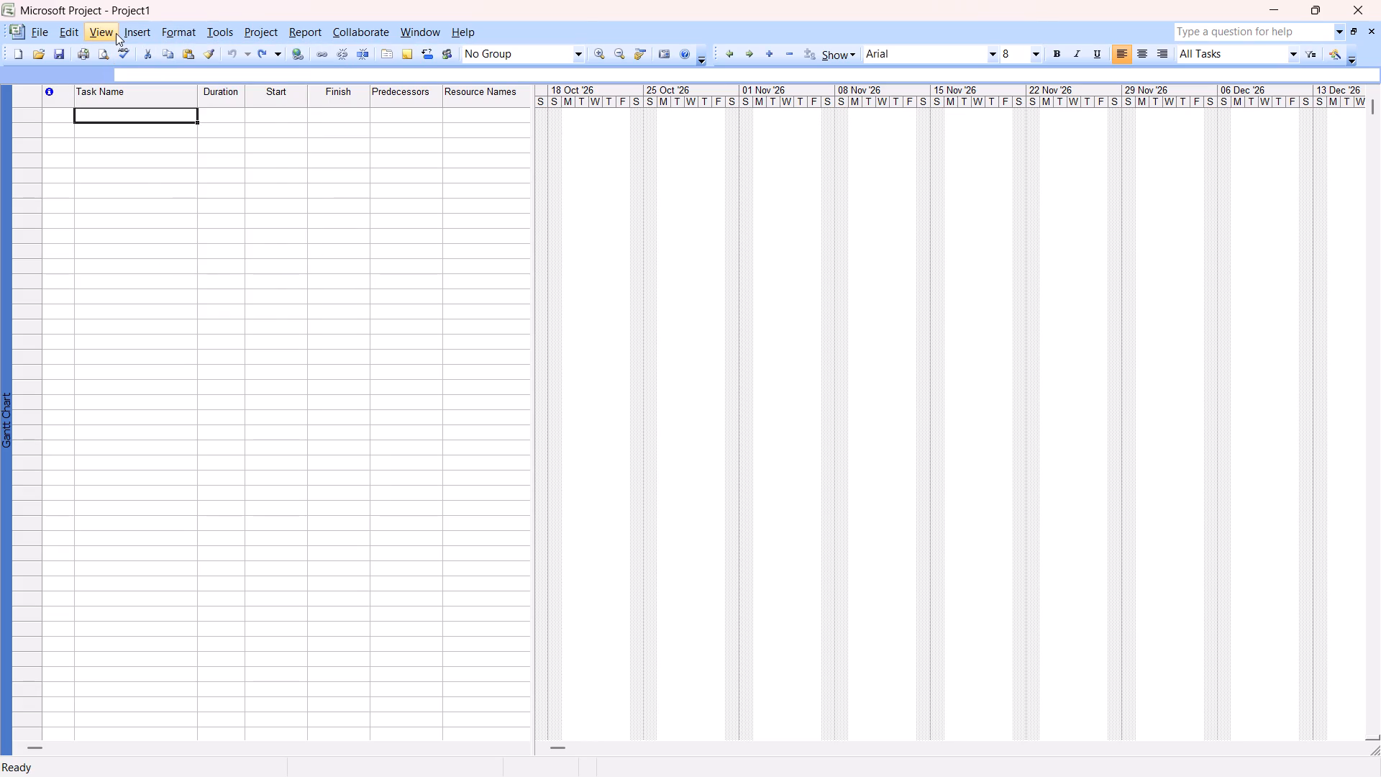
Enable the display of outline numbers and the project summary task in the project's view options.
click(116, 33)
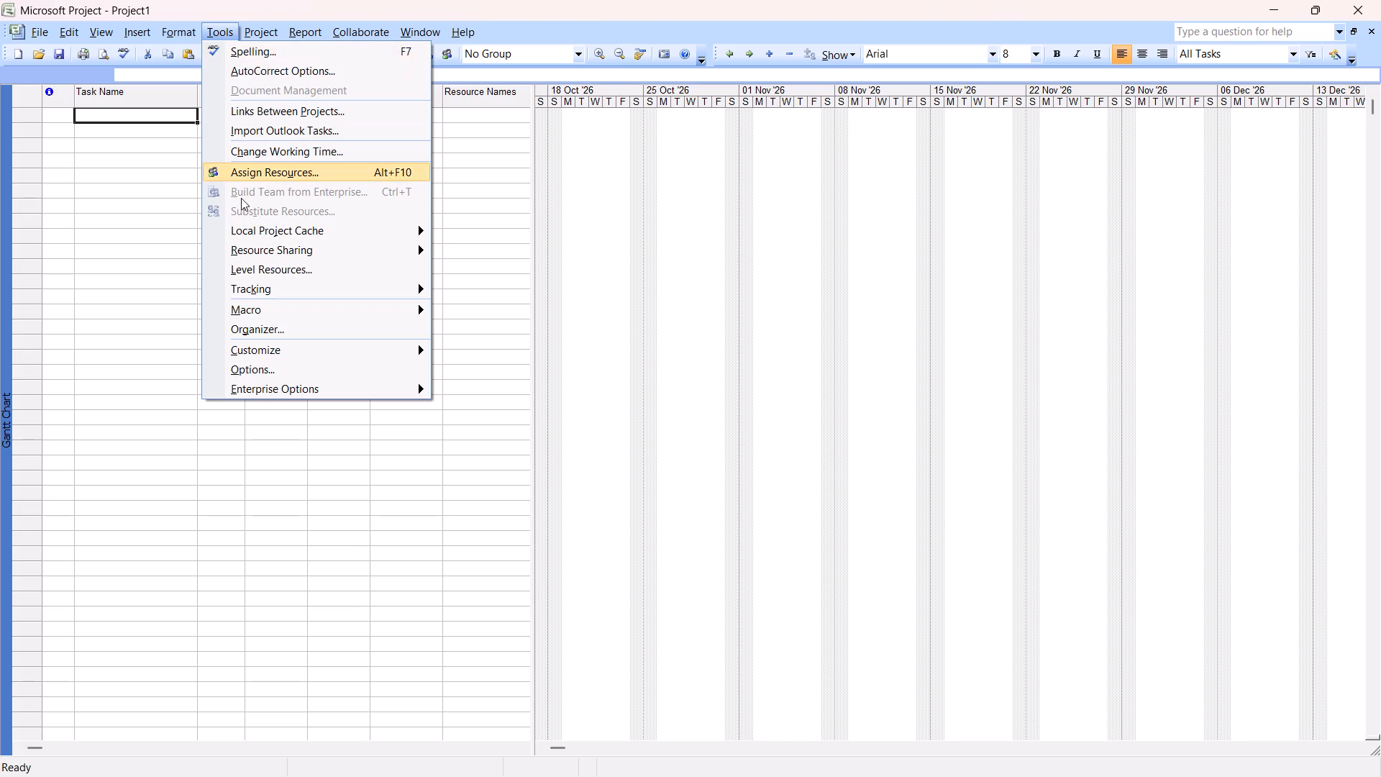
click(247, 375)
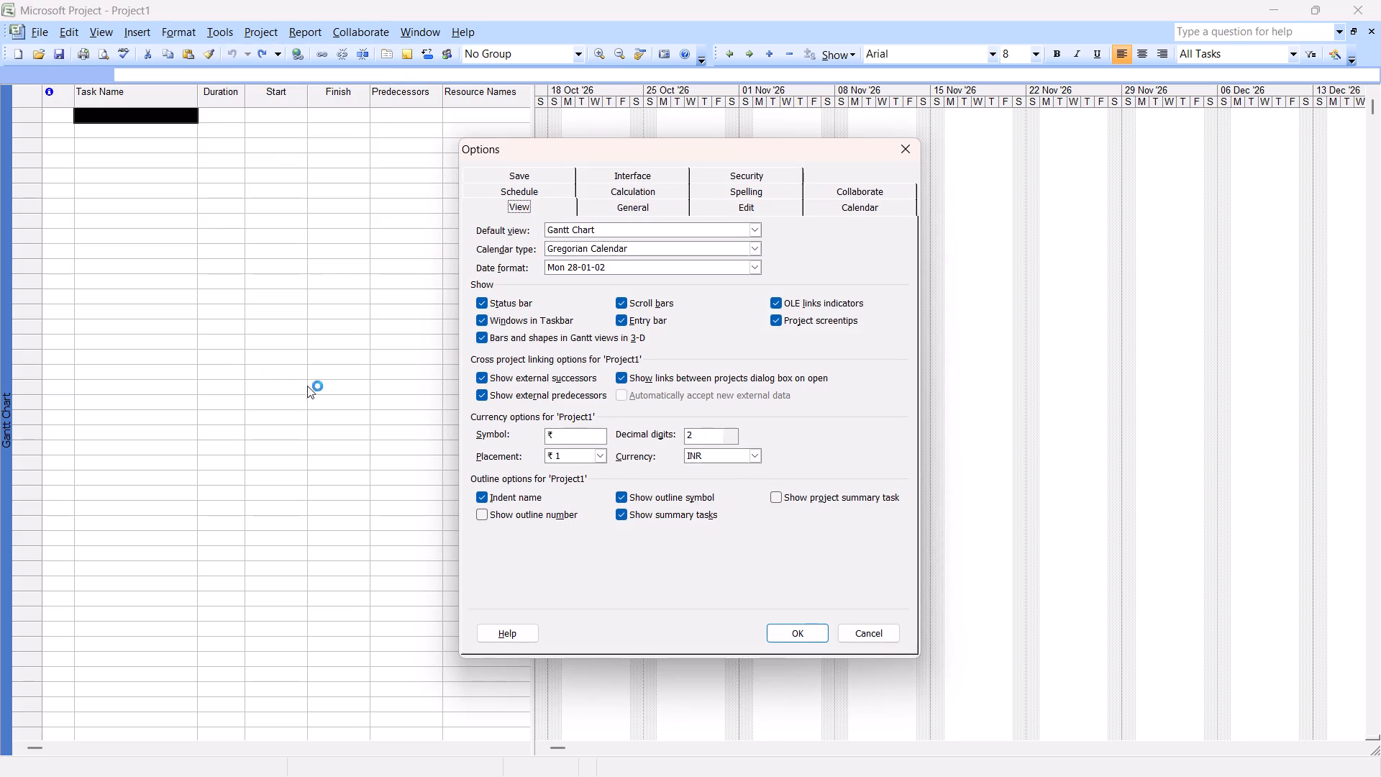
click(483, 514)
click(772, 500)
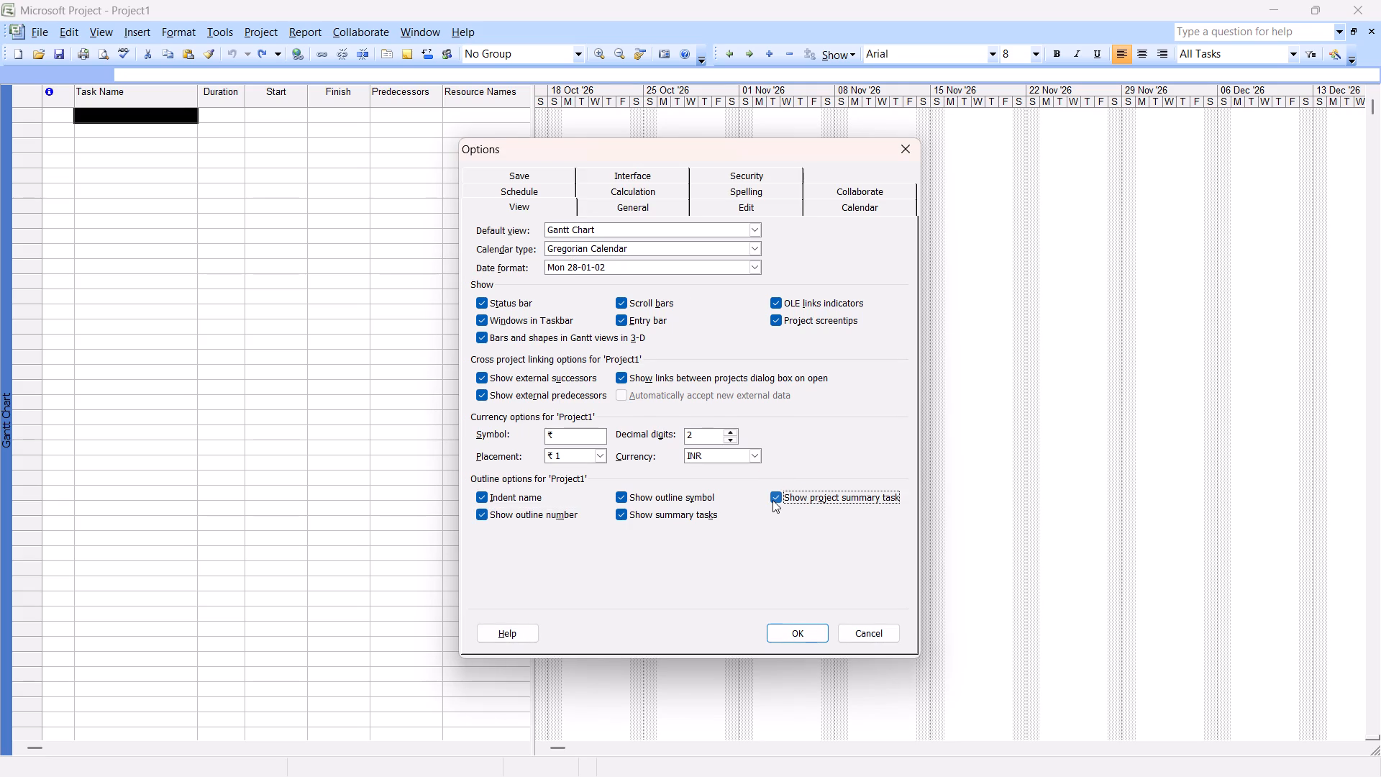
click(783, 633)
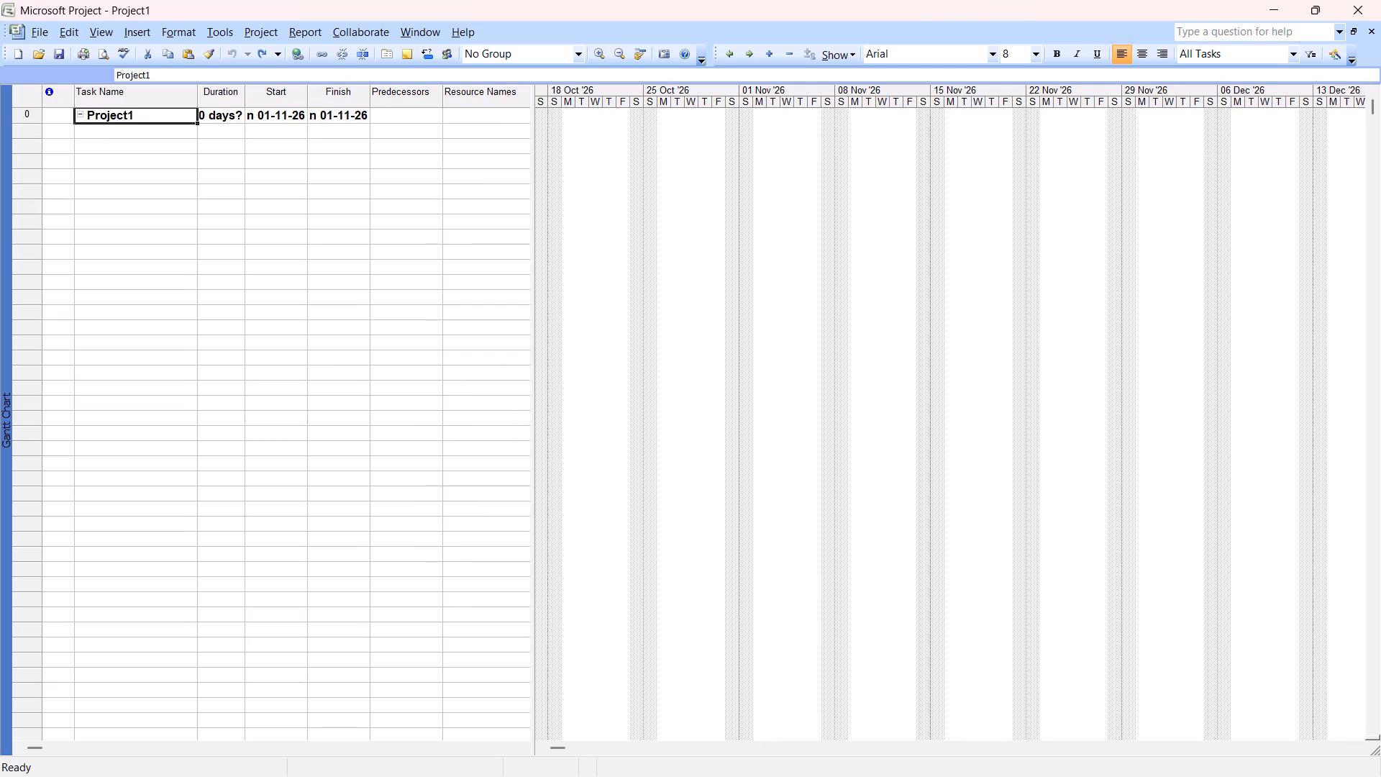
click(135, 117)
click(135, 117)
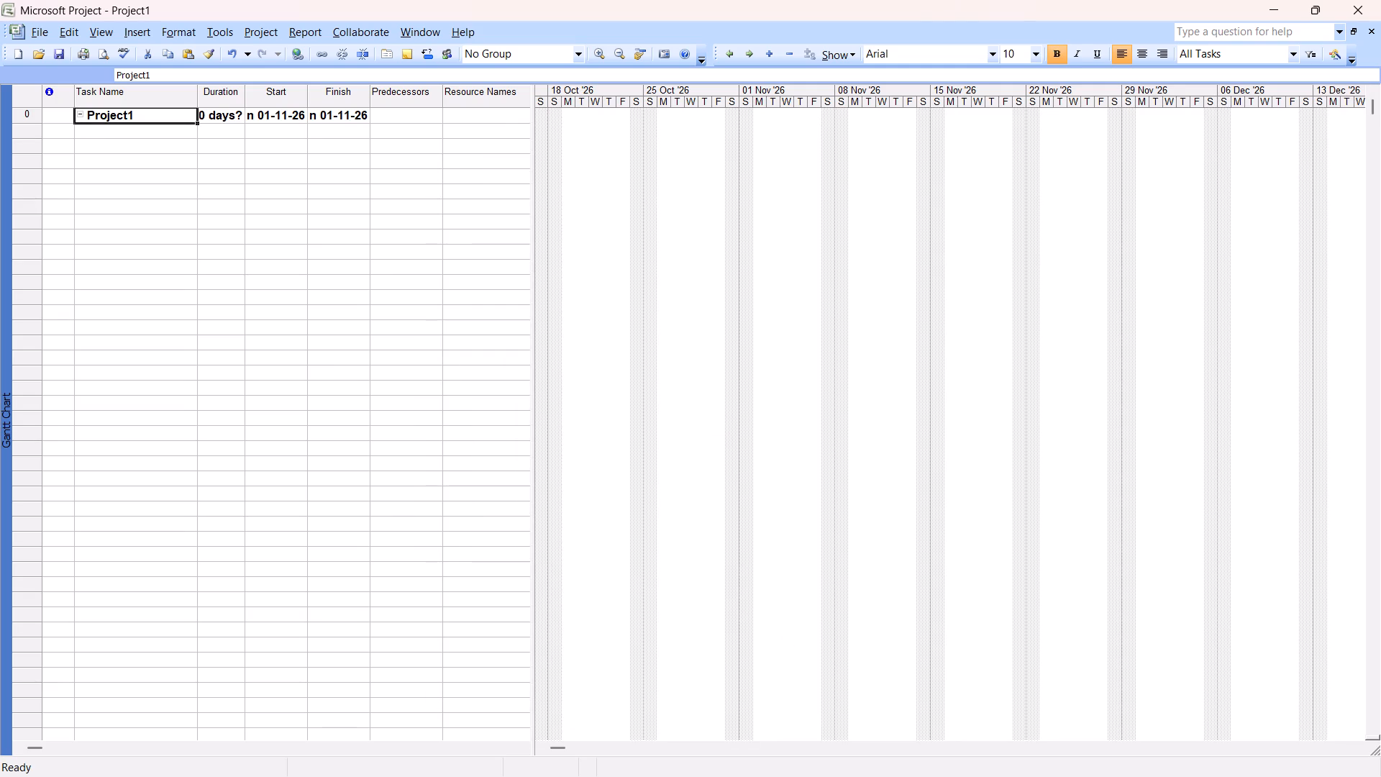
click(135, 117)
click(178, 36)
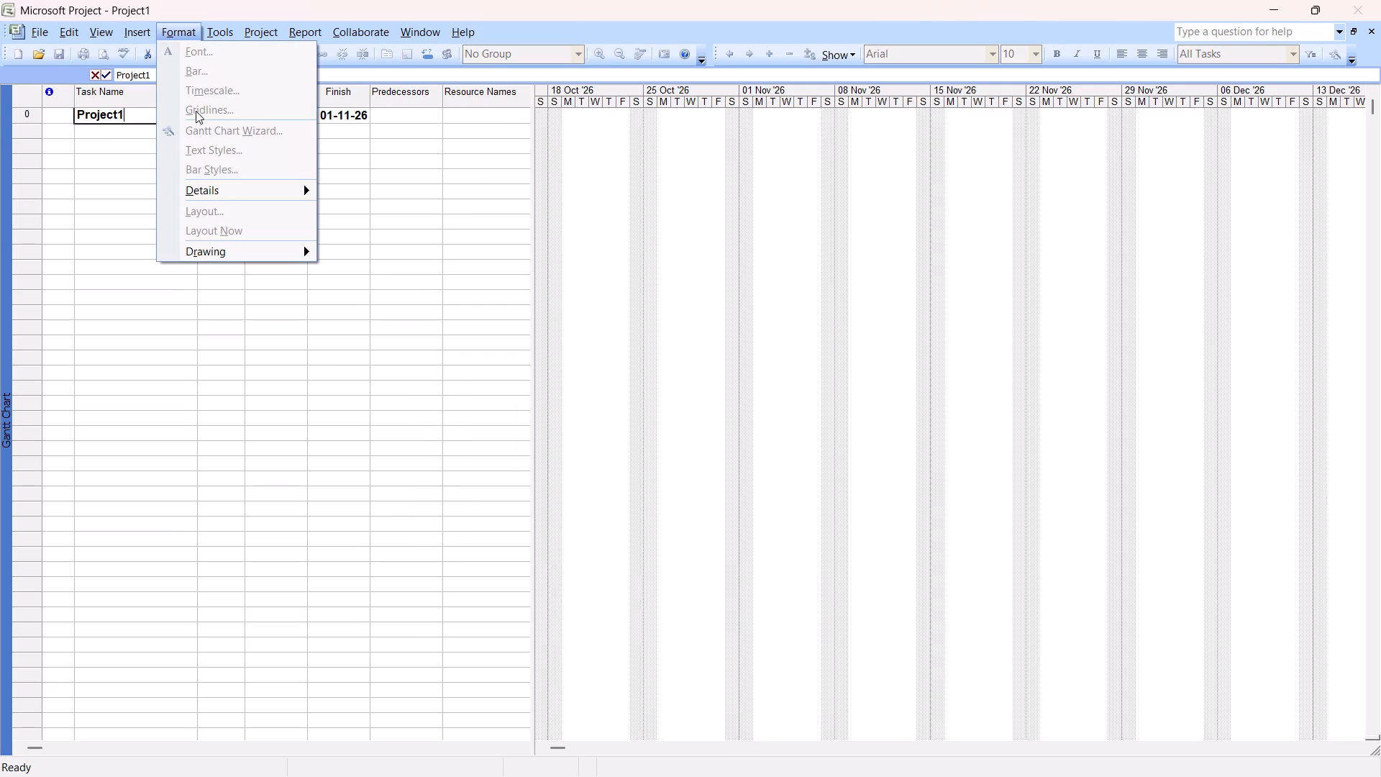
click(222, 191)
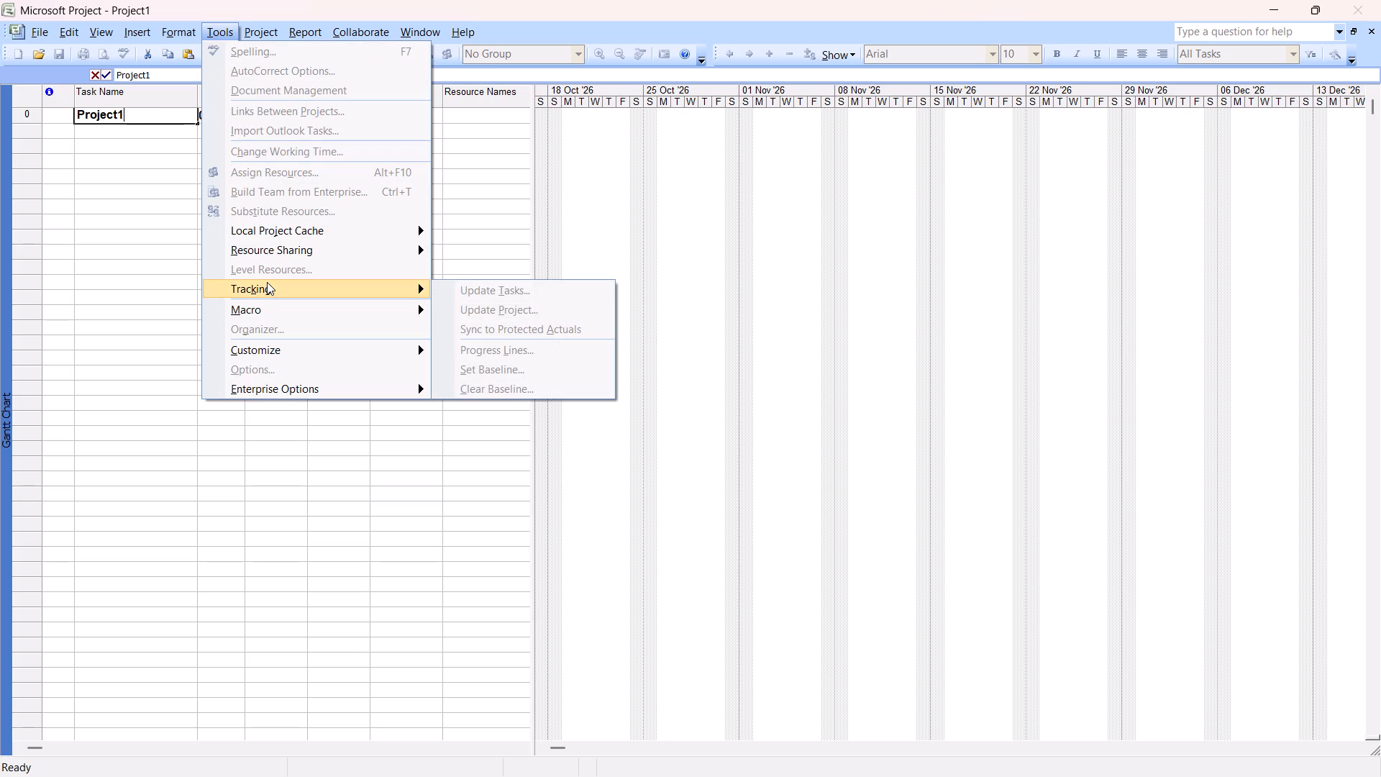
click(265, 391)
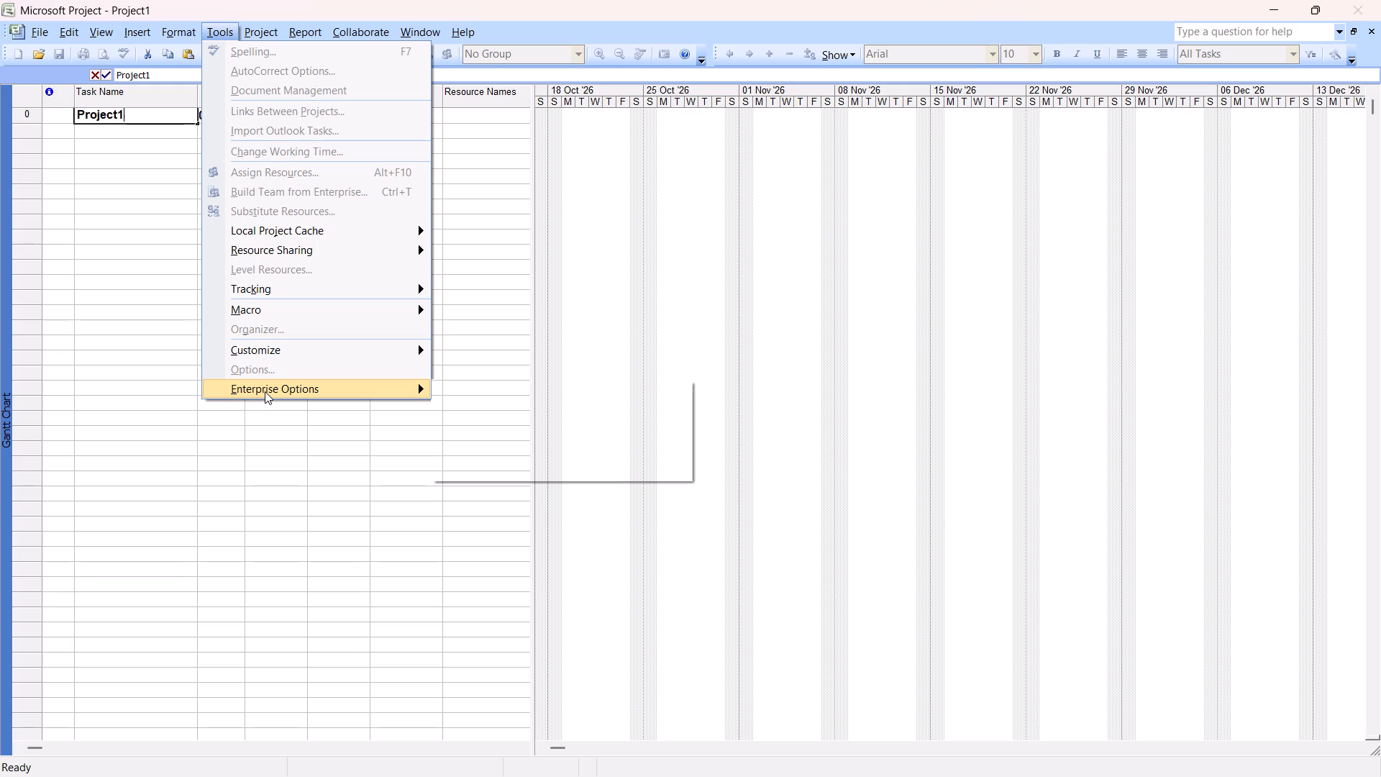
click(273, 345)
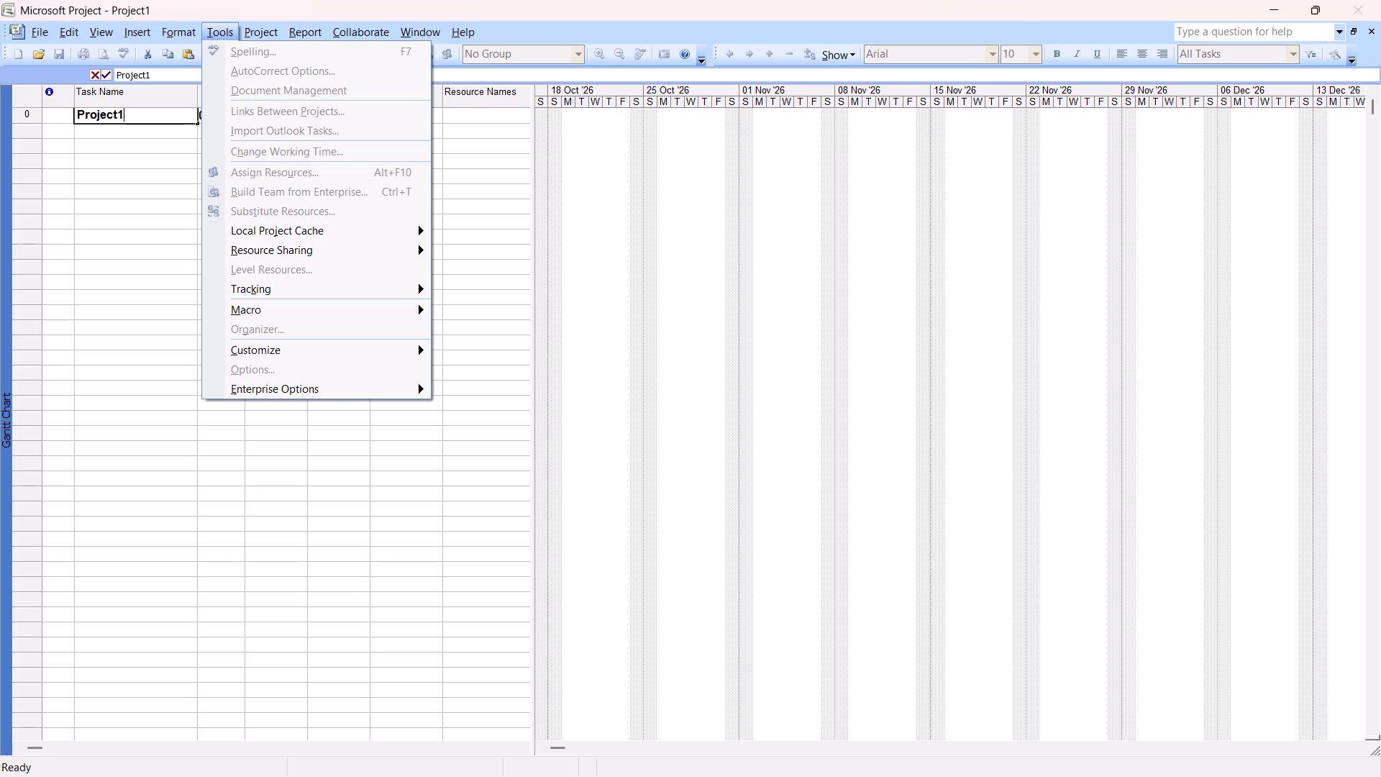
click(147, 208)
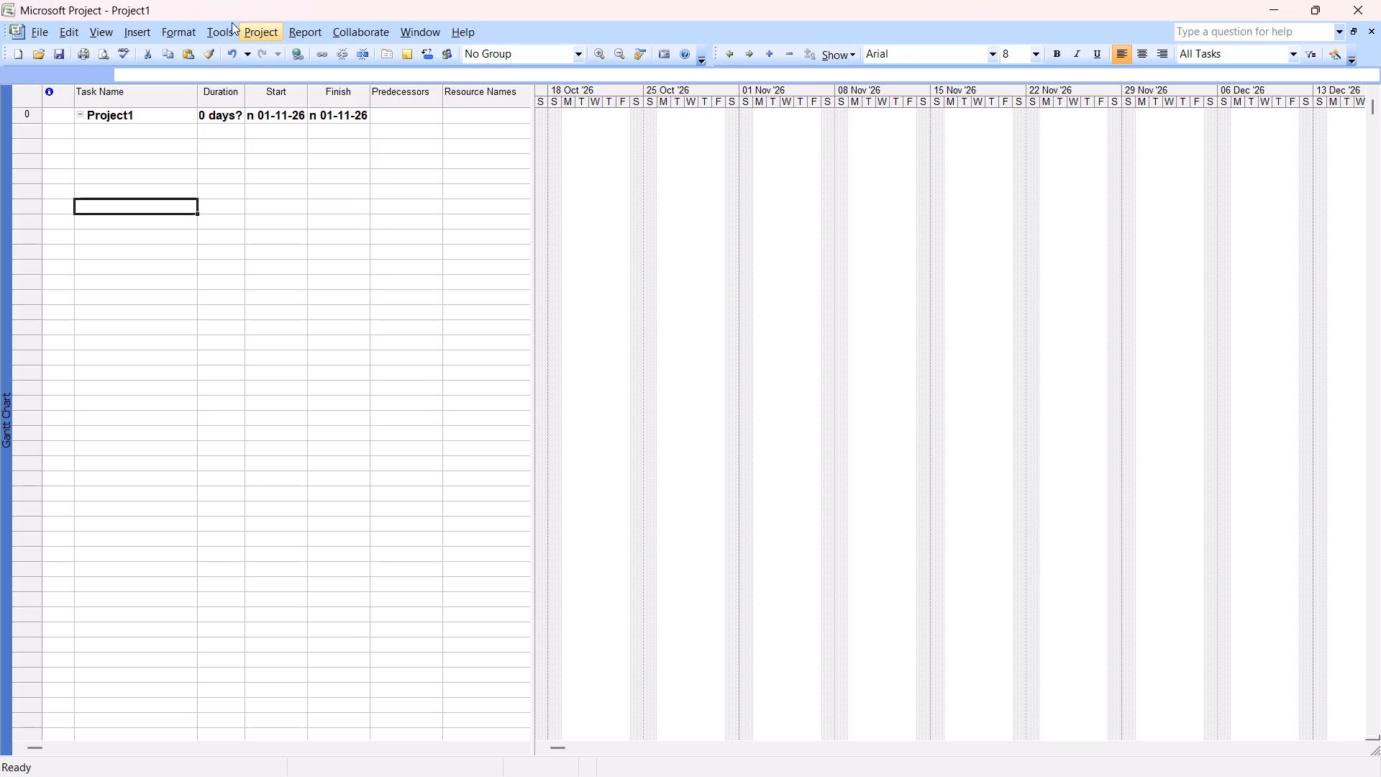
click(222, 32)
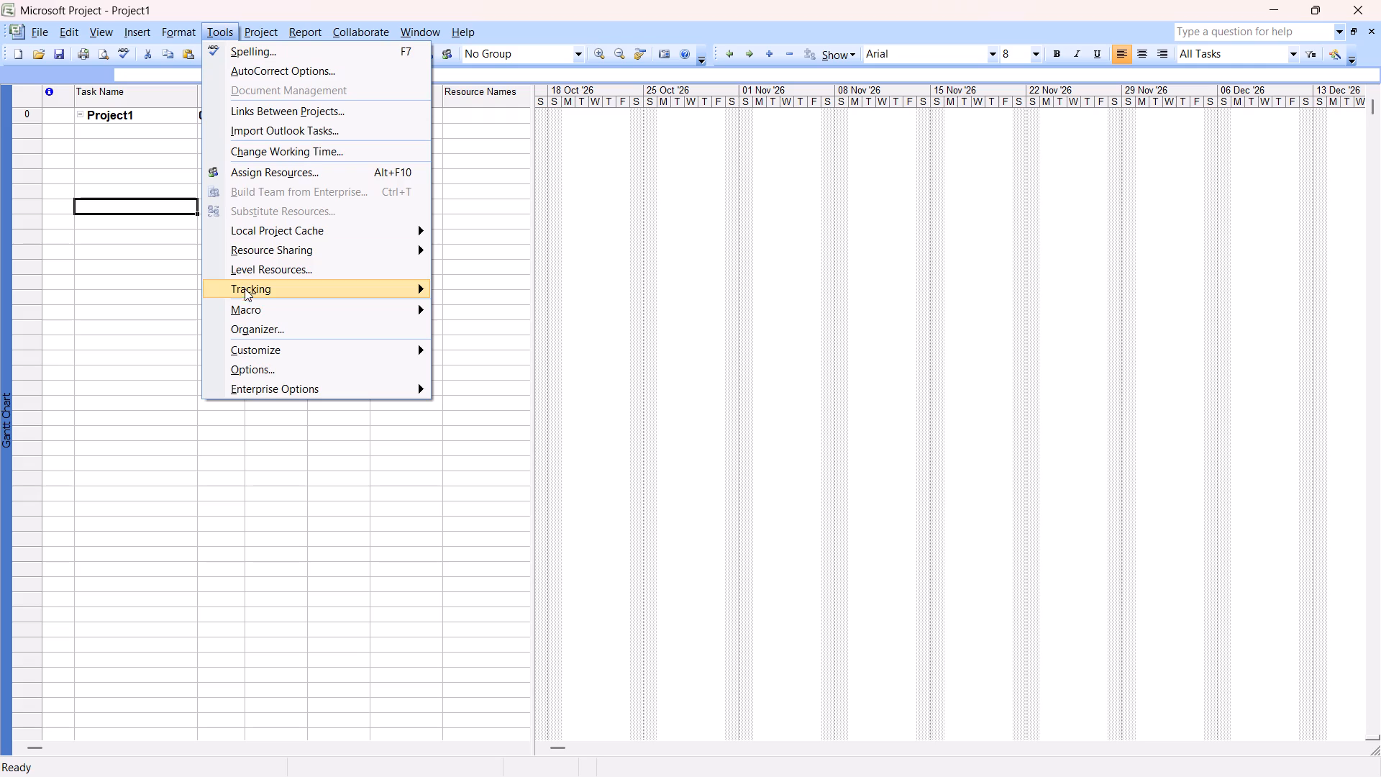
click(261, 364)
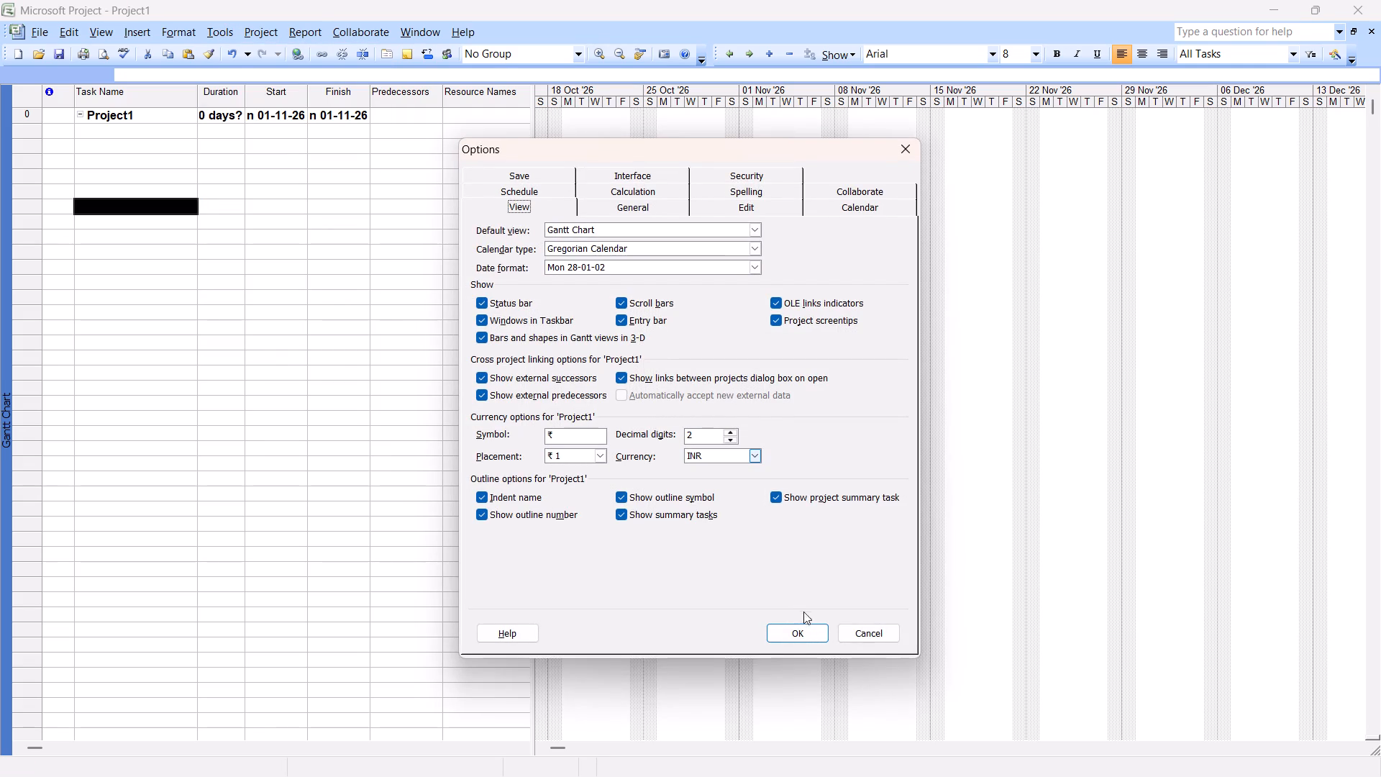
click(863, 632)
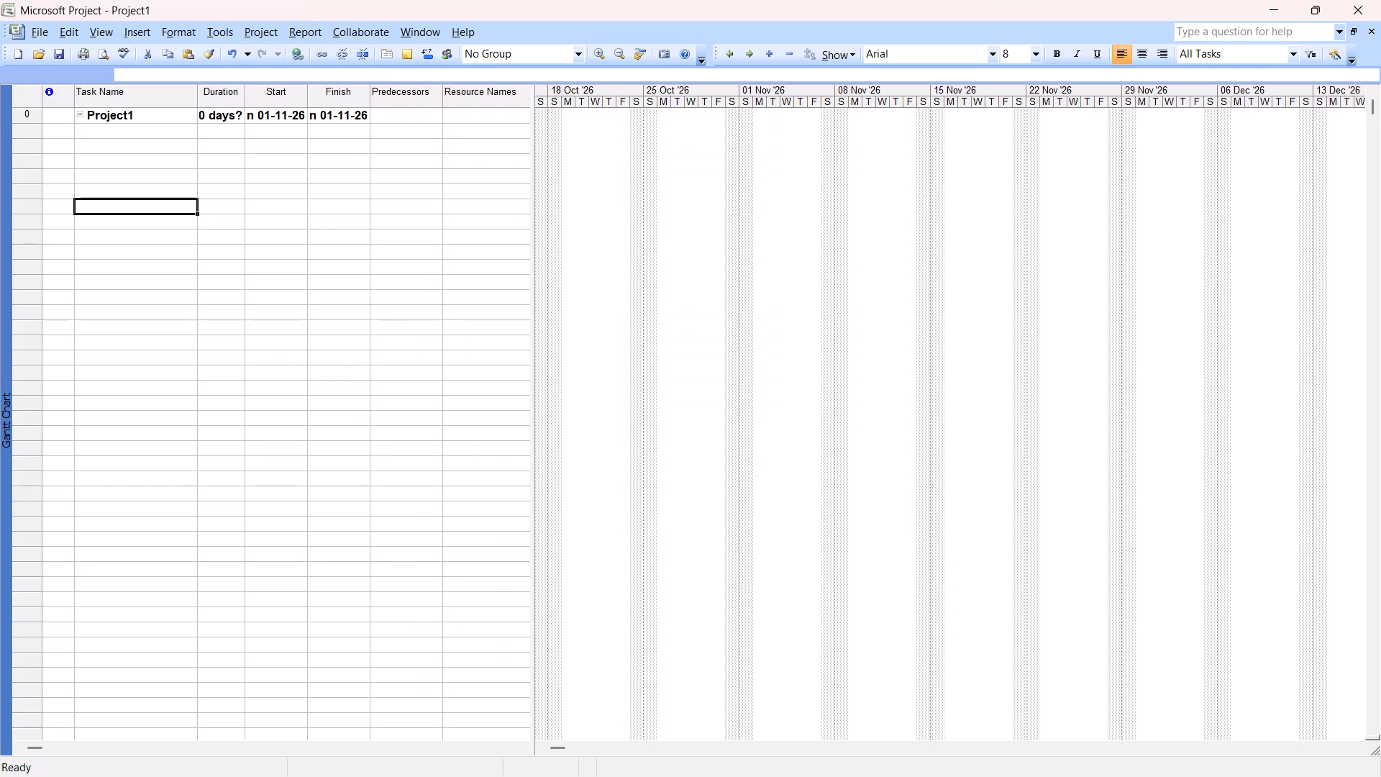
Rename the project summary task as Banking System.
click(132, 114)
click(161, 123)
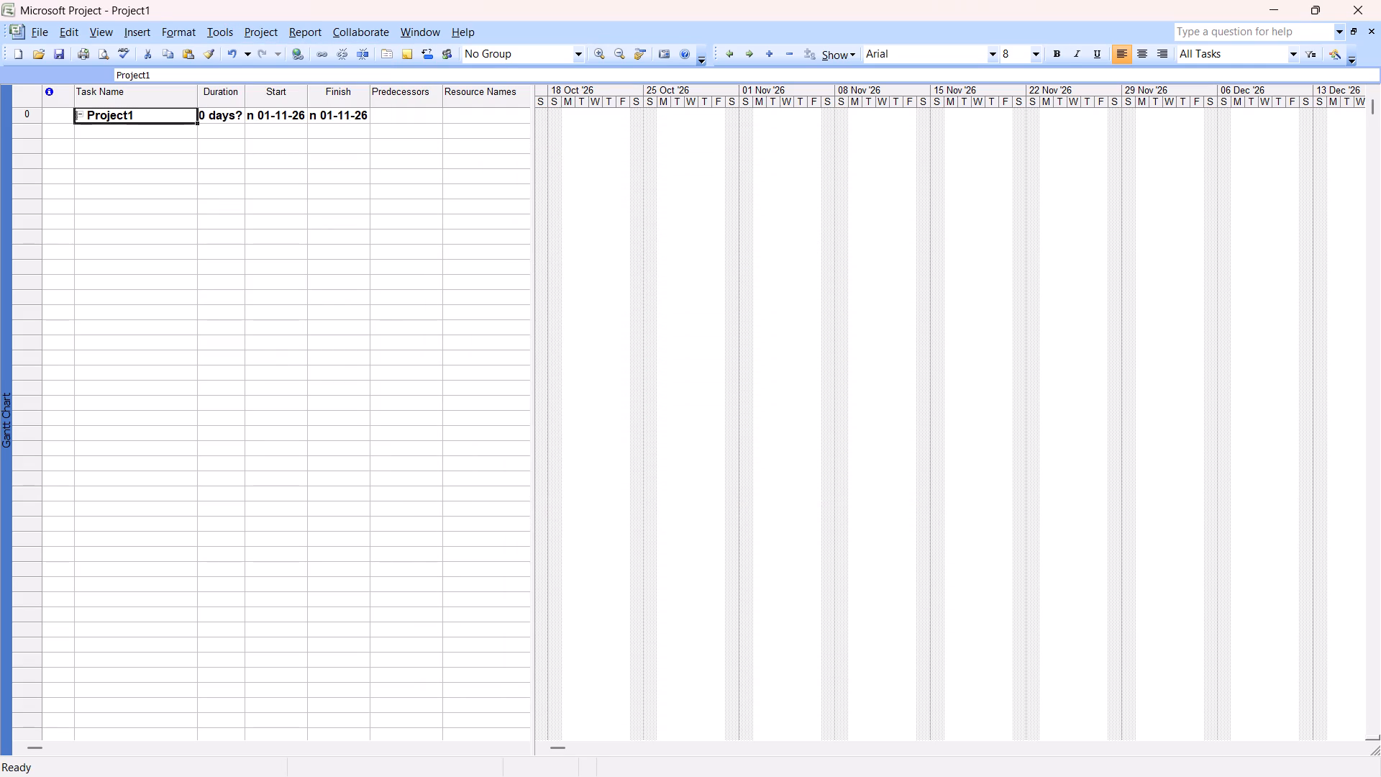
drag(158, 77, 143, 77)
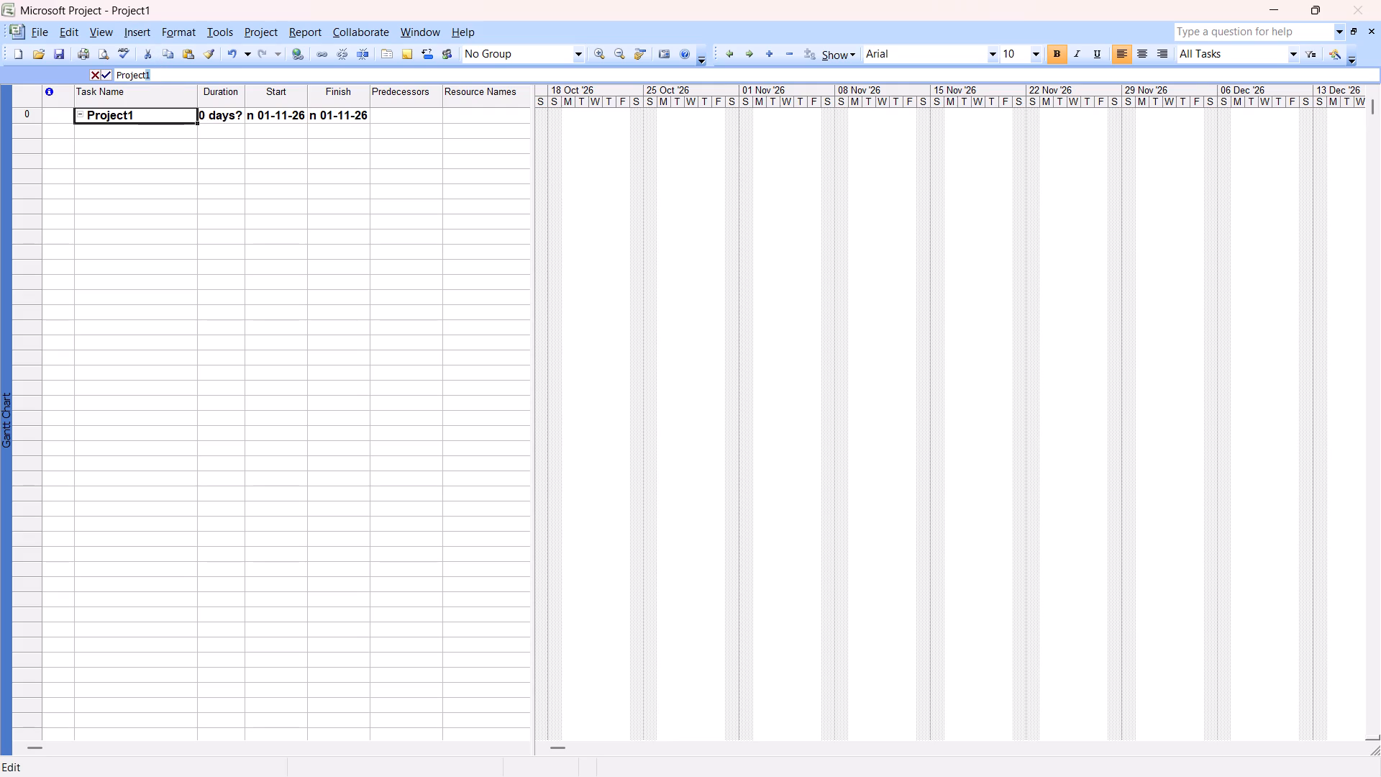
drag(143, 77, 119, 73)
key(BackSpace)
key(BackSpace)
text(Banking System)
key(Return)
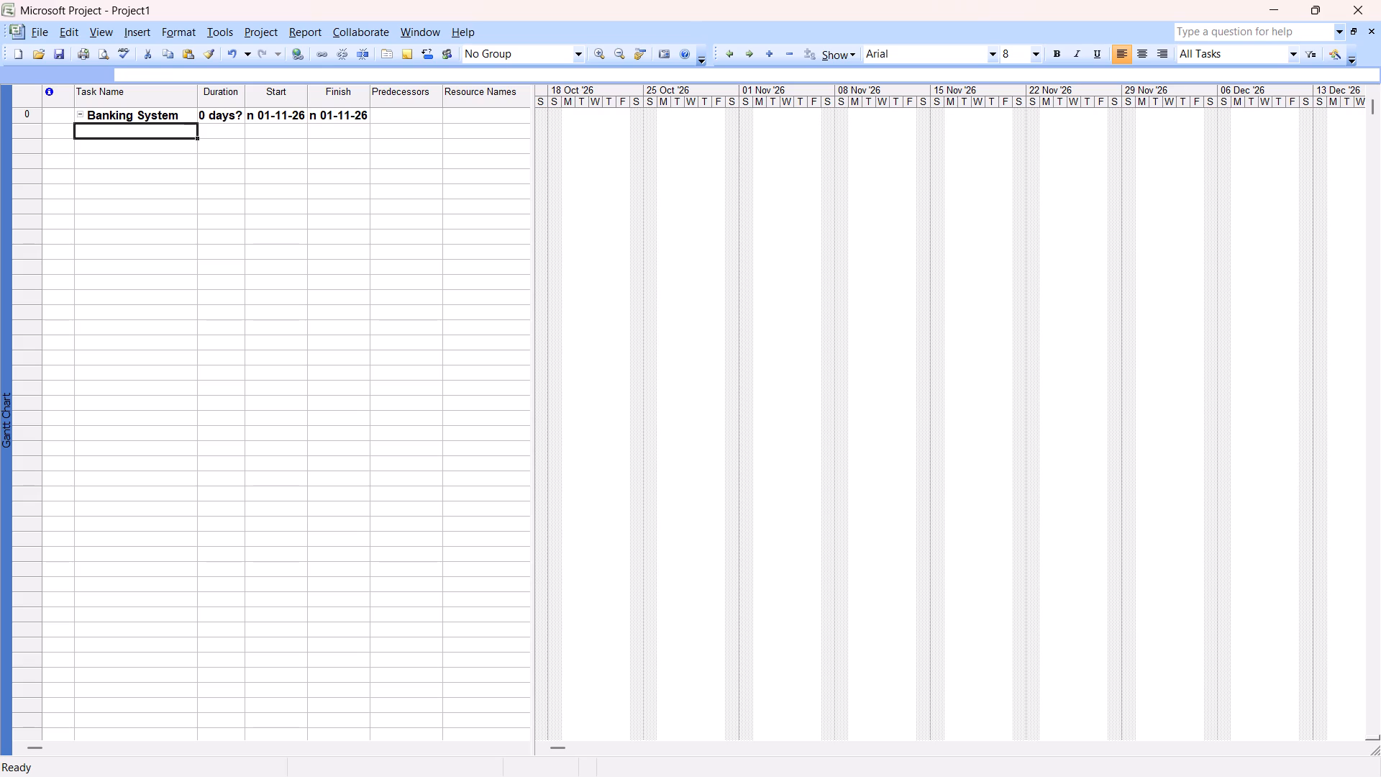
Enter the tasks Banking Management System, Project Planning and Requirem in the rows below the project summary task.
text(Banking man)
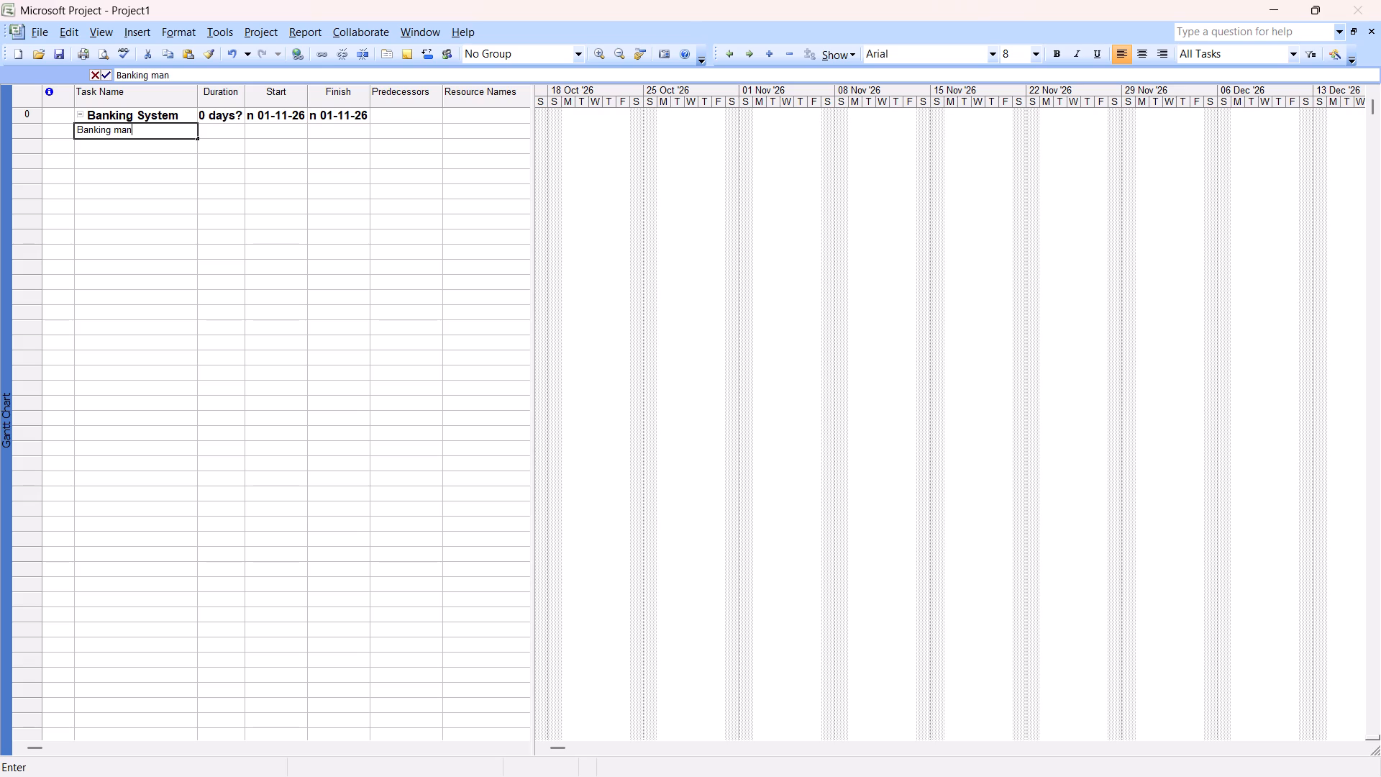
key(BackSpace)
key(BackSpace)
key(BackSpace)
text(Mana)
text(gement System)
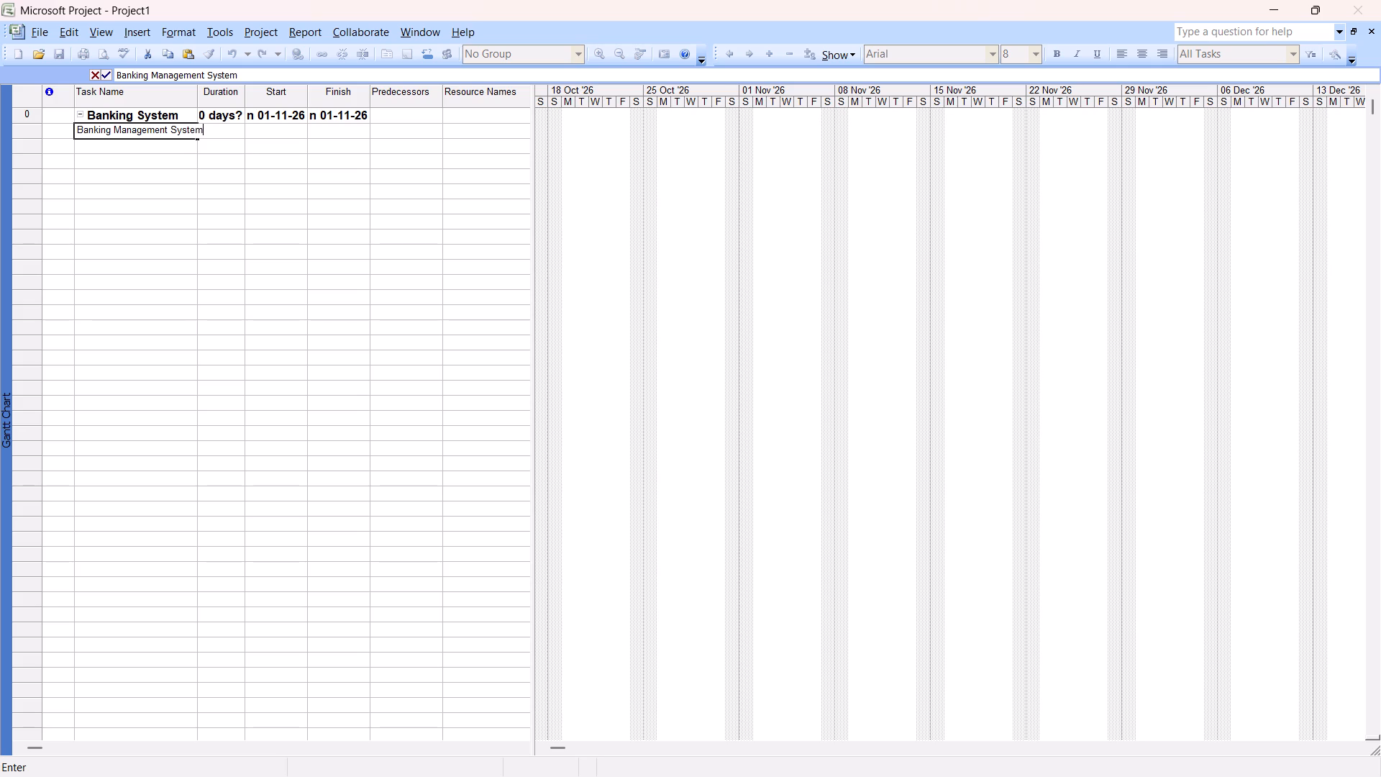
key(Return)
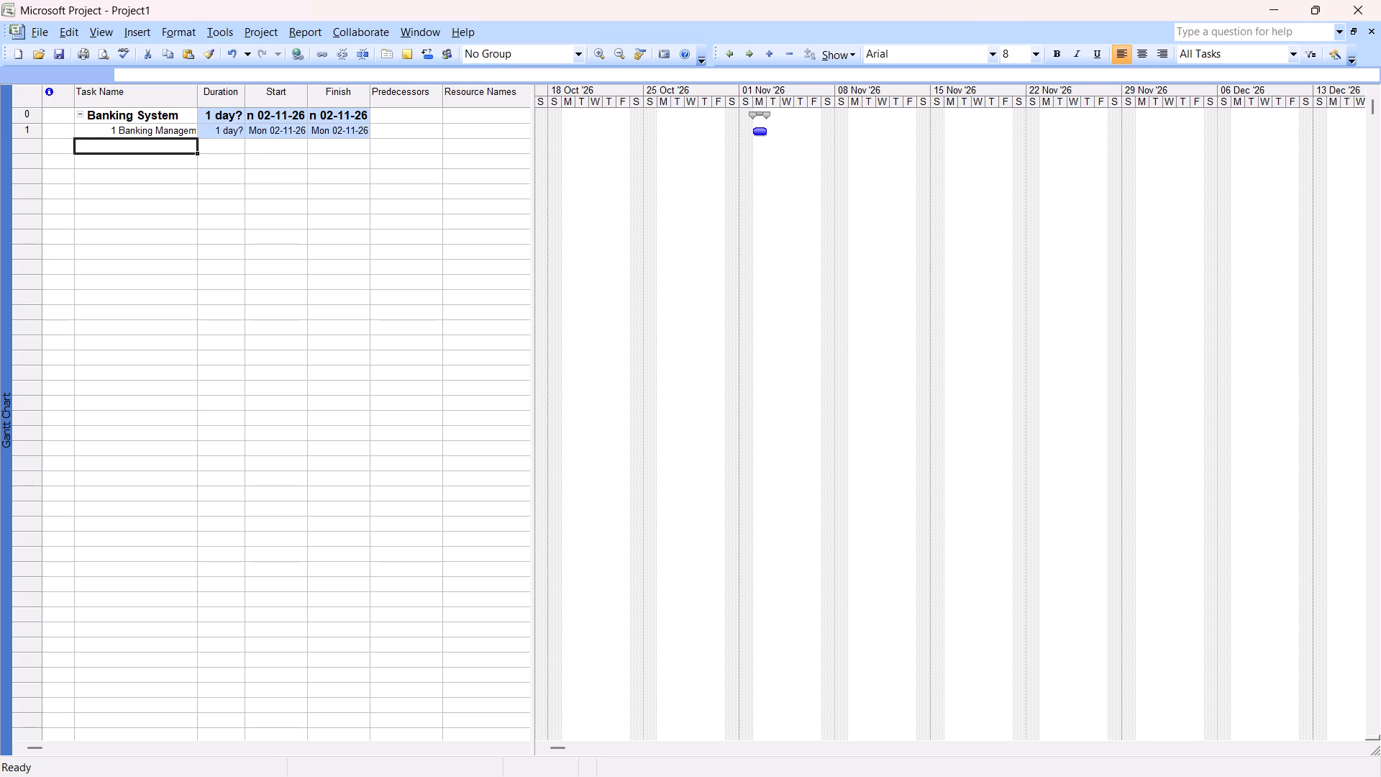
text(Project Planning)
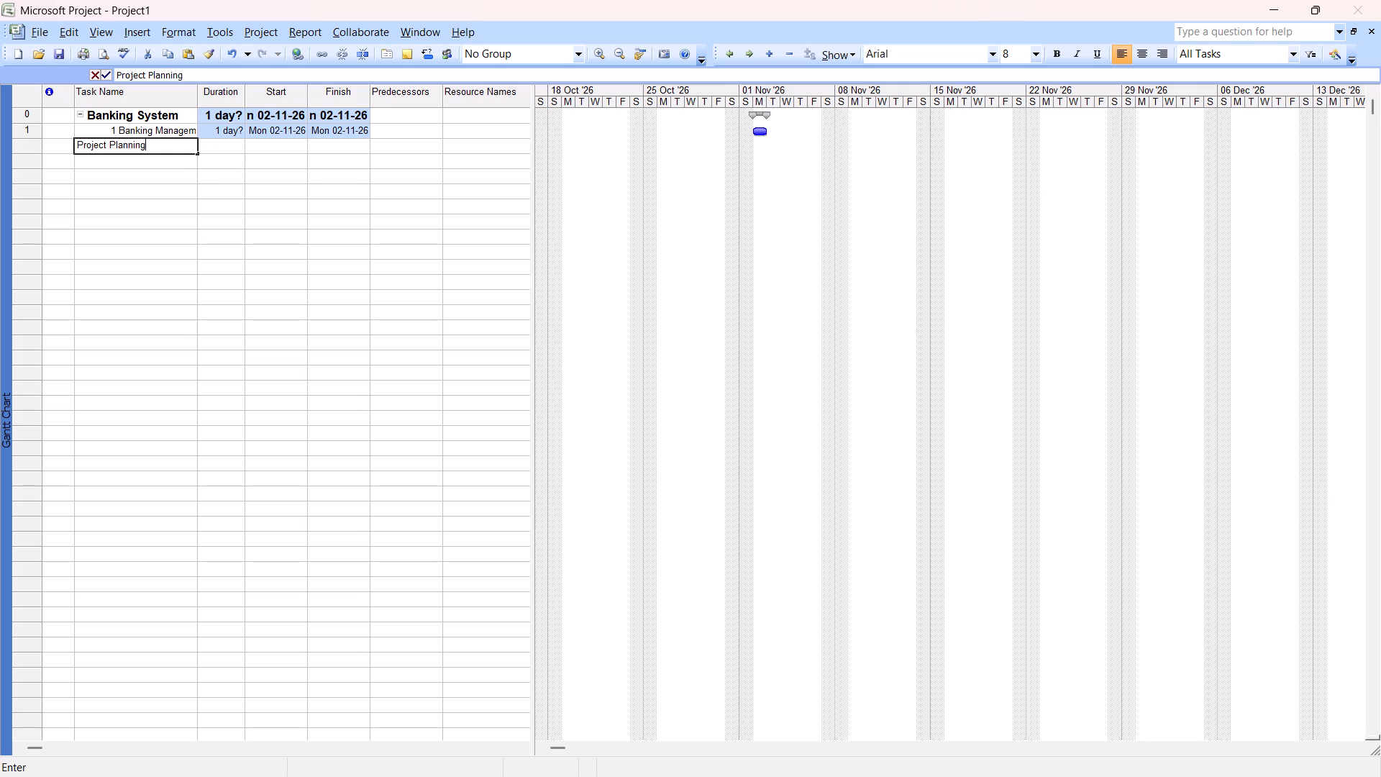
key(Return)
text(Requiremr)
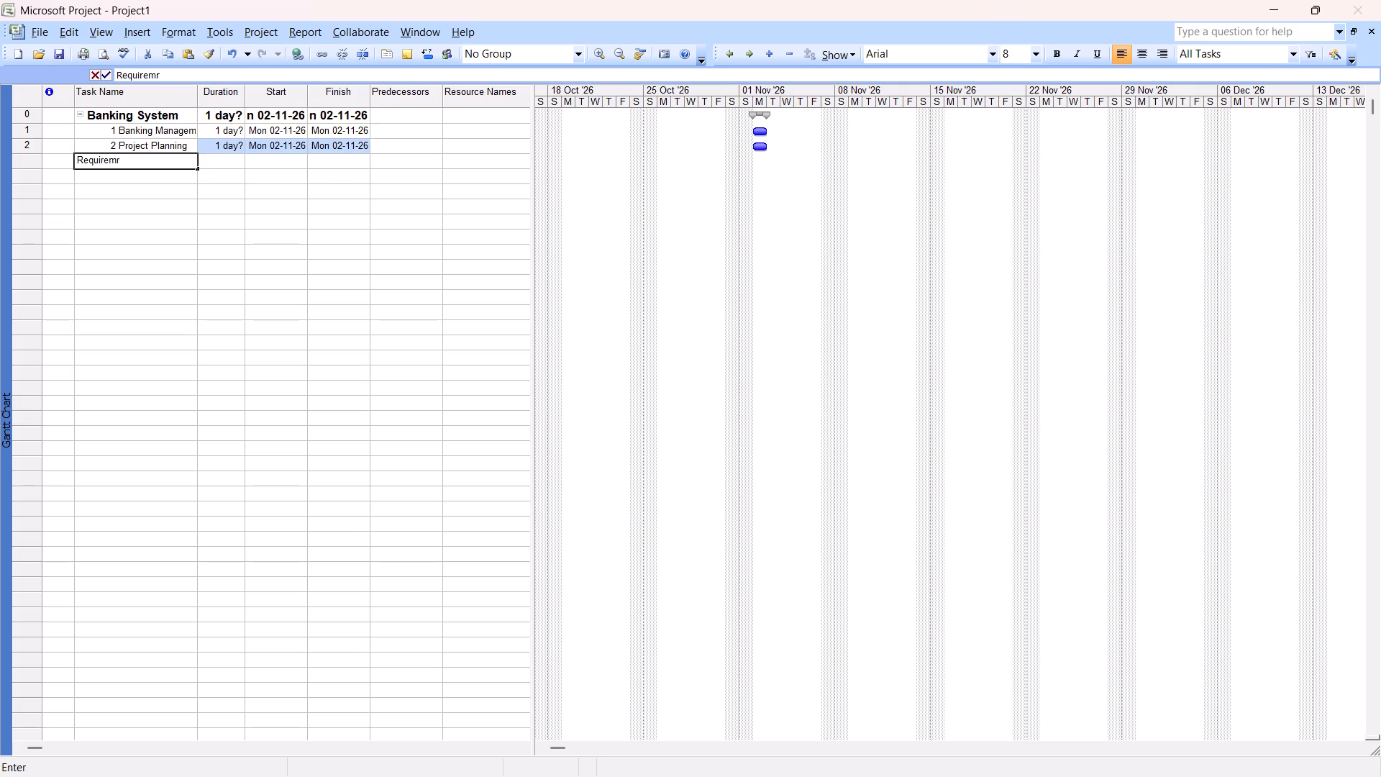
key(BackSpace)
Indent the Project Planning and Requirem tasks one level as subtasks of Banking Management System.
click(152, 147)
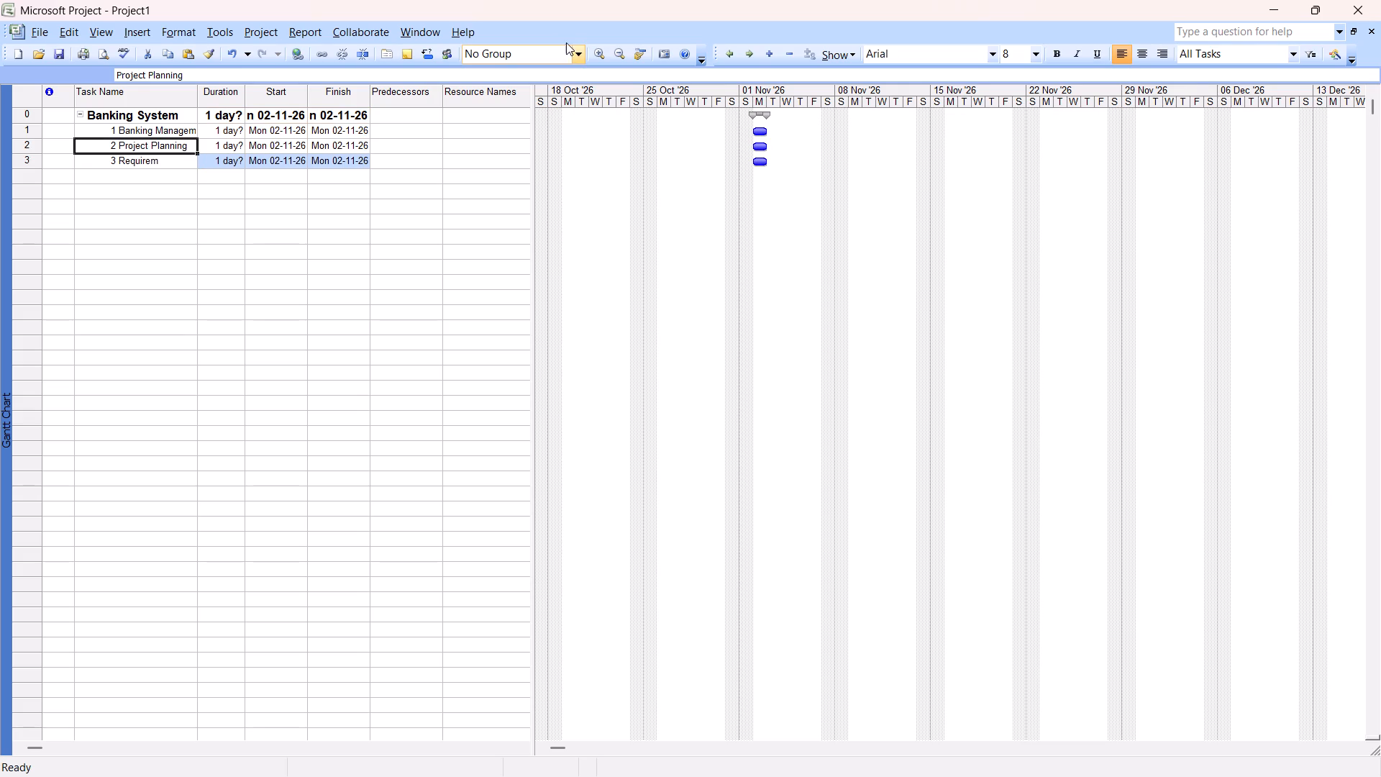
click(753, 51)
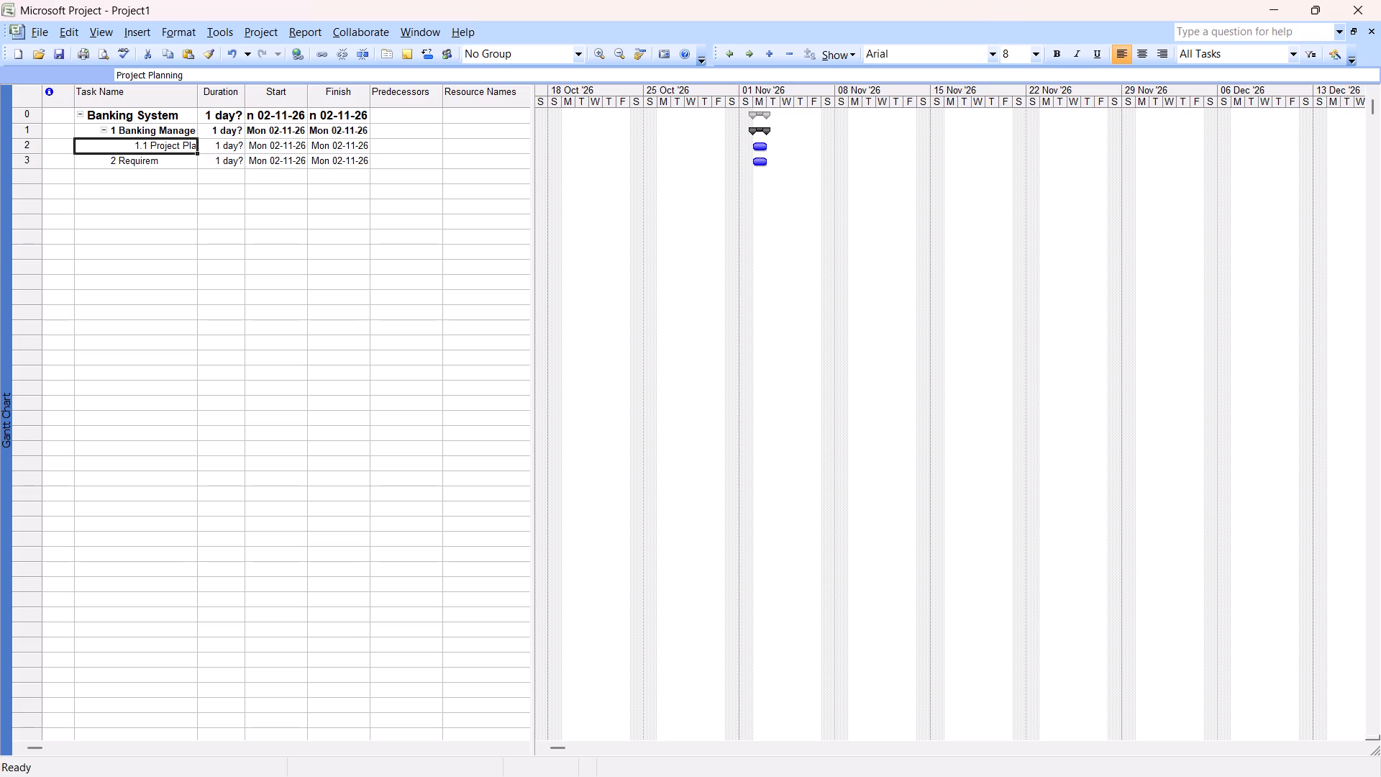
click(163, 162)
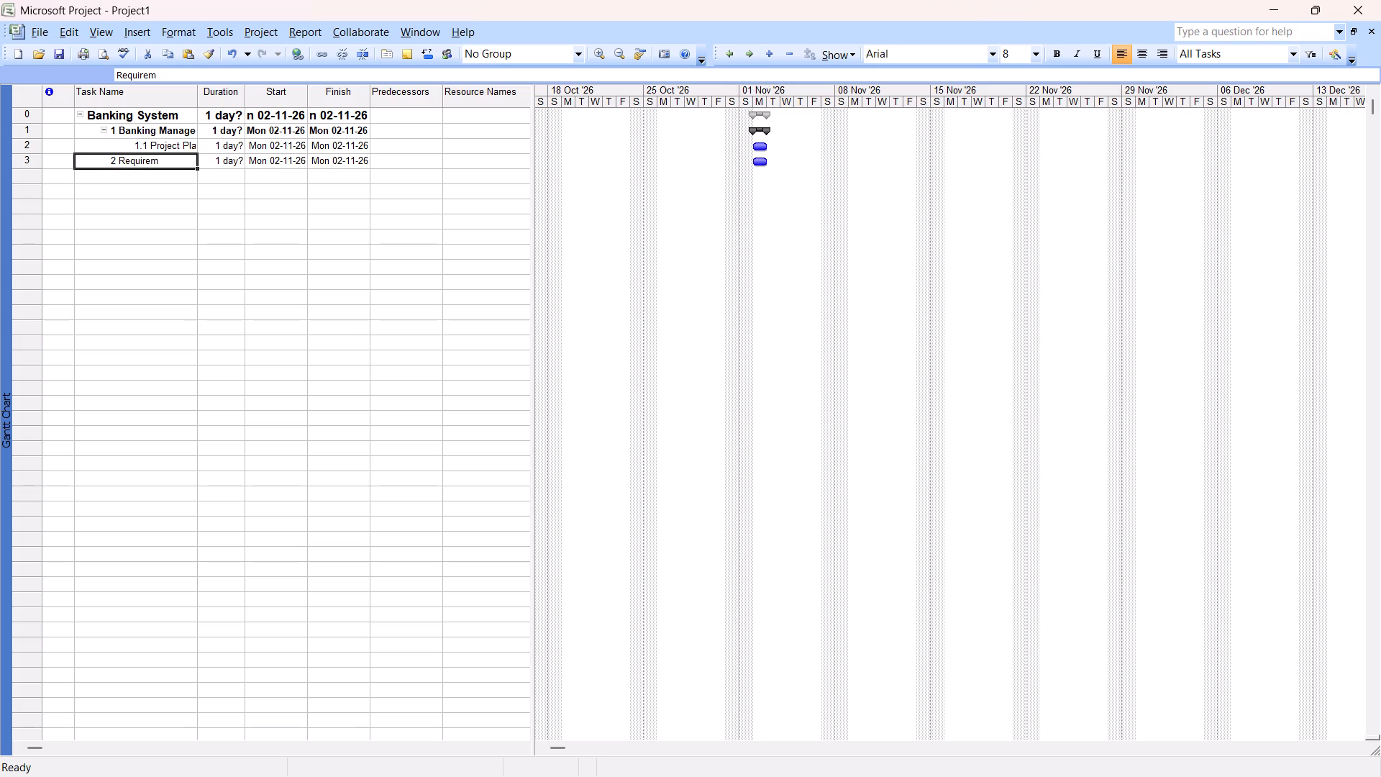
click(759, 52)
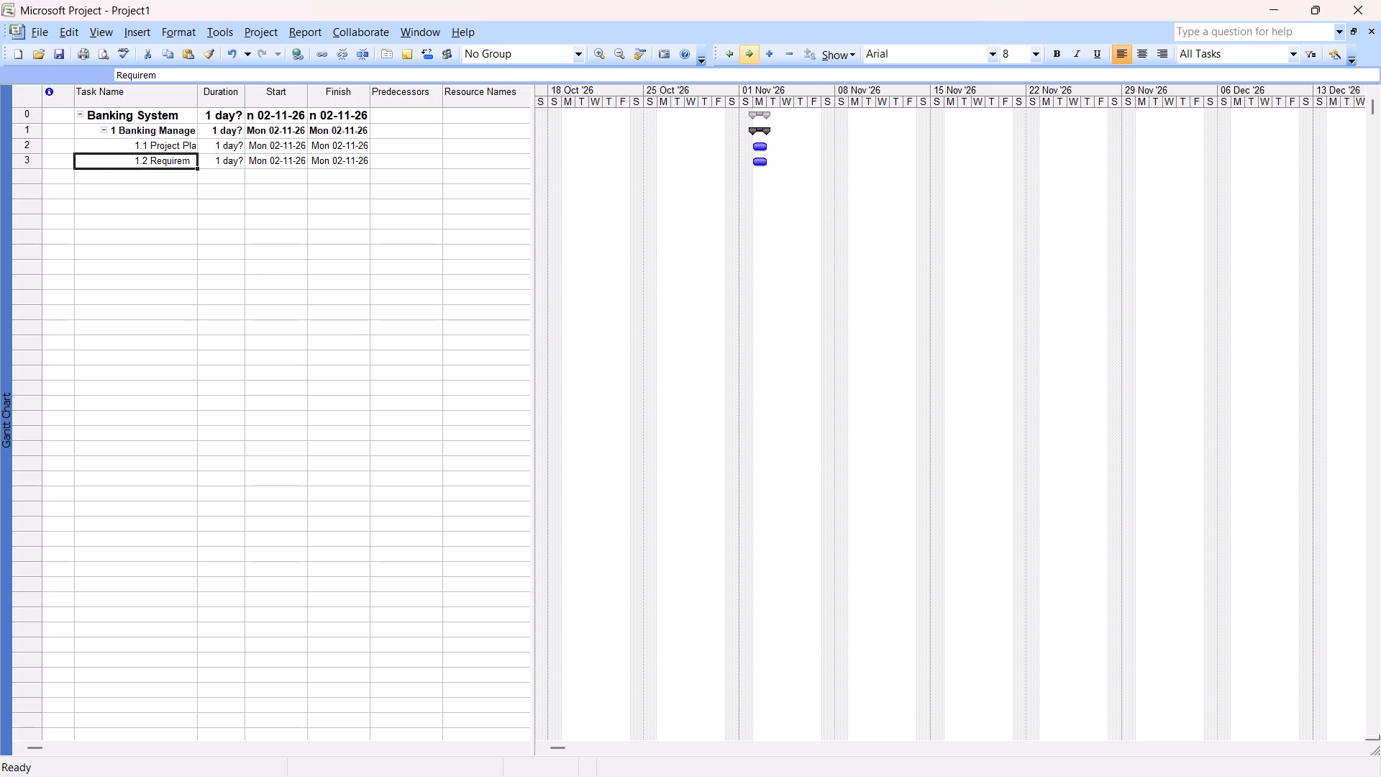
Widen the Task Name column to fit the full task names and resize the table area to show the Resource Names column.
click(199, 94)
drag(534, 94, 731, 98)
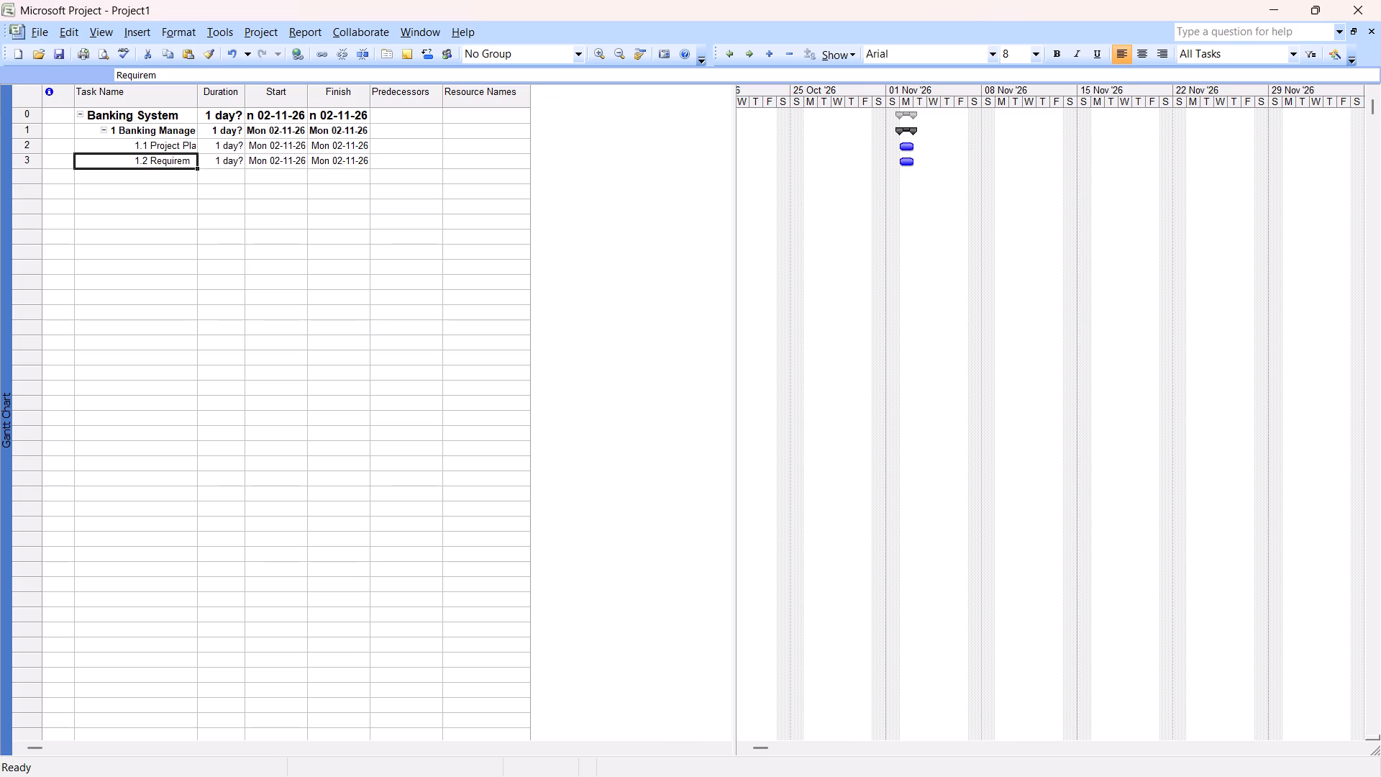
drag(195, 96, 259, 96)
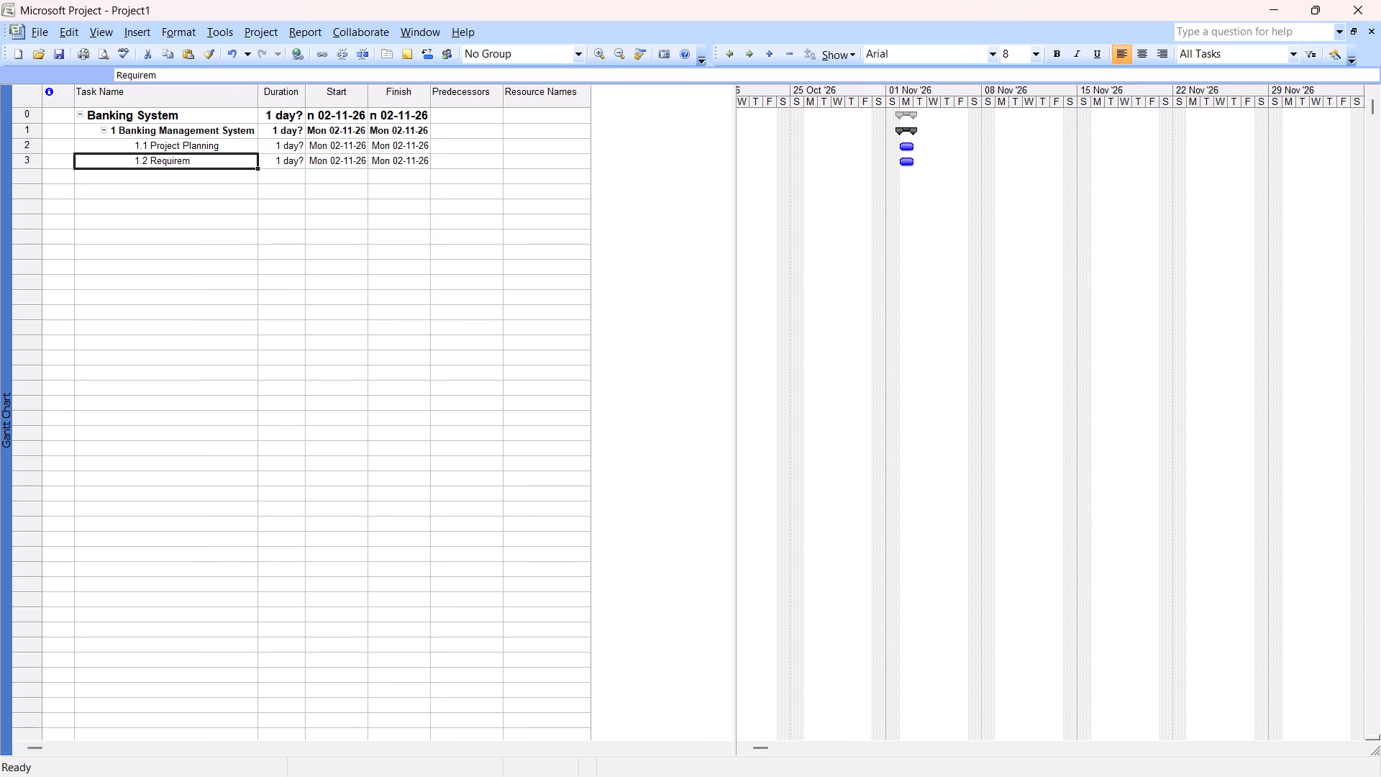
drag(734, 129, 730, 129)
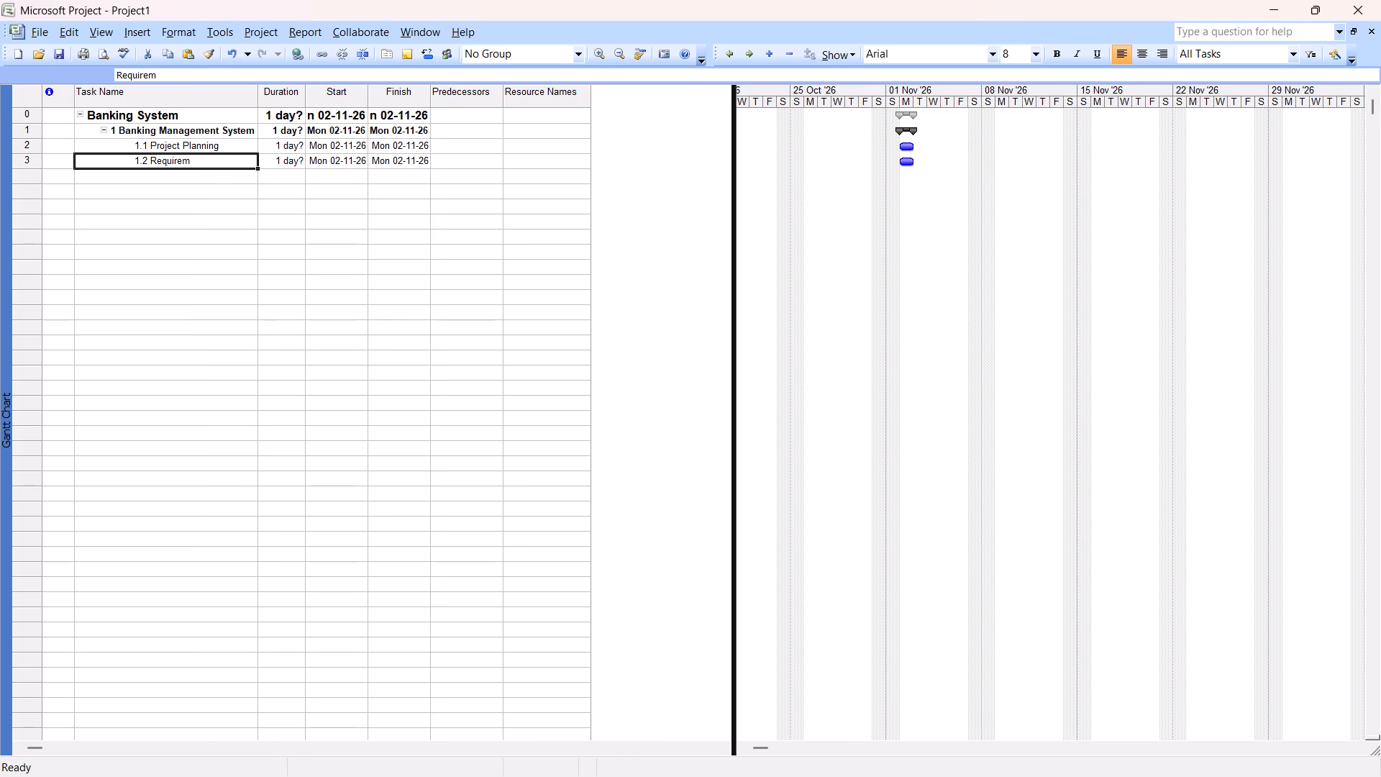
drag(730, 129, 605, 131)
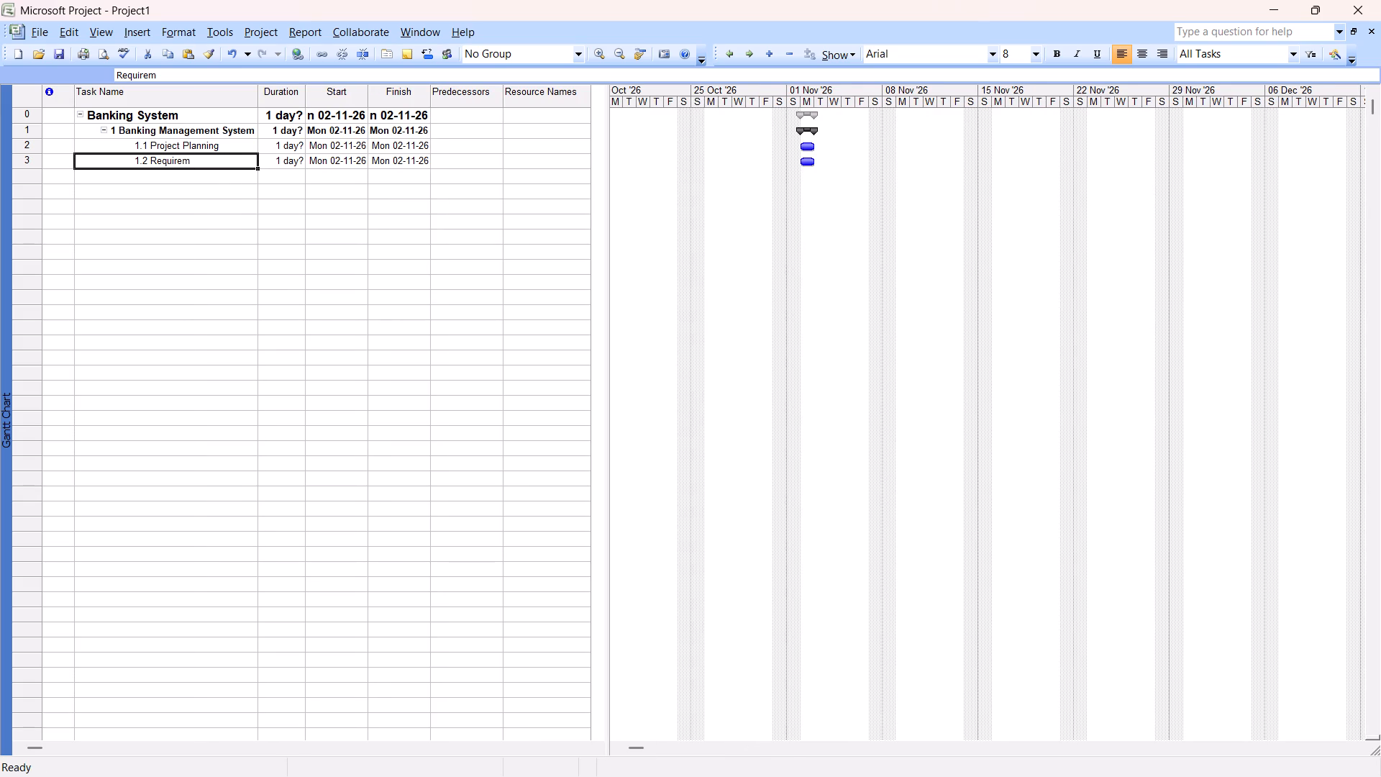
Complete the name of the Requirem subtask as Requirement Gsthering.
click(224, 159)
click(224, 159)
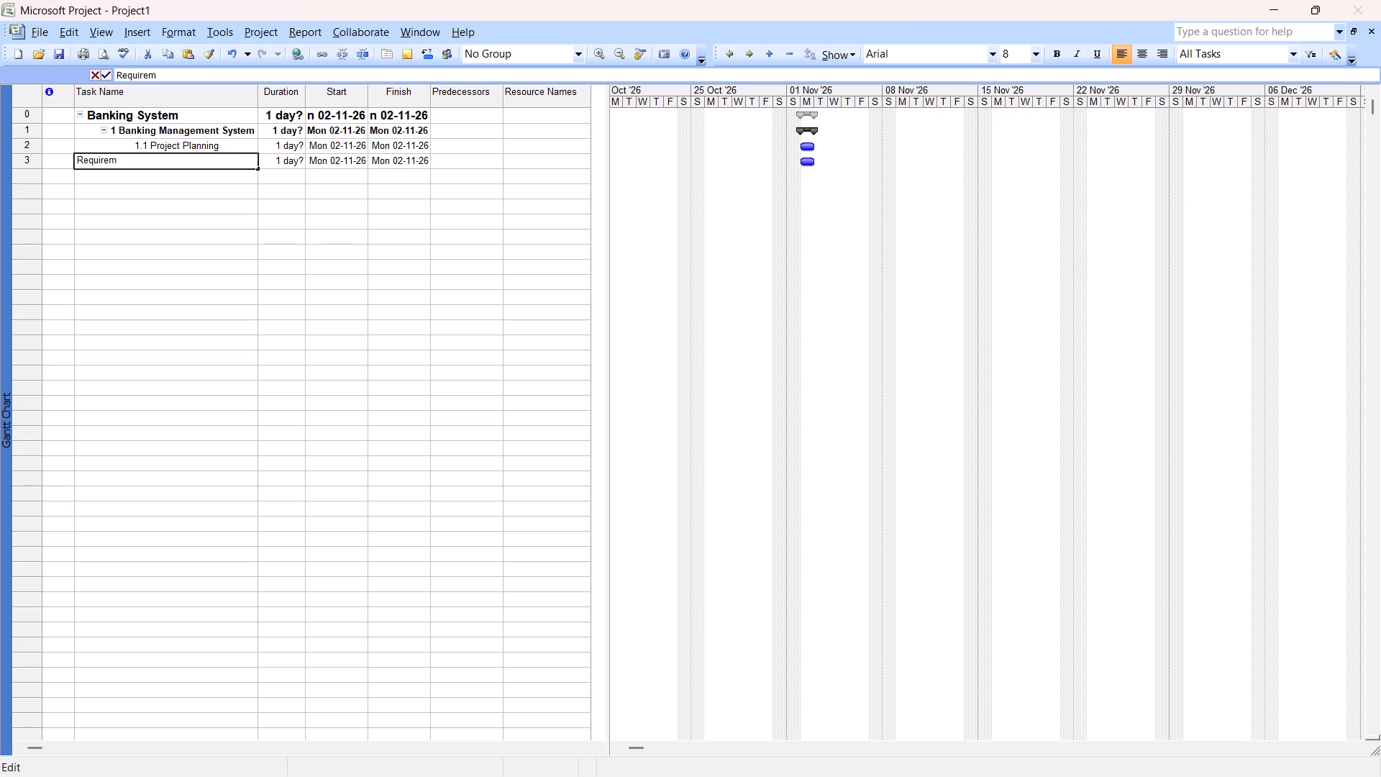
text(ent)
key(space)
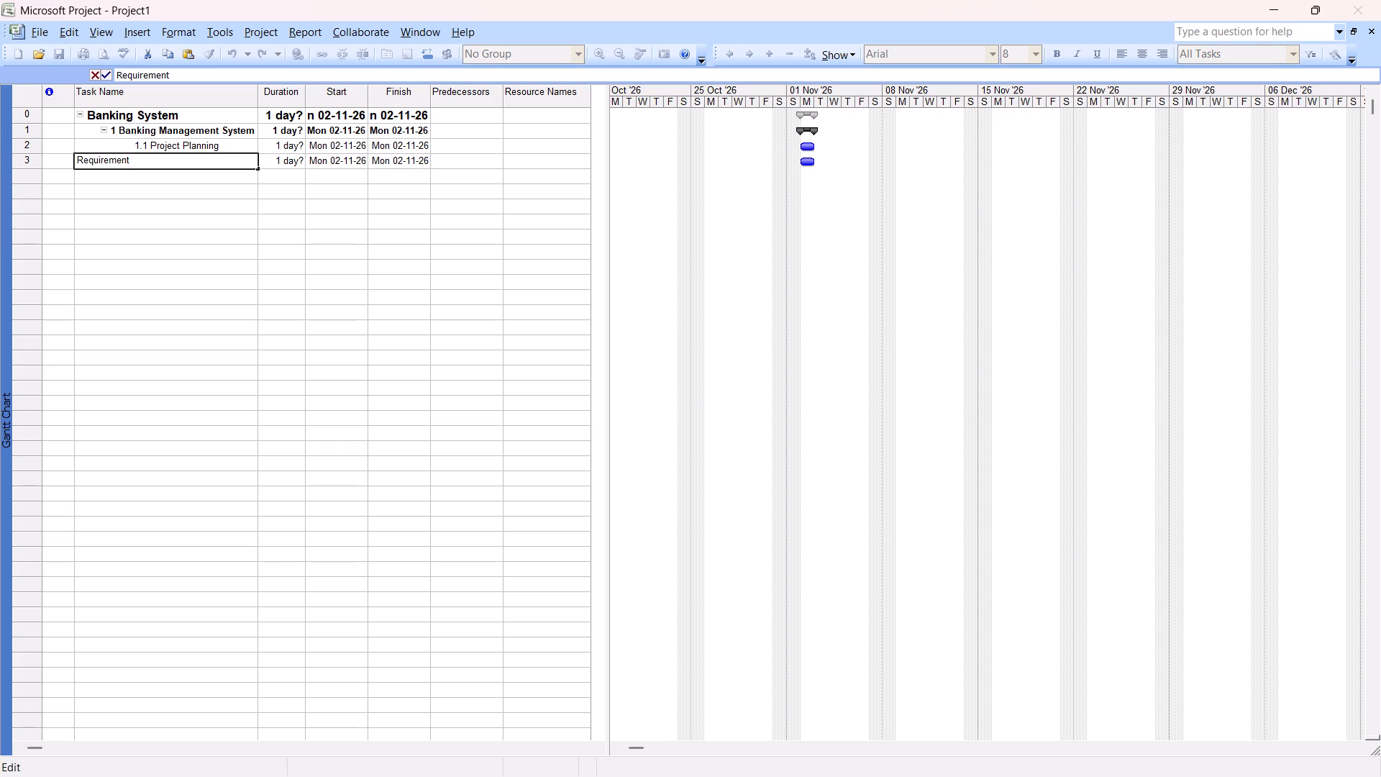
text(Gsthering)
key(Return)
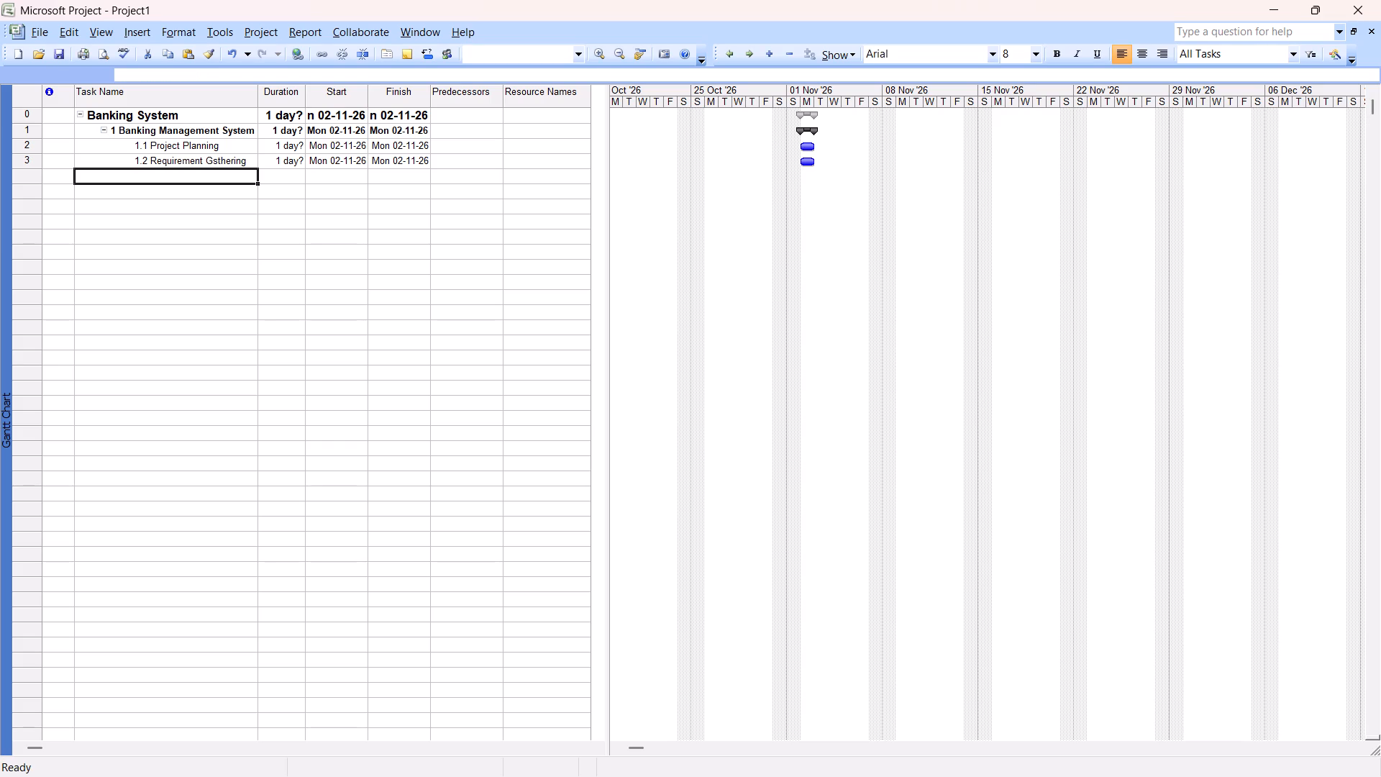
Add a subtask named Fesaebility Study below Requirement Gsthering.
text(Fea)
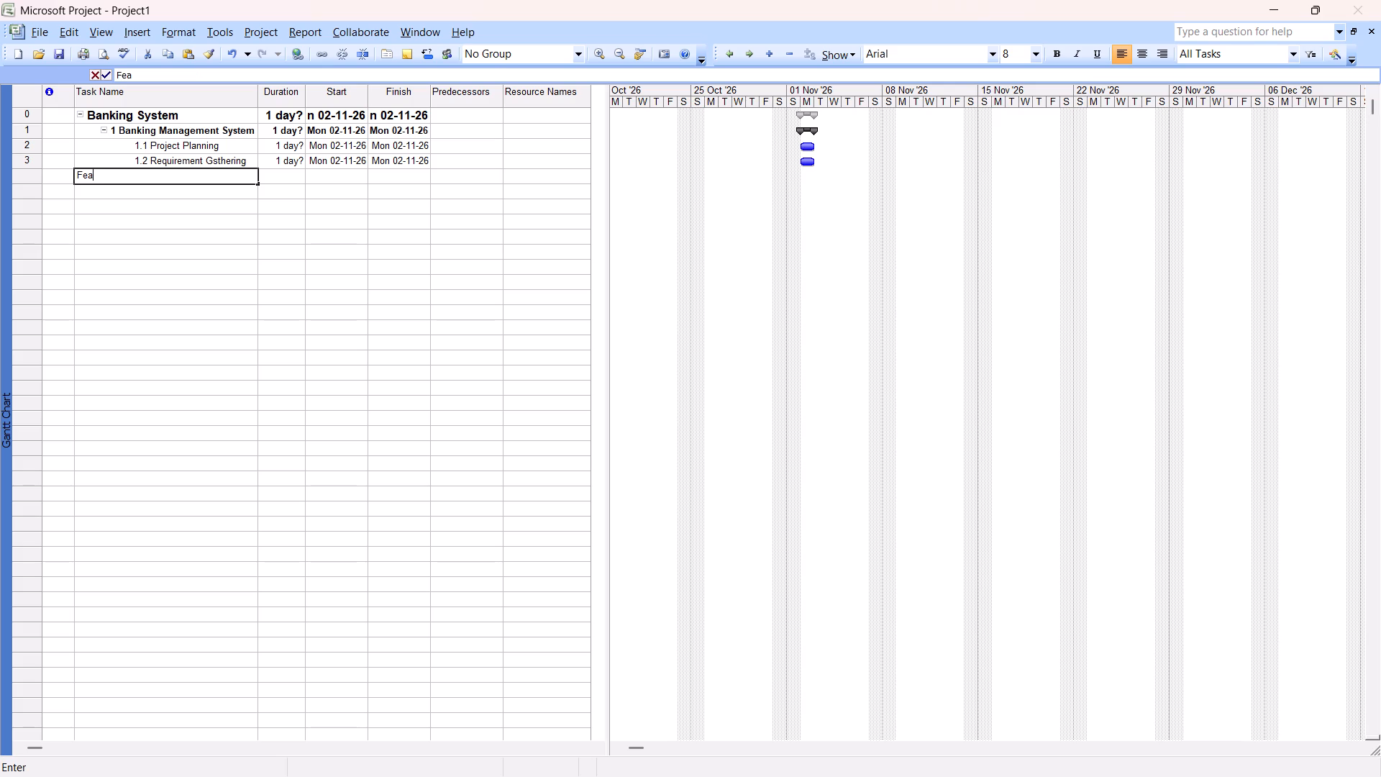
key(BackSpace)
text(sa)
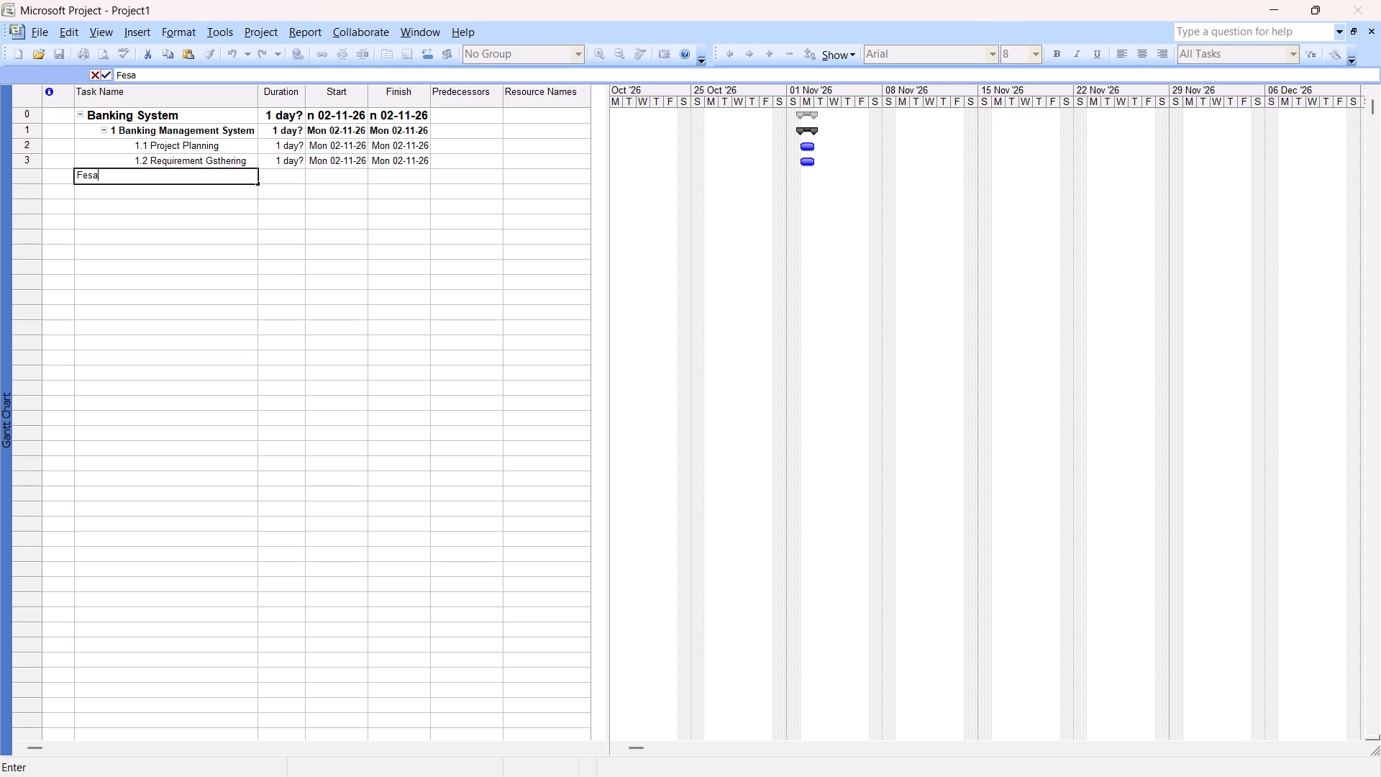
text(ebility S)
text(tuf)
key(BackSpace)
text(dy)
key(Return)
Add a subtask named Product plan prepartion below Fesaebility Study.
text(Pro)
text(duct plan)
key(space)
text(prepart)
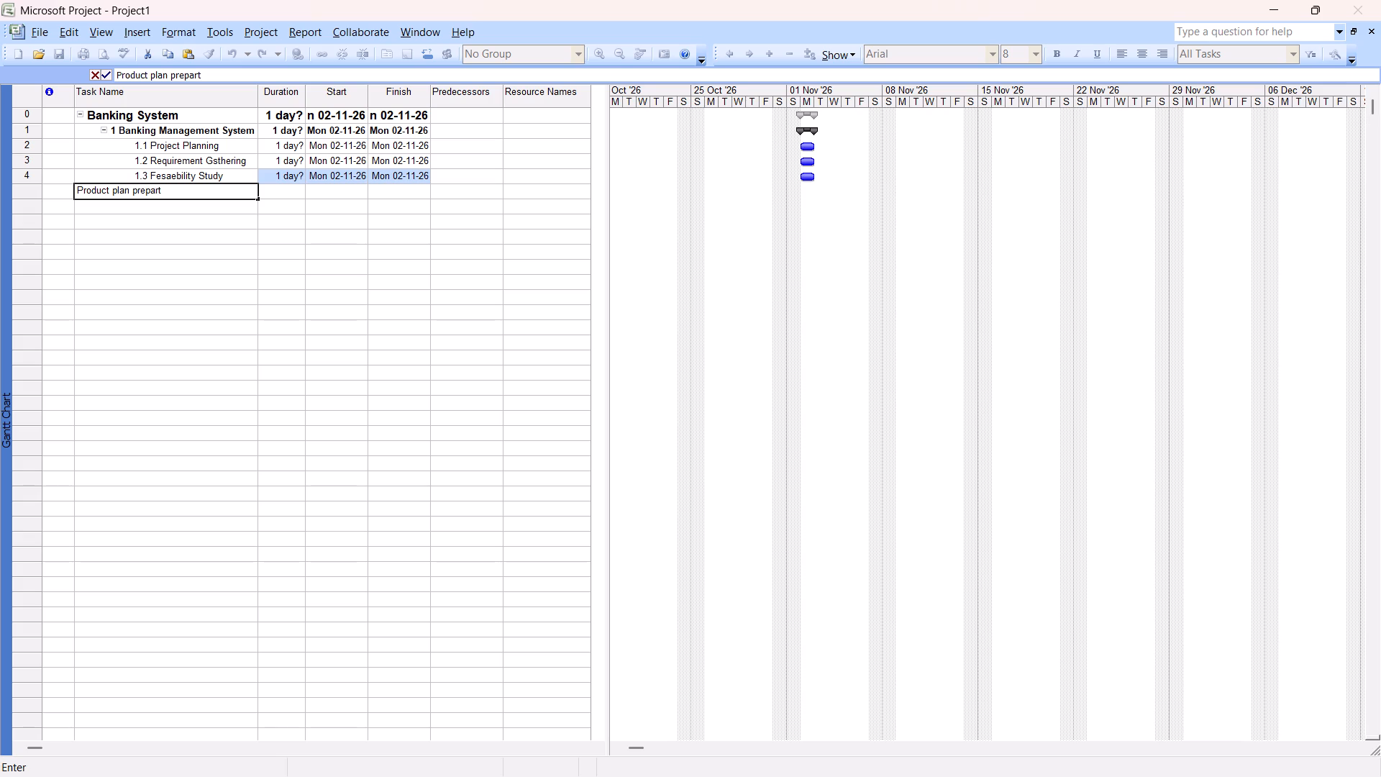
key(BackSpace)
text(at)
key(BackSpace)
key(BackSpace)
text(tion)
key(Return)
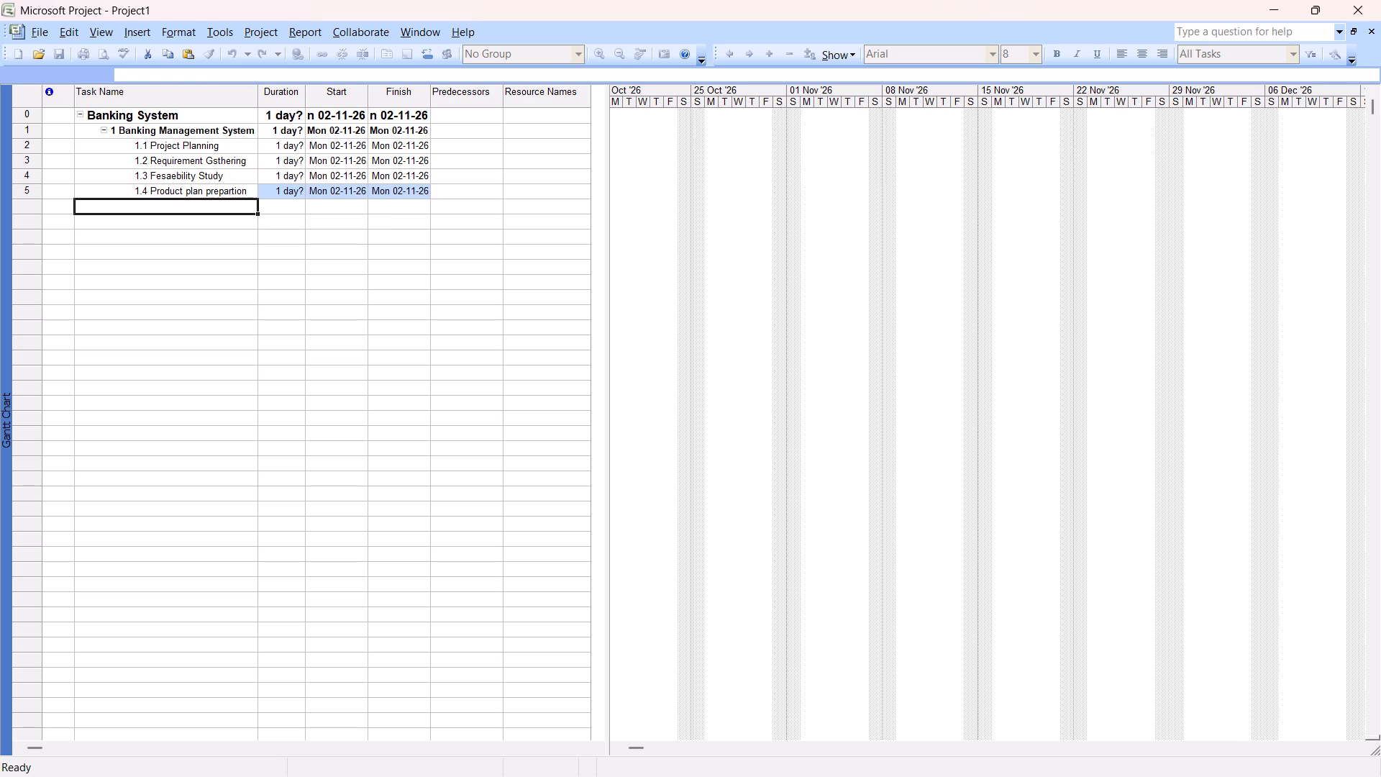
Add a task named Design below Product plan prepartion and outdent it to the level of Banking Management System.
text(Design)
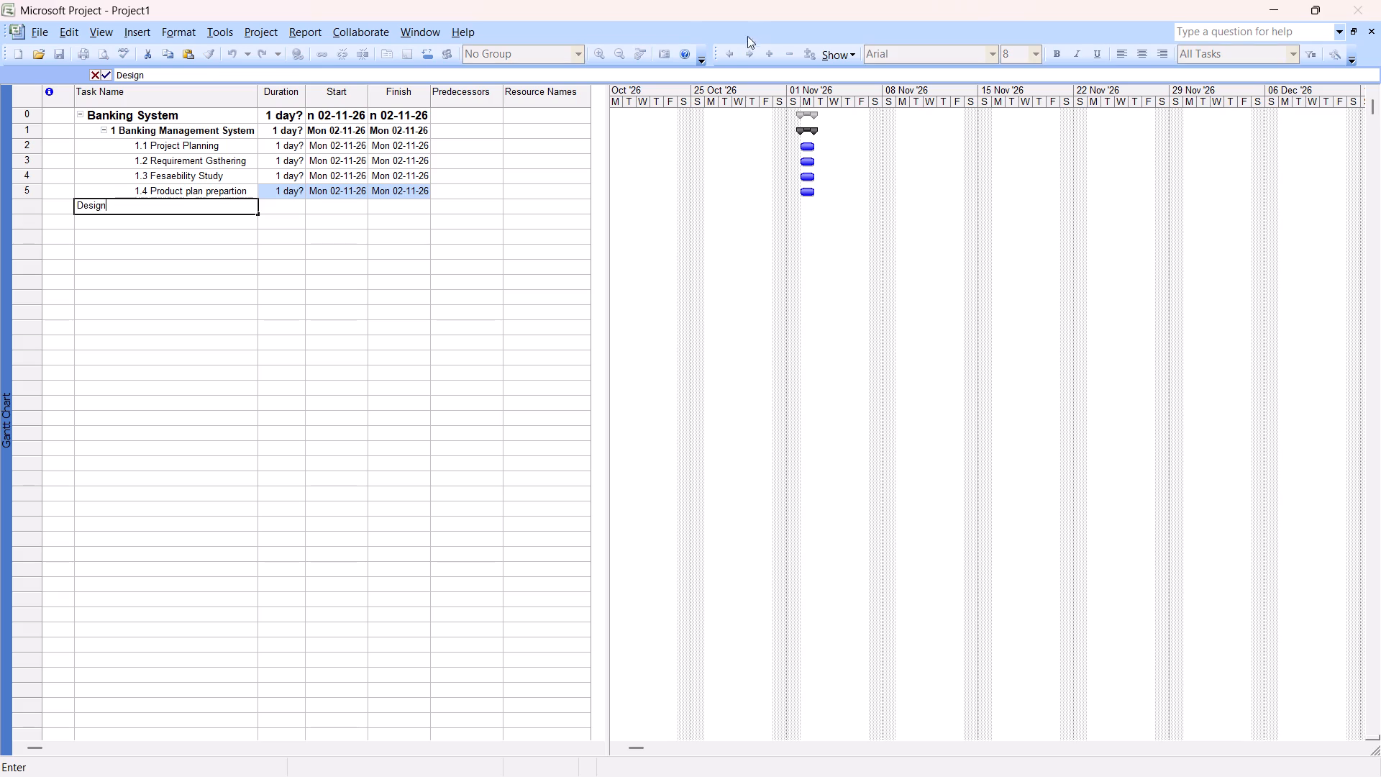
key(Return)
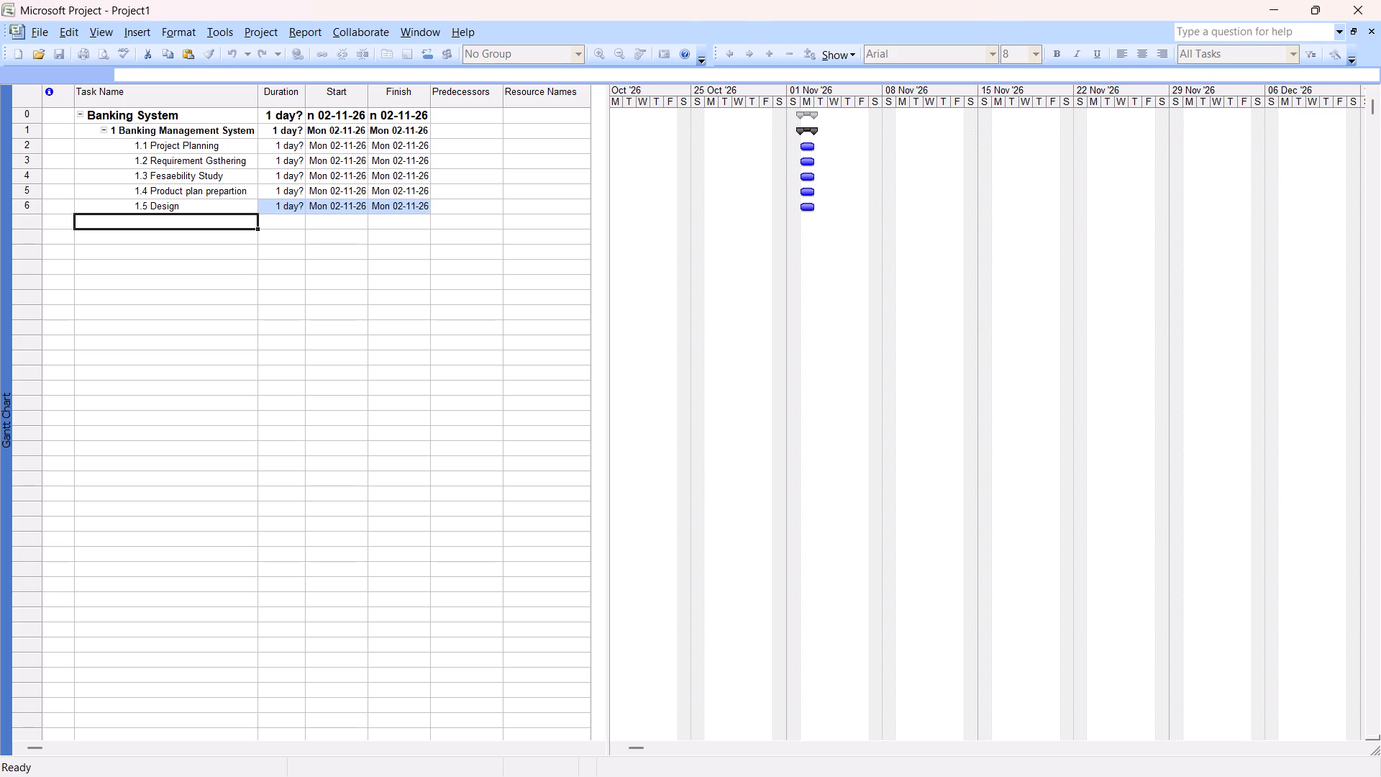
click(187, 208)
click(734, 55)
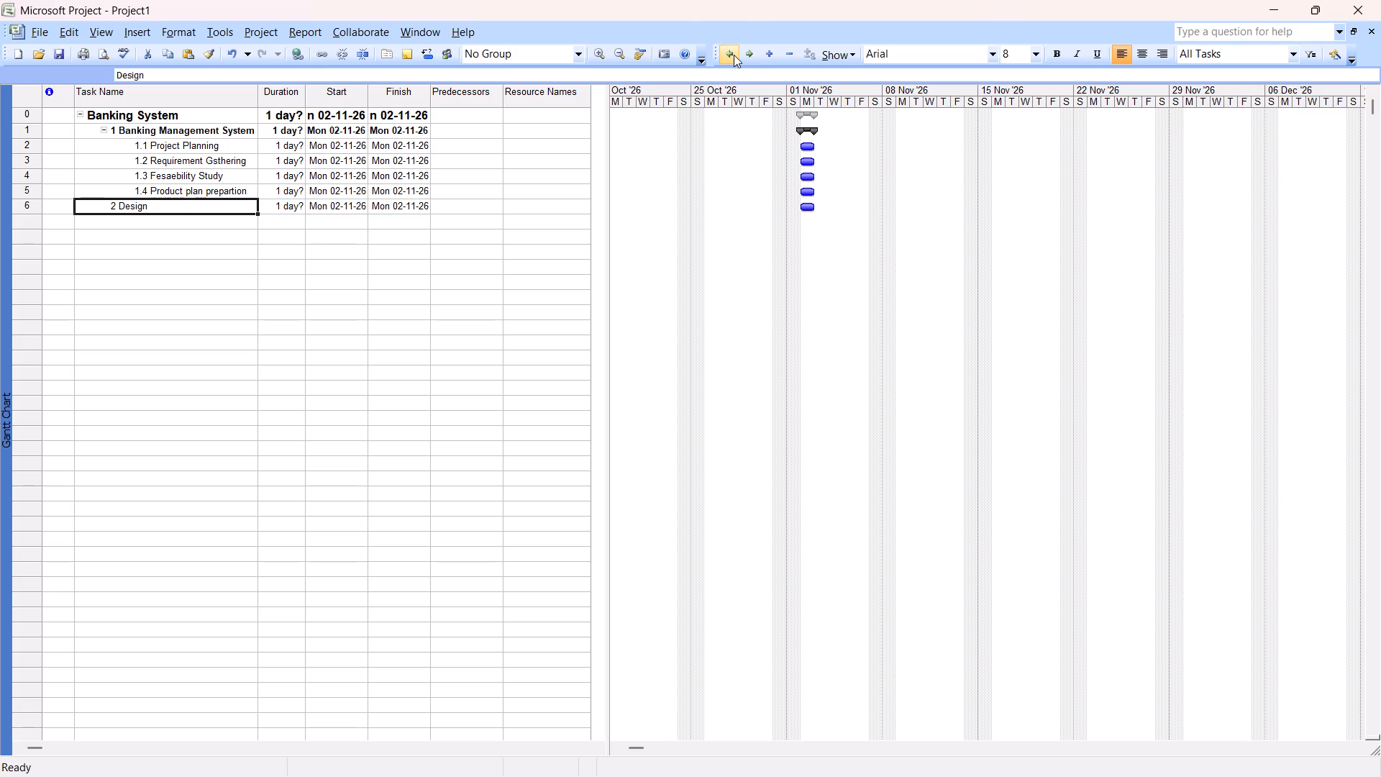
Add a task named System Design below Design and indent it one level as its subtask.
click(164, 224)
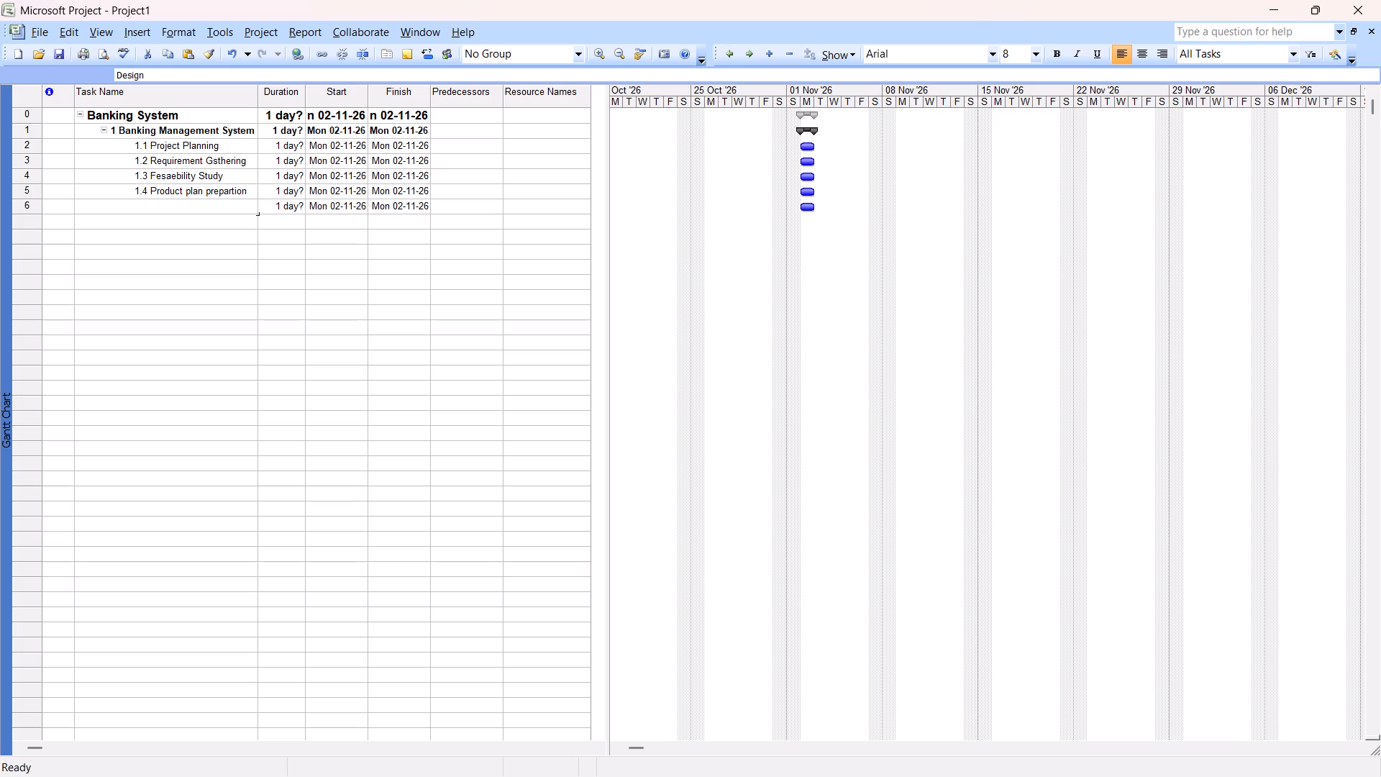
text(System Design)
key(Return)
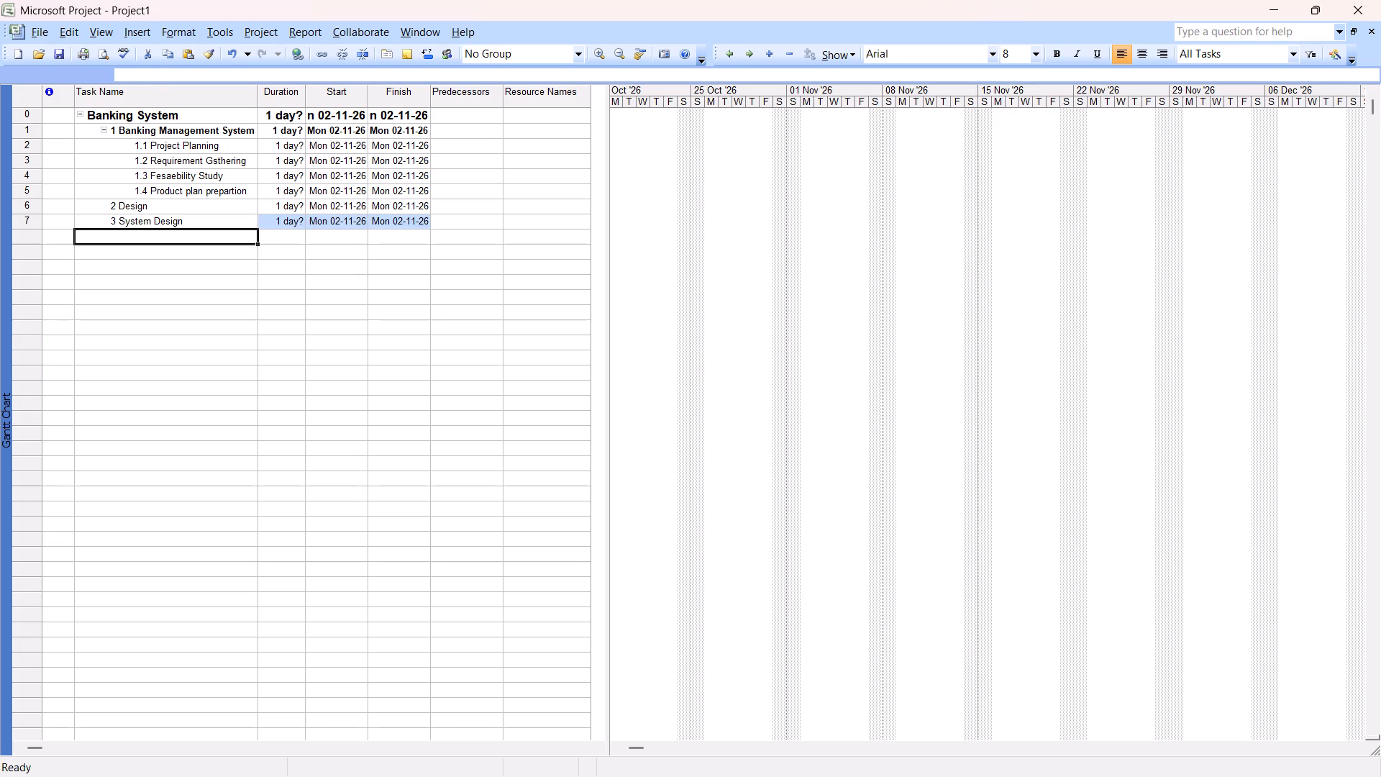
click(164, 224)
click(742, 46)
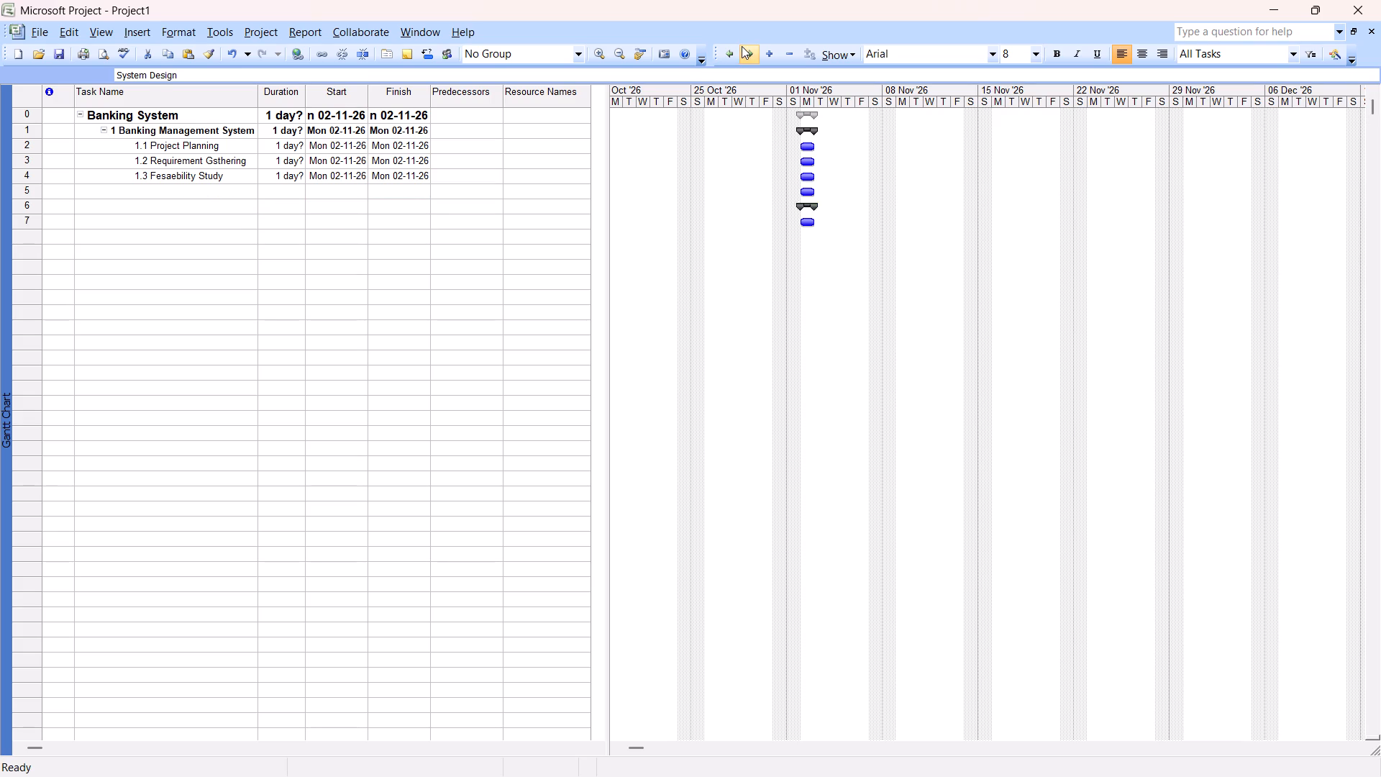
Add the subtasks Database Design and User Interface Design below System Design.
click(181, 243)
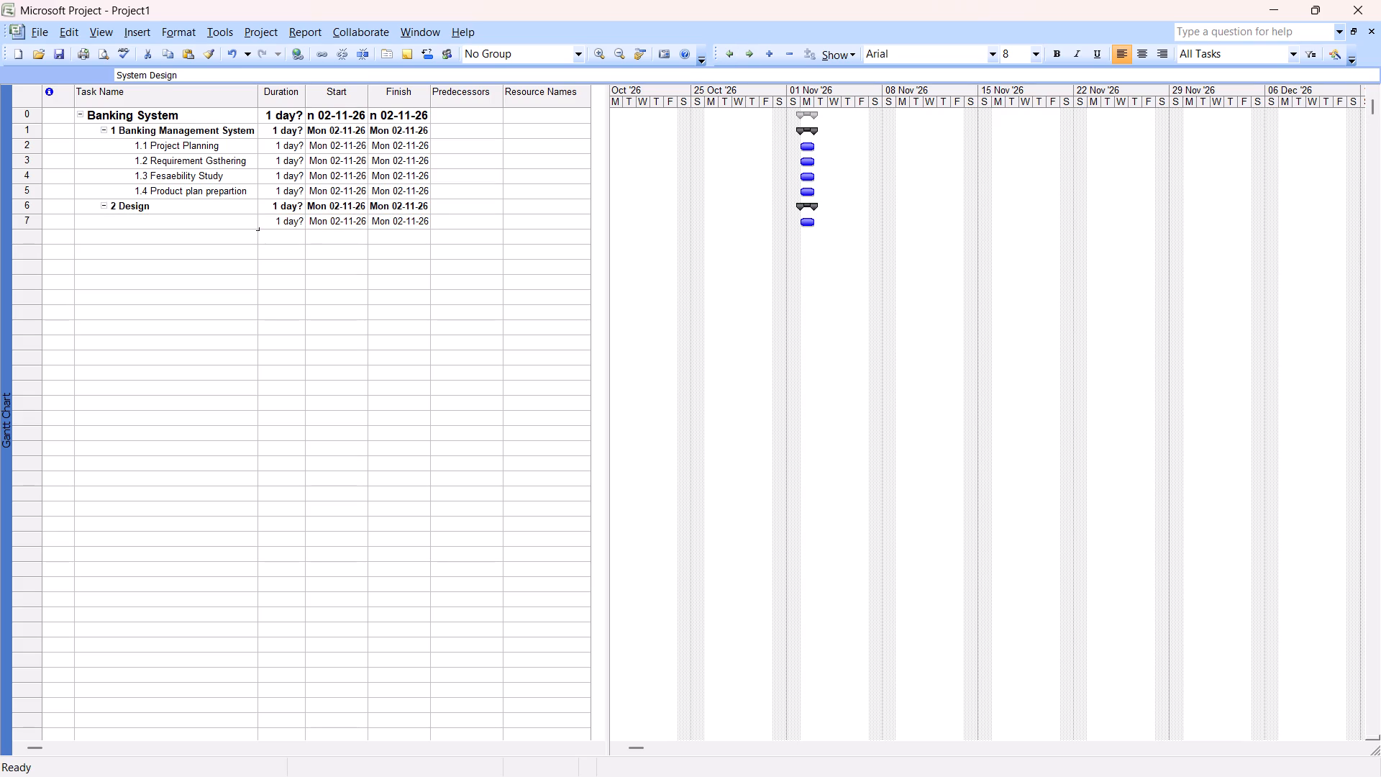
text(Database)
key(space)
text(Design)
key(Return)
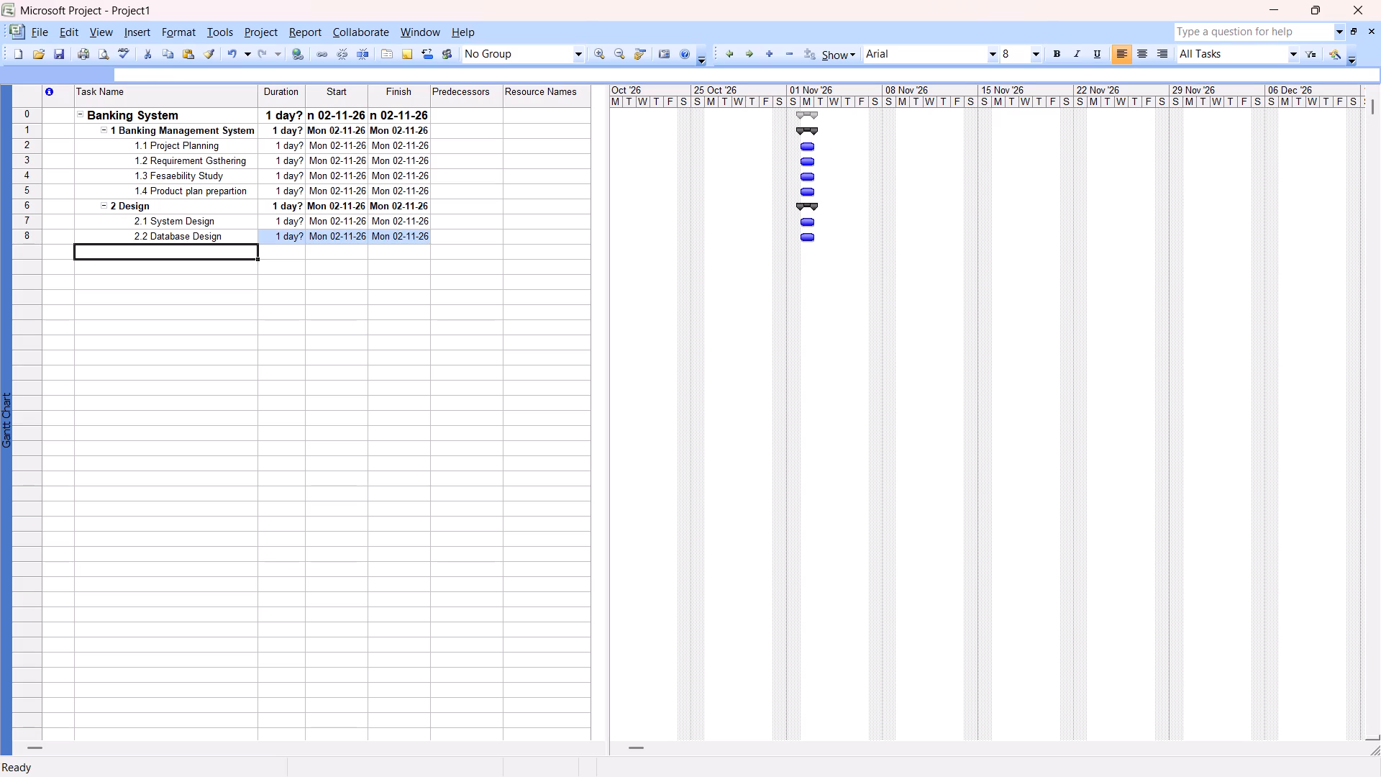
key(shift+y)
key(shift+BackSpace)
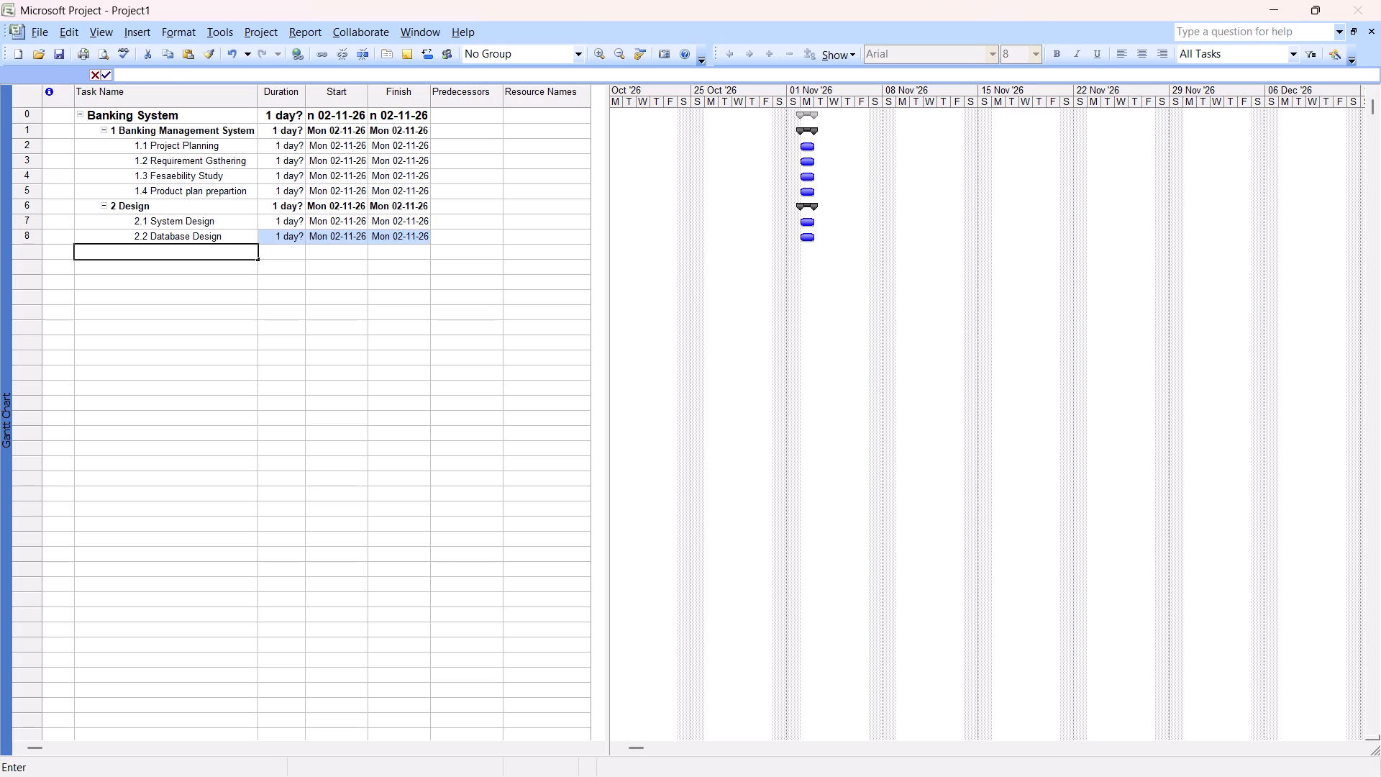
text(User Interf)
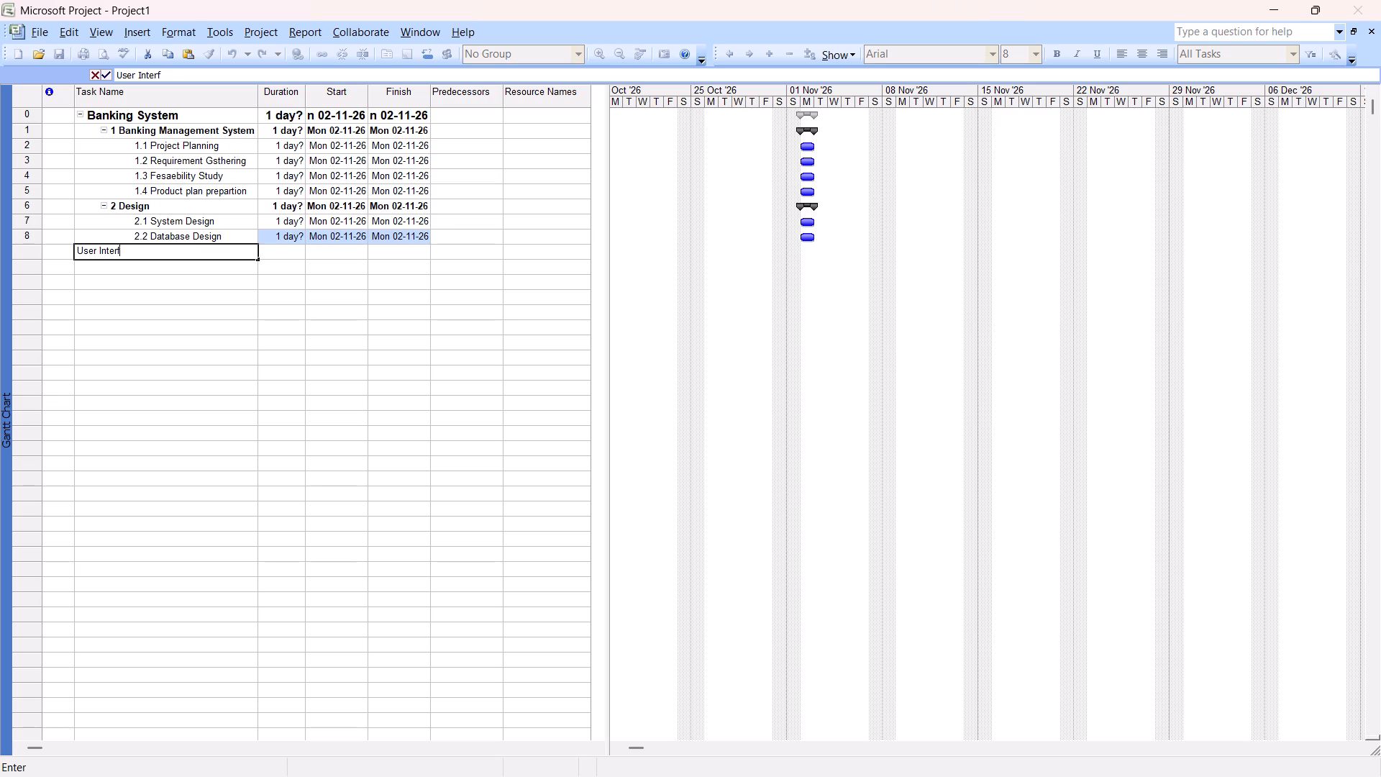
key(a)
text(ce Design)
key(Return)
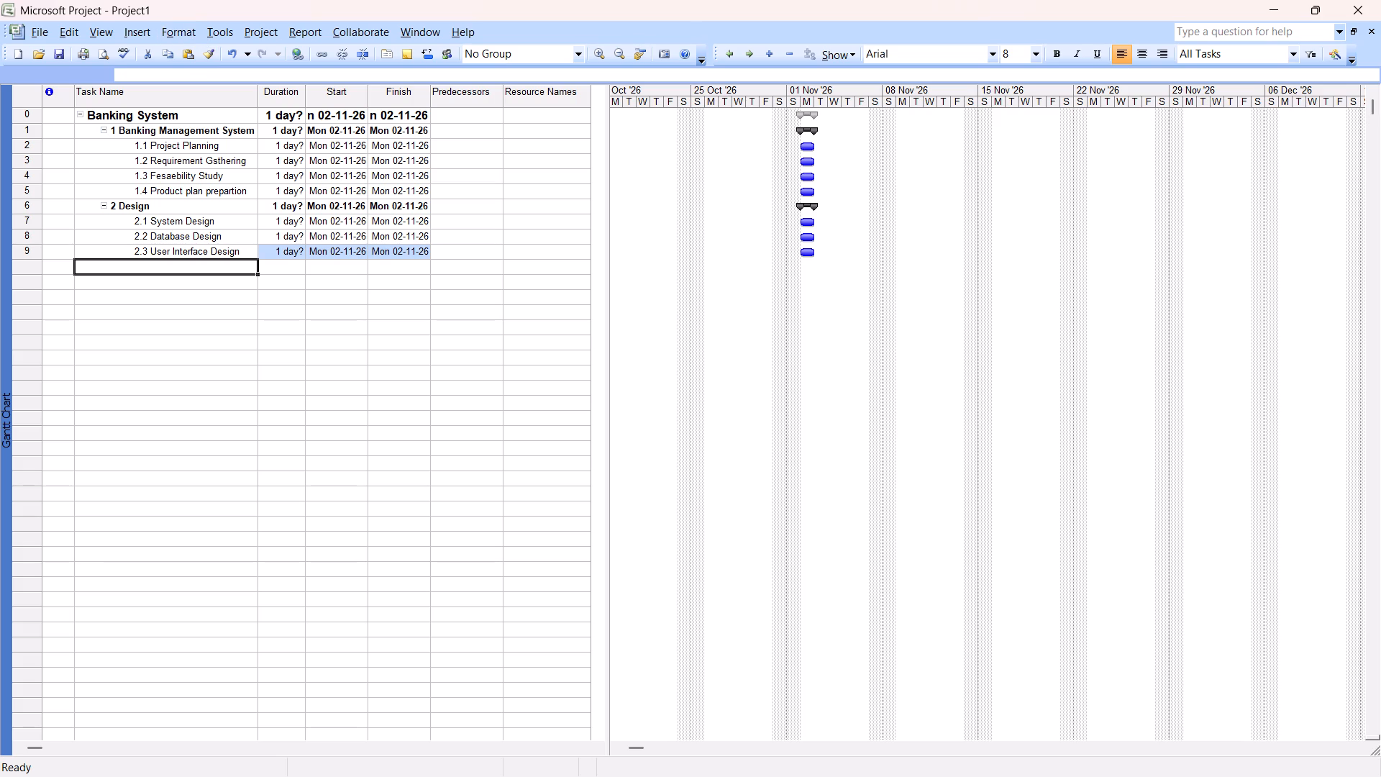
Add a subtask named System Architechure below User Interface Design.
text(System Archi)
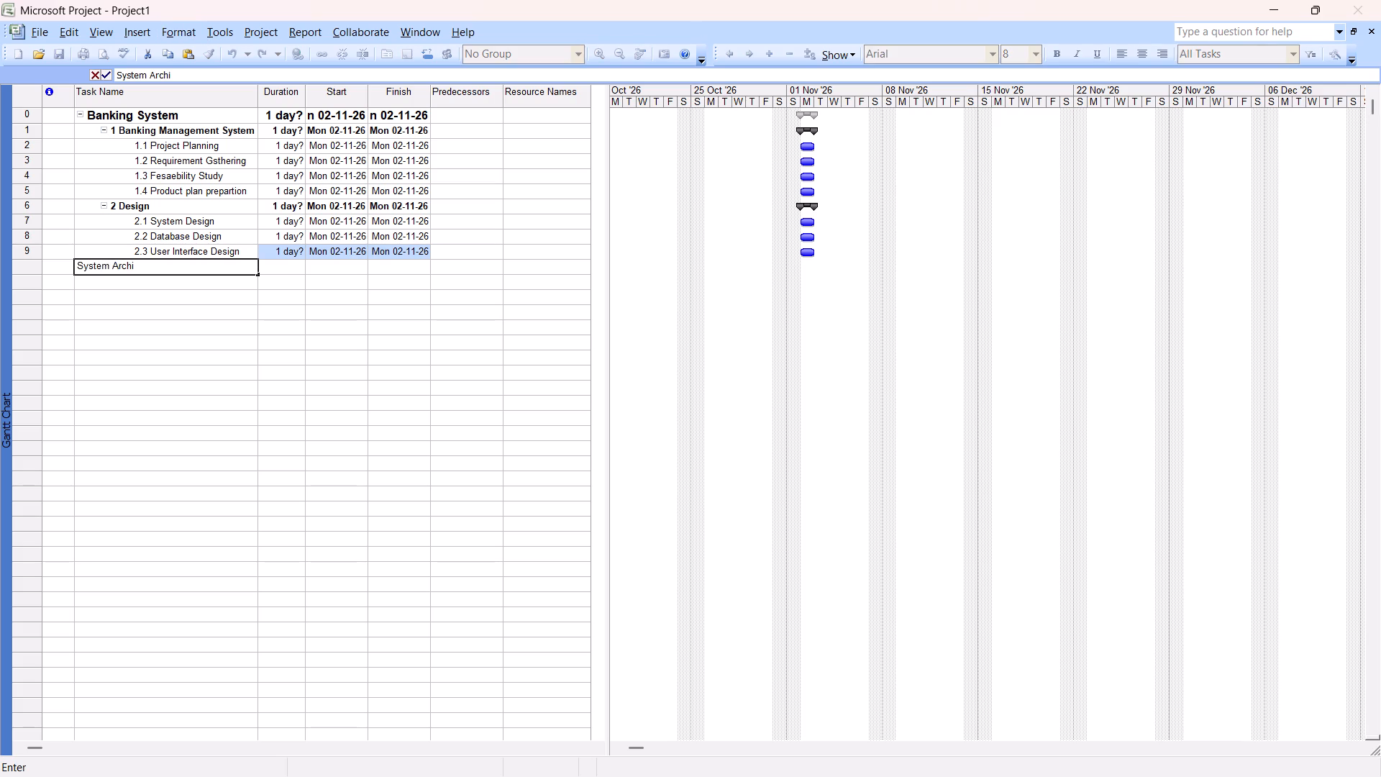
text(tec)
text(hure)
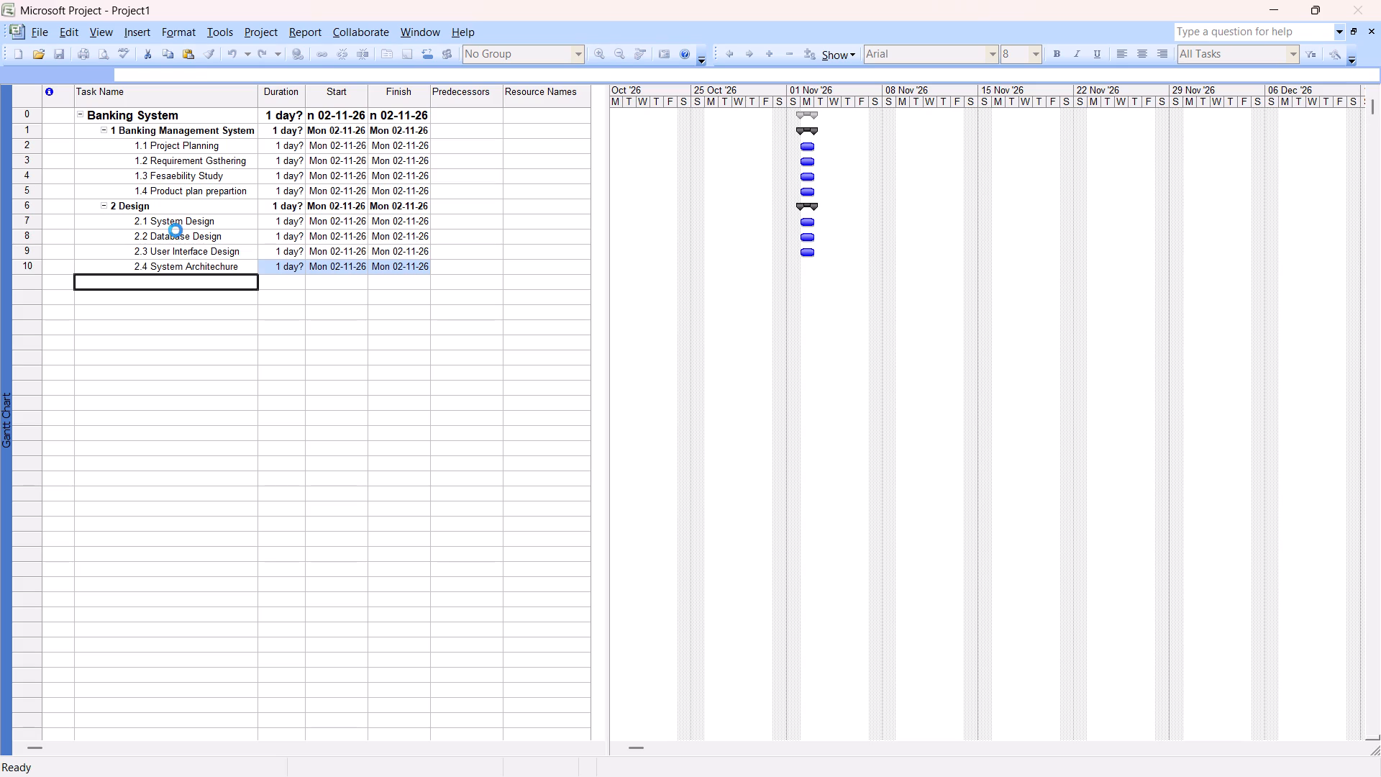
key(Return)
Add a task named Development below System Architechure and outdent it to the same level as Design.
text(Development)
key(Return)
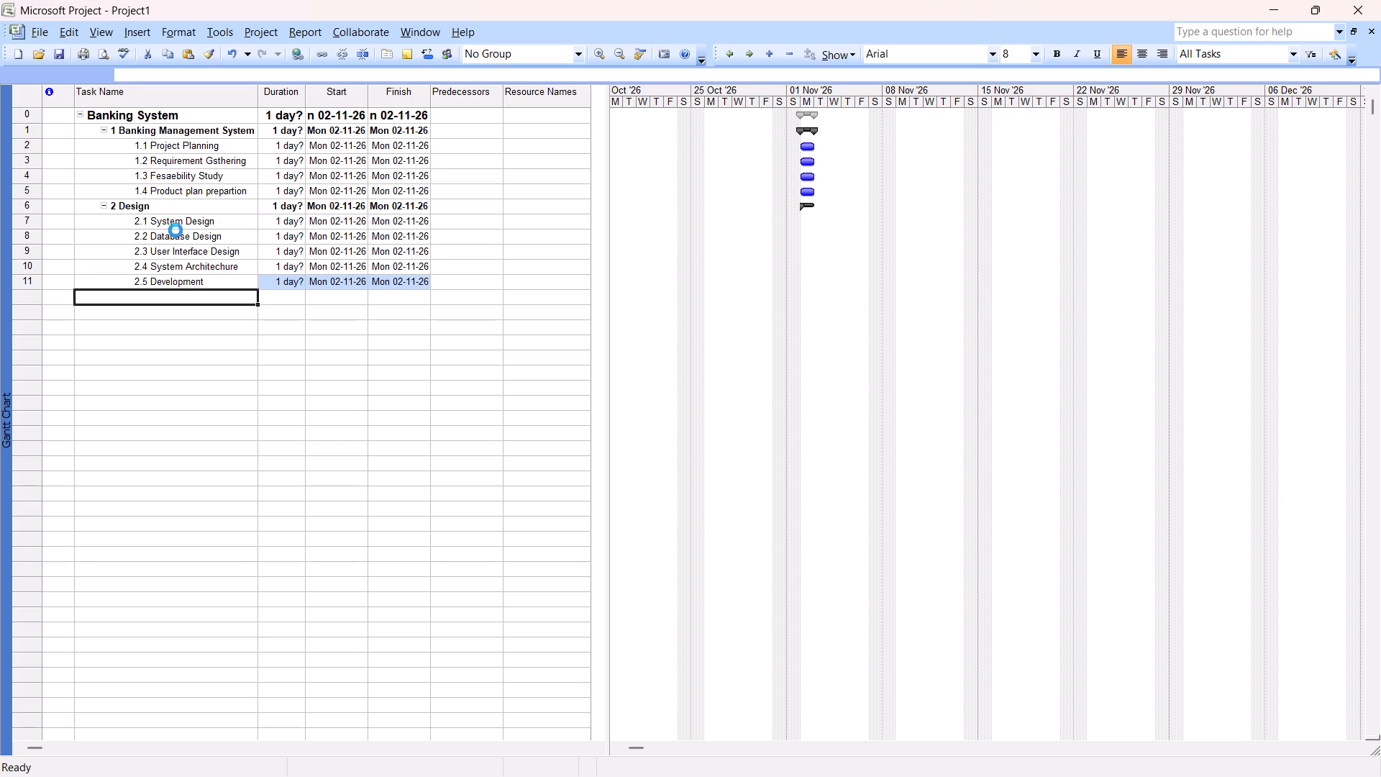
click(183, 275)
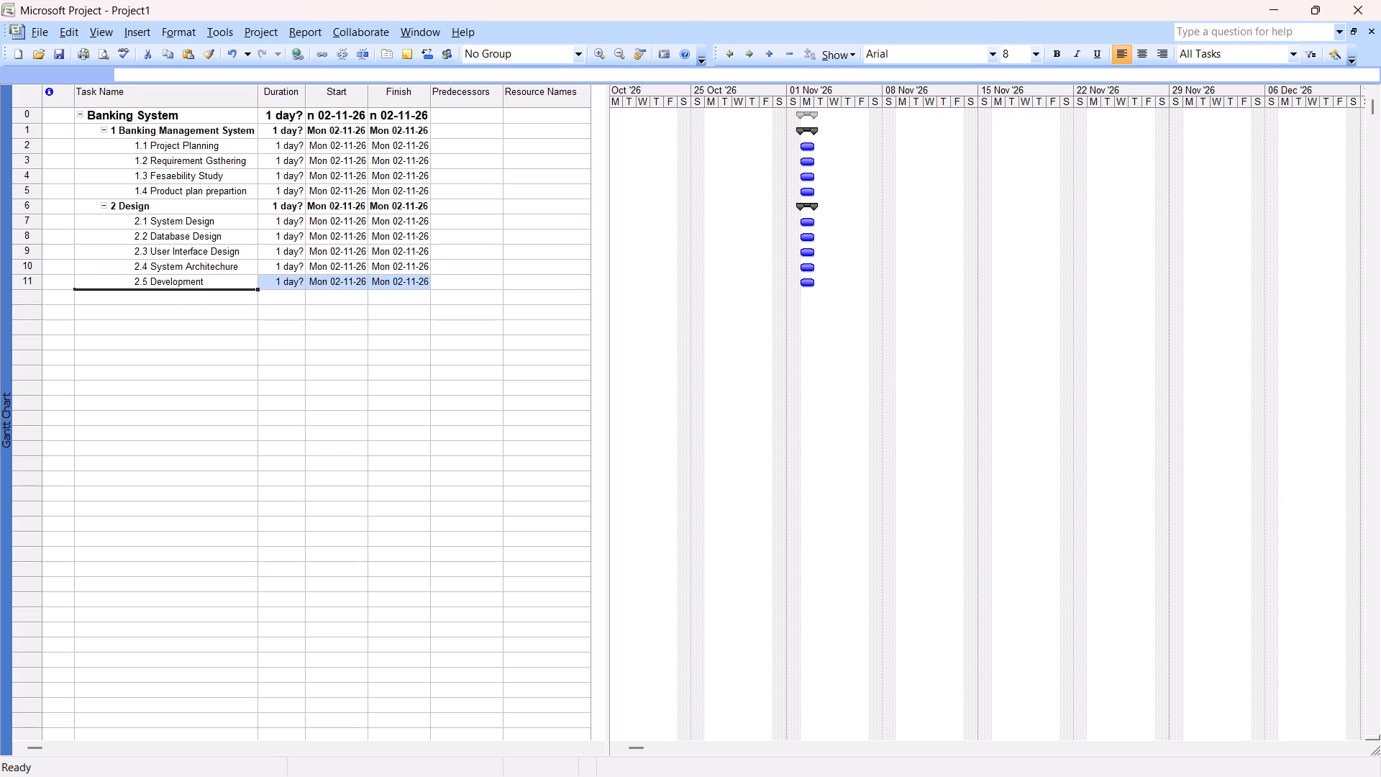
click(732, 45)
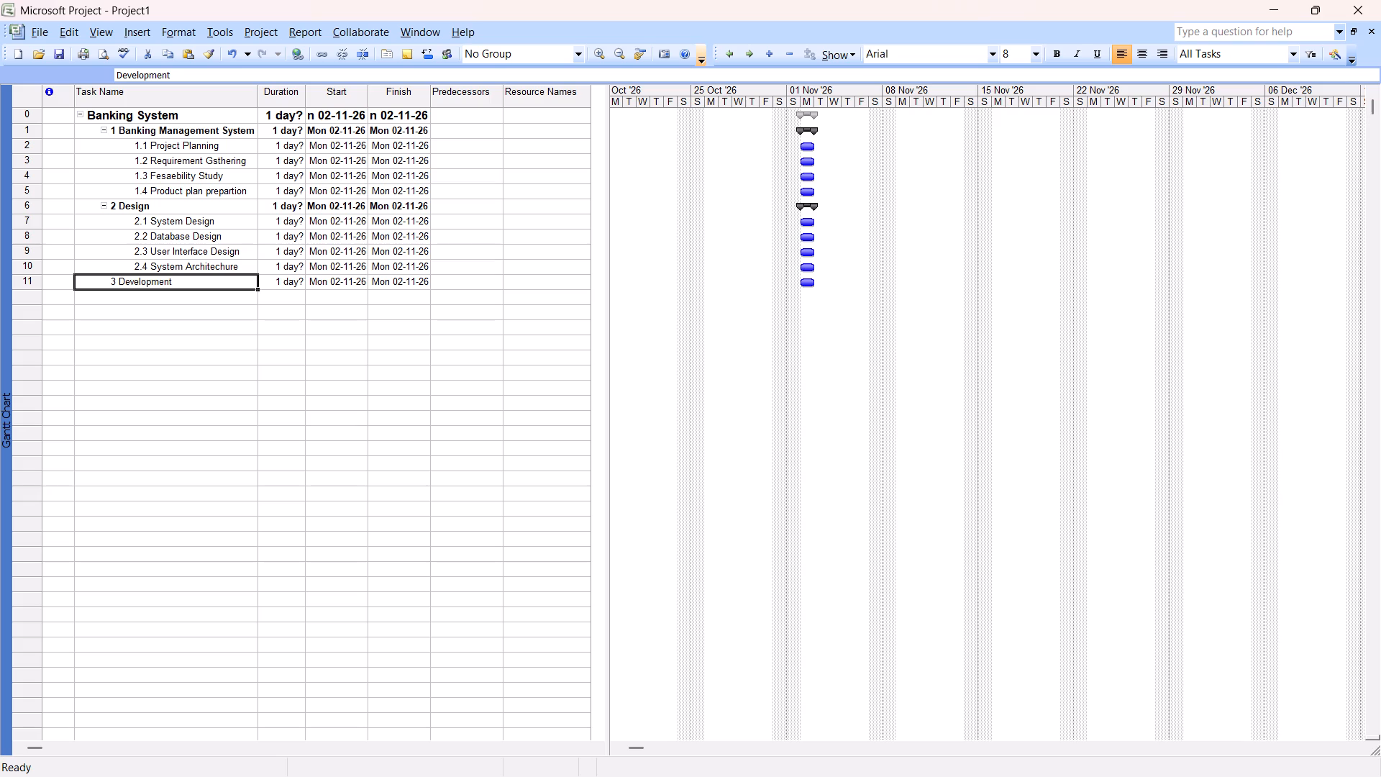
Add a task named Customer management below Development and indent it one level as its subtask.
click(183, 291)
click(188, 301)
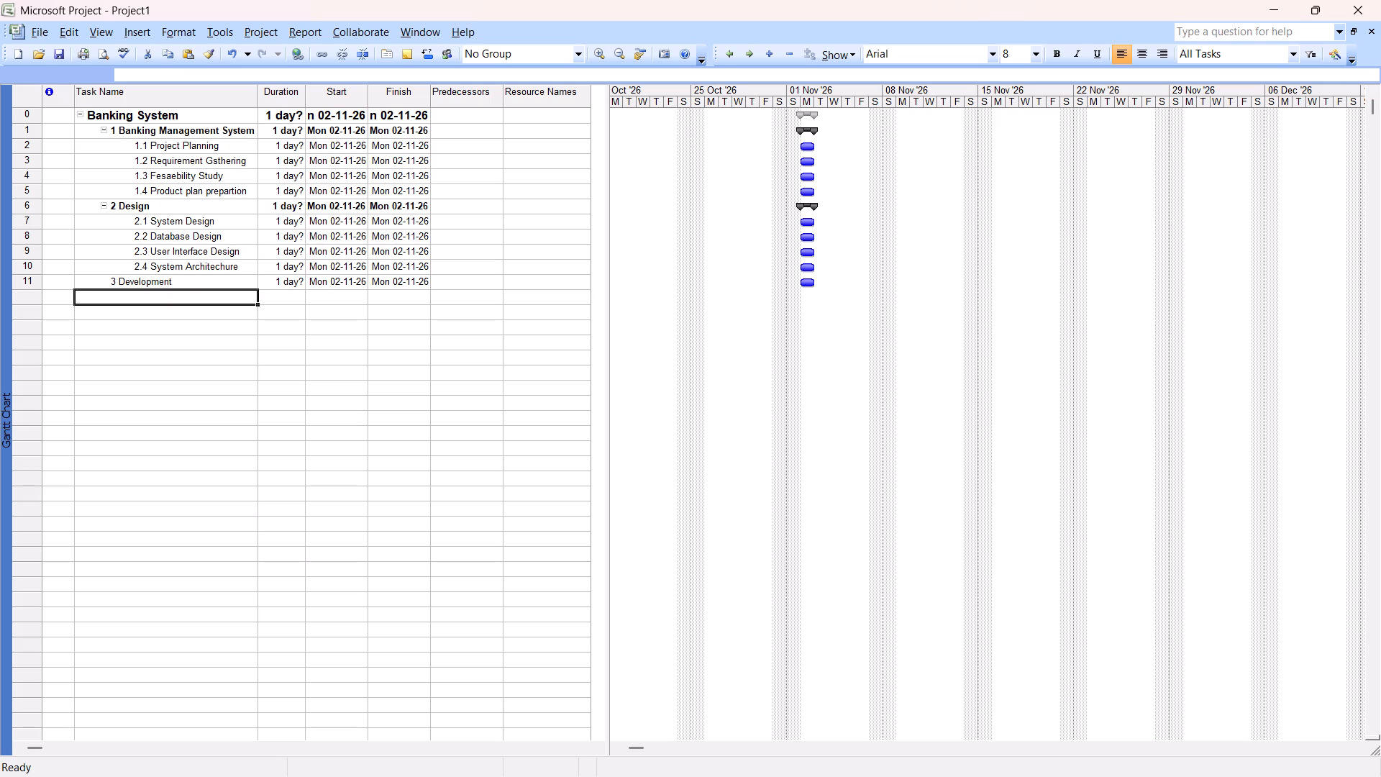
text(Customer management)
key(Return)
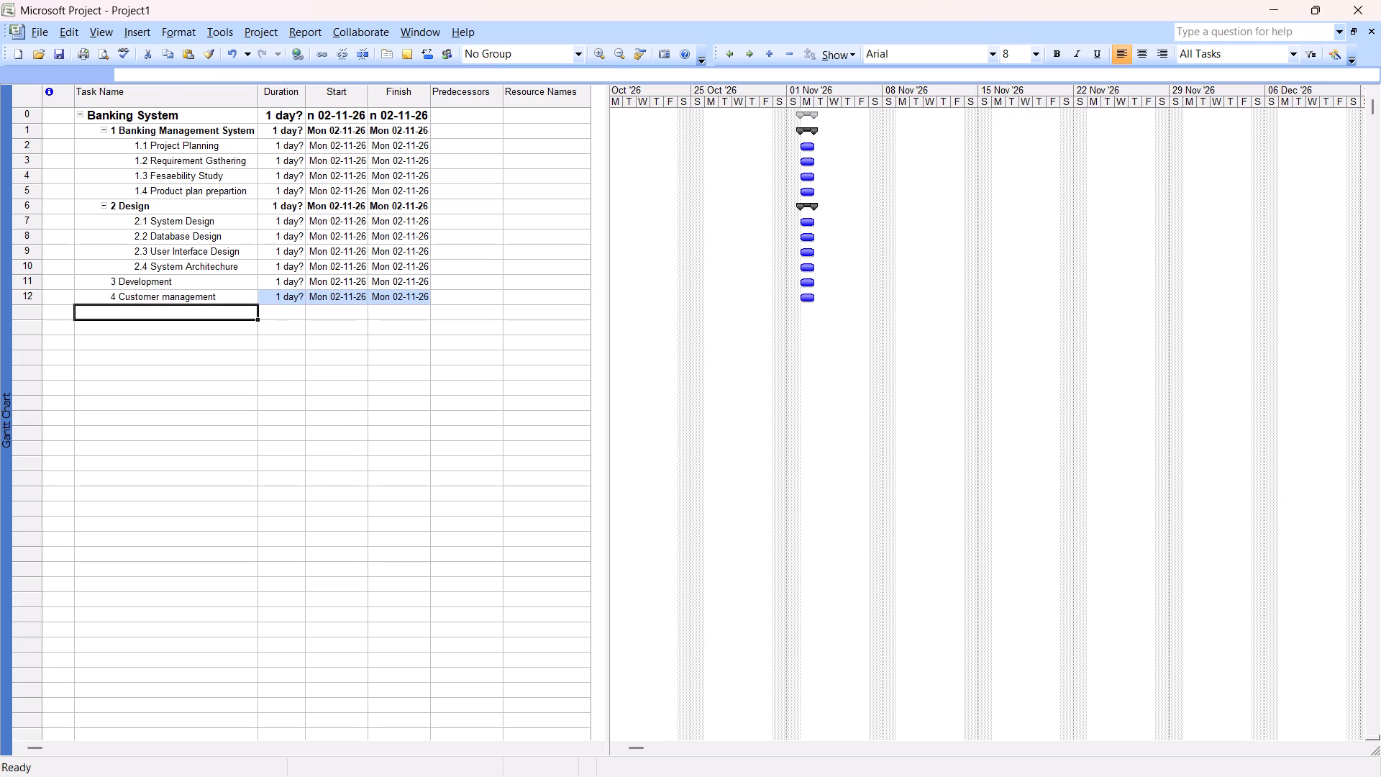
click(186, 295)
click(752, 59)
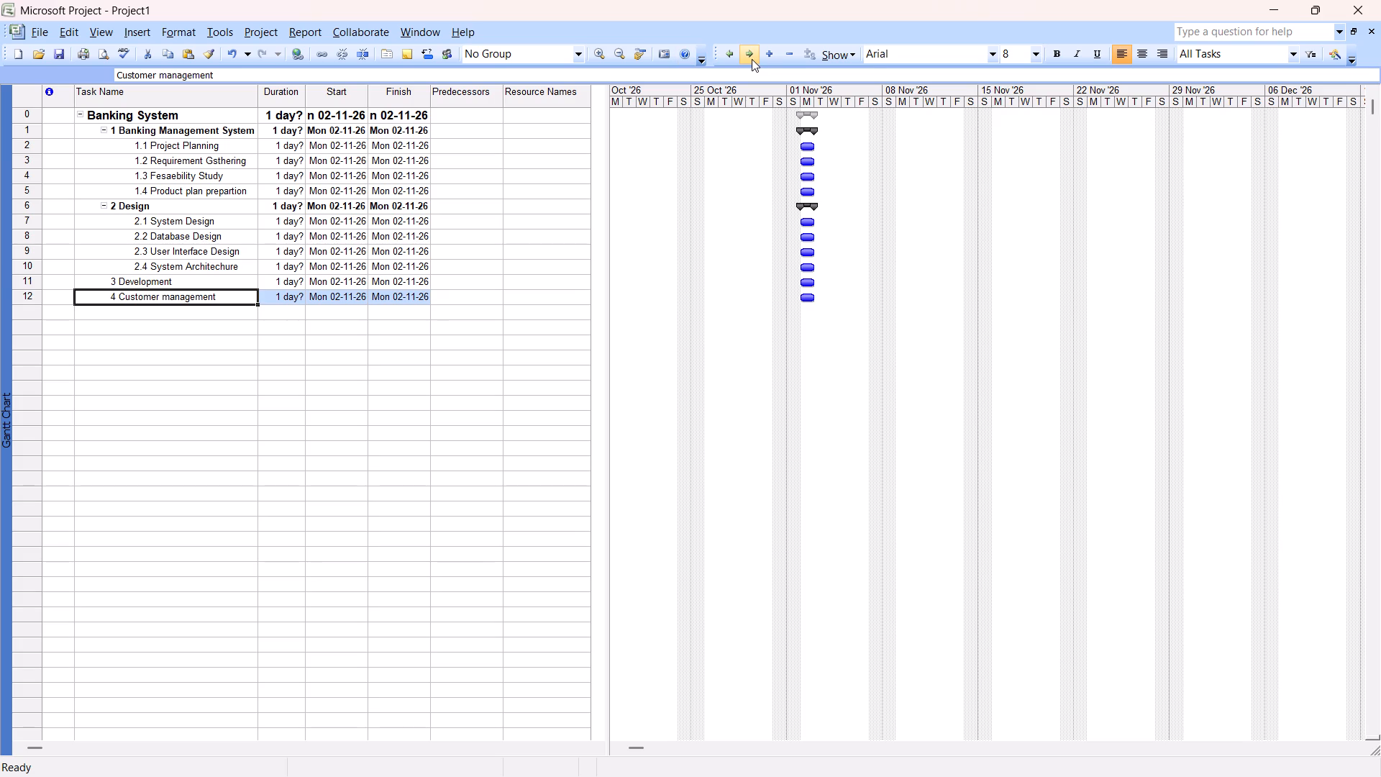
click(155, 314)
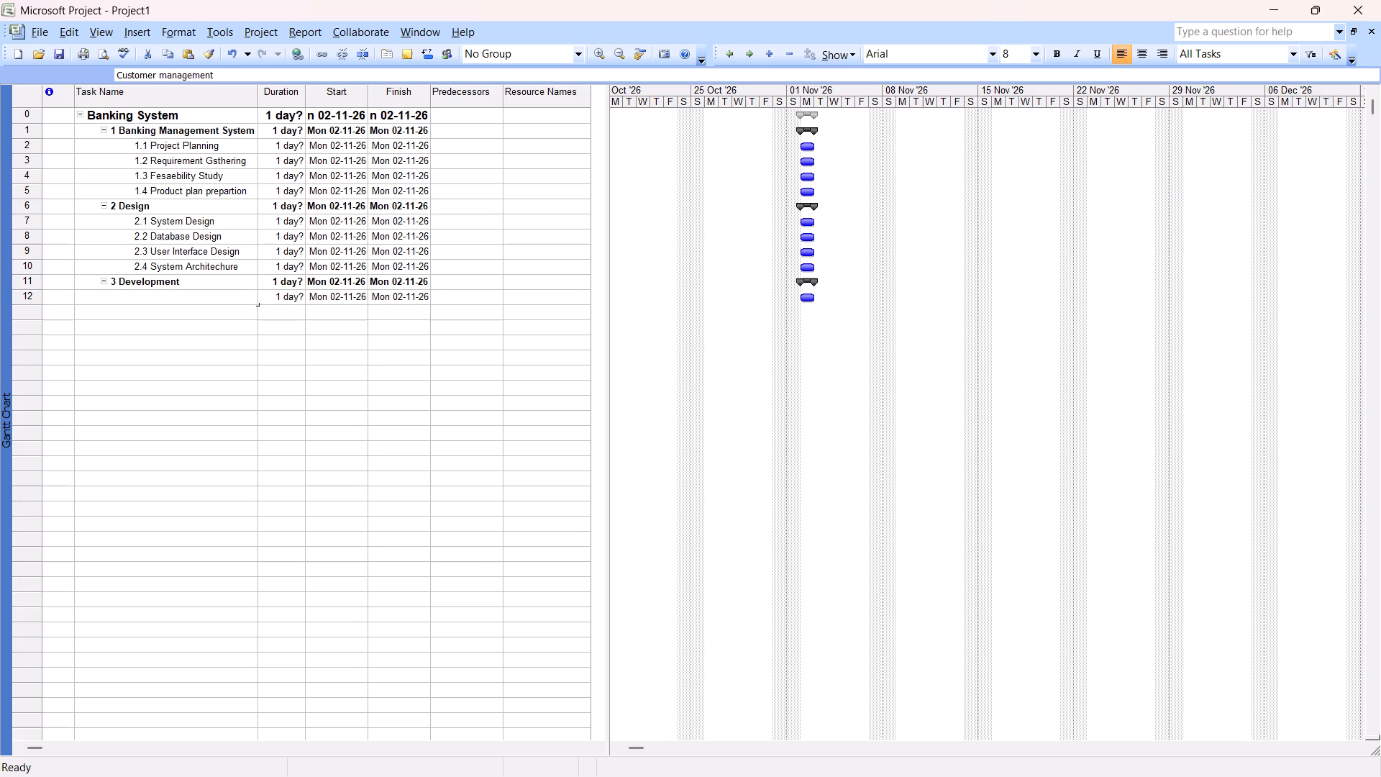
Add a subtask named Account Management below Customer management in the Development phase.
text(Account)
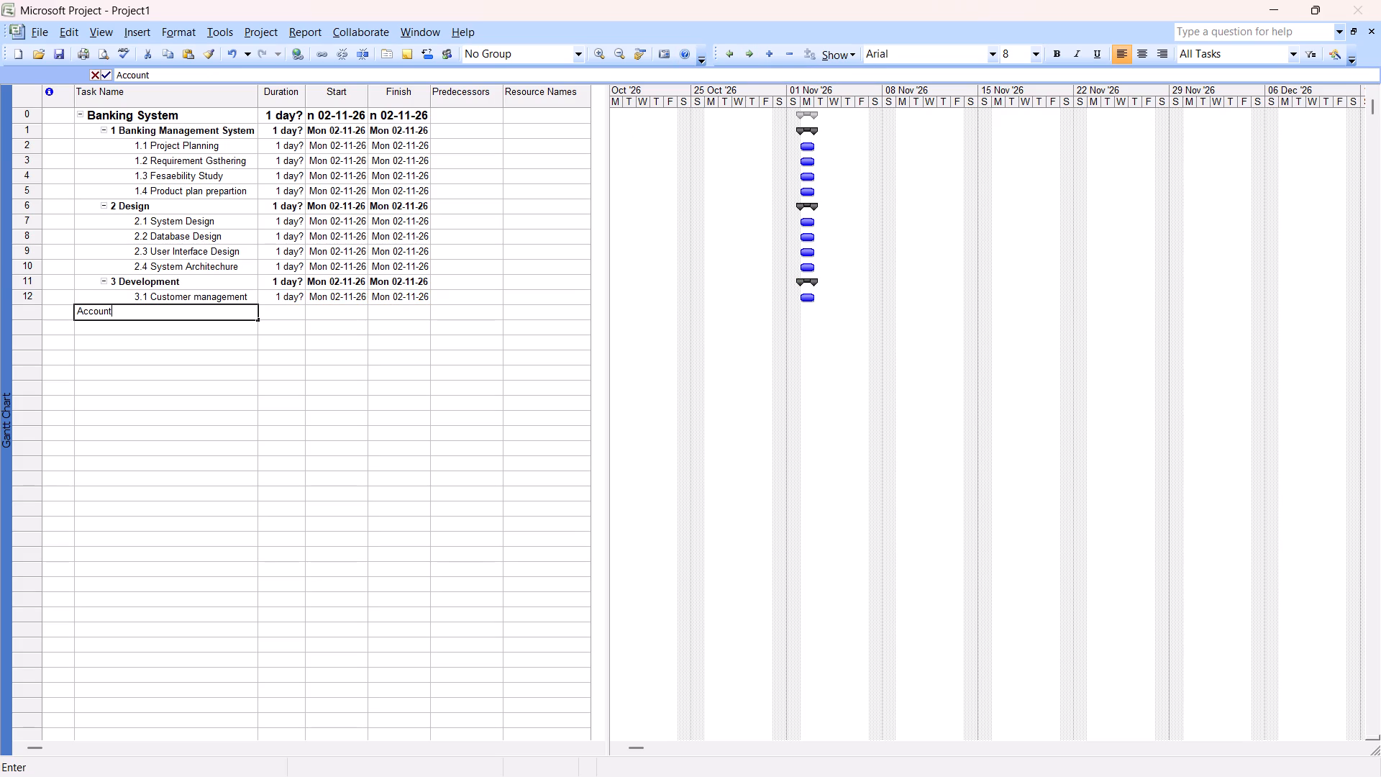
key(BackSpace)
text(t mana)
key(BackSpace)
key(BackSpace)
key(BackSpace)
key(BackSpace)
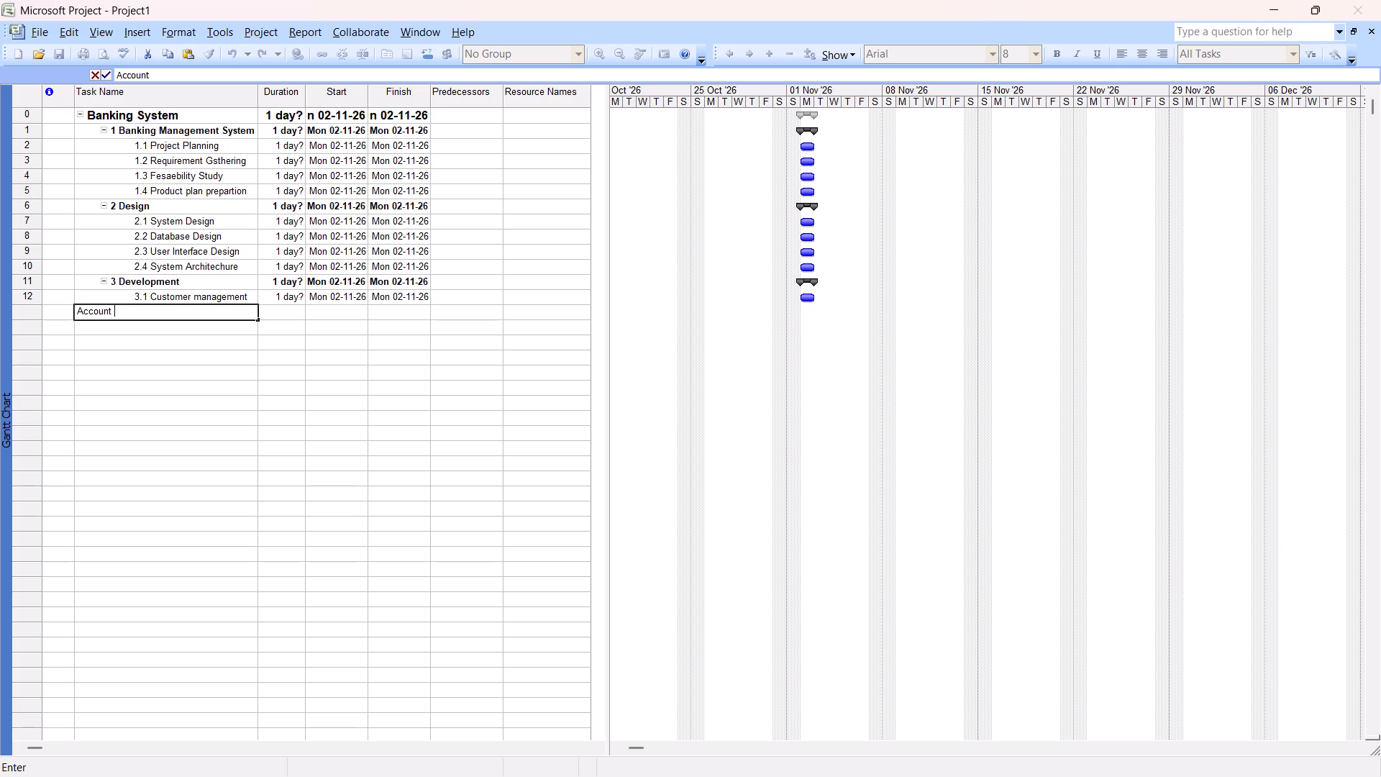
text(Management)
key(Return)
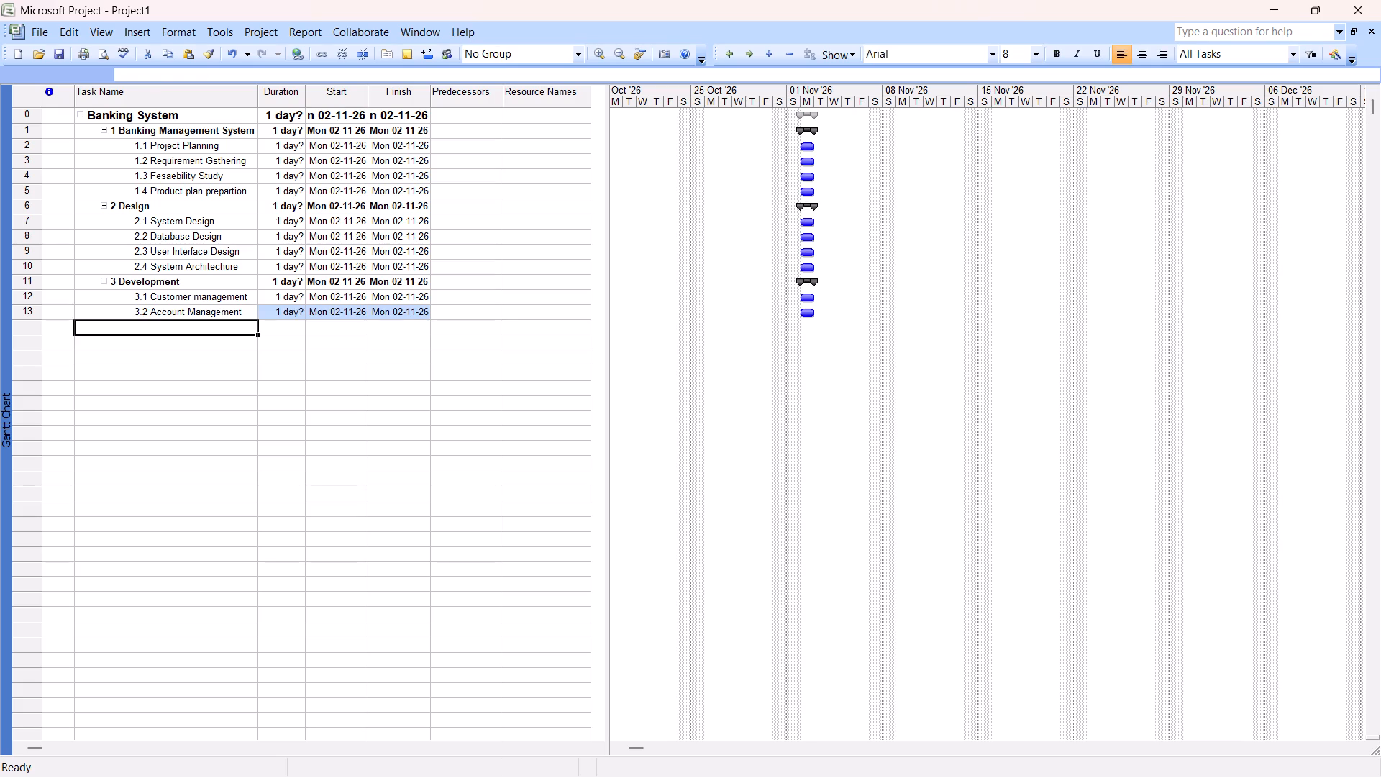
Add a subtask named Transaction Management below Account Management.
text(Te)
key(BackSpace)
text(ran)
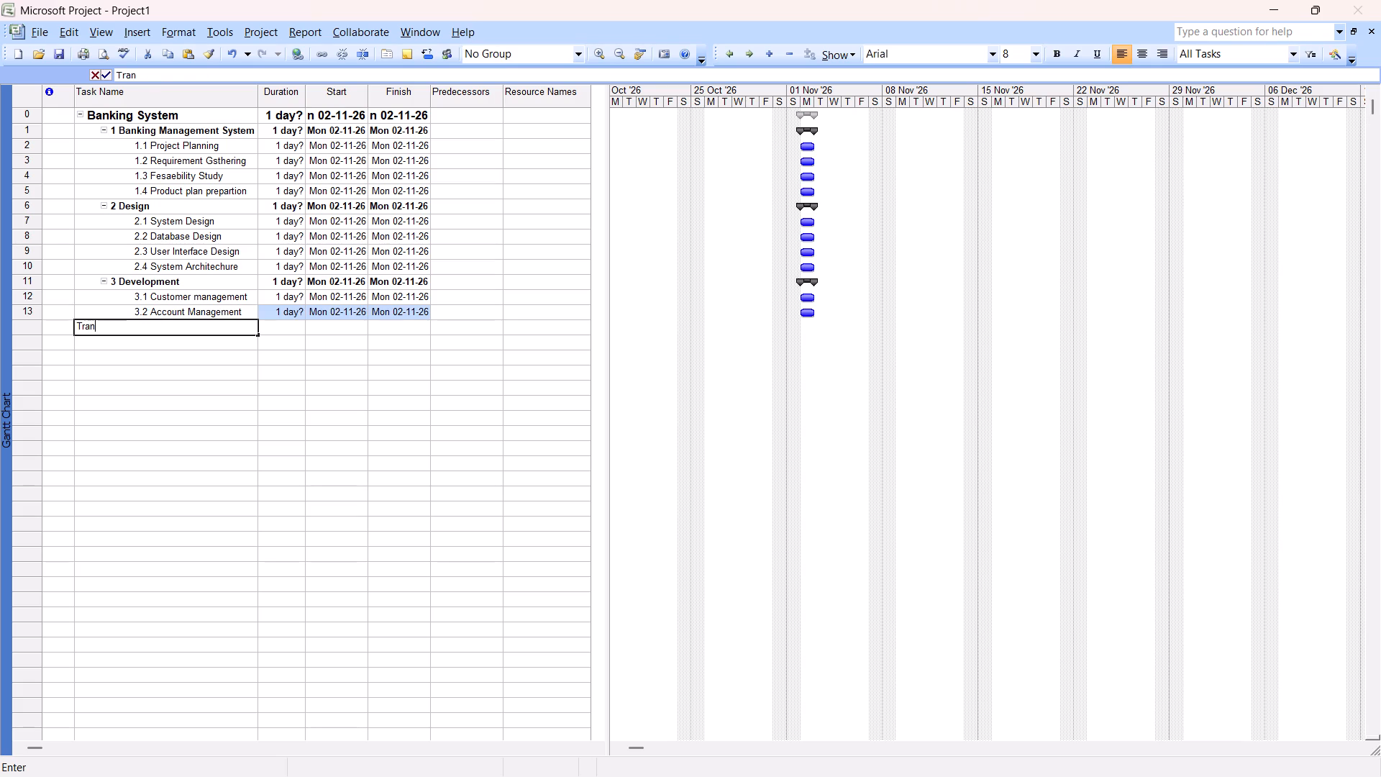
text(saction Management)
key(Return)
Add a subtask named Loan Management below Transaction Management.
text(La)
key(BackSpace)
text(oan)
key(space)
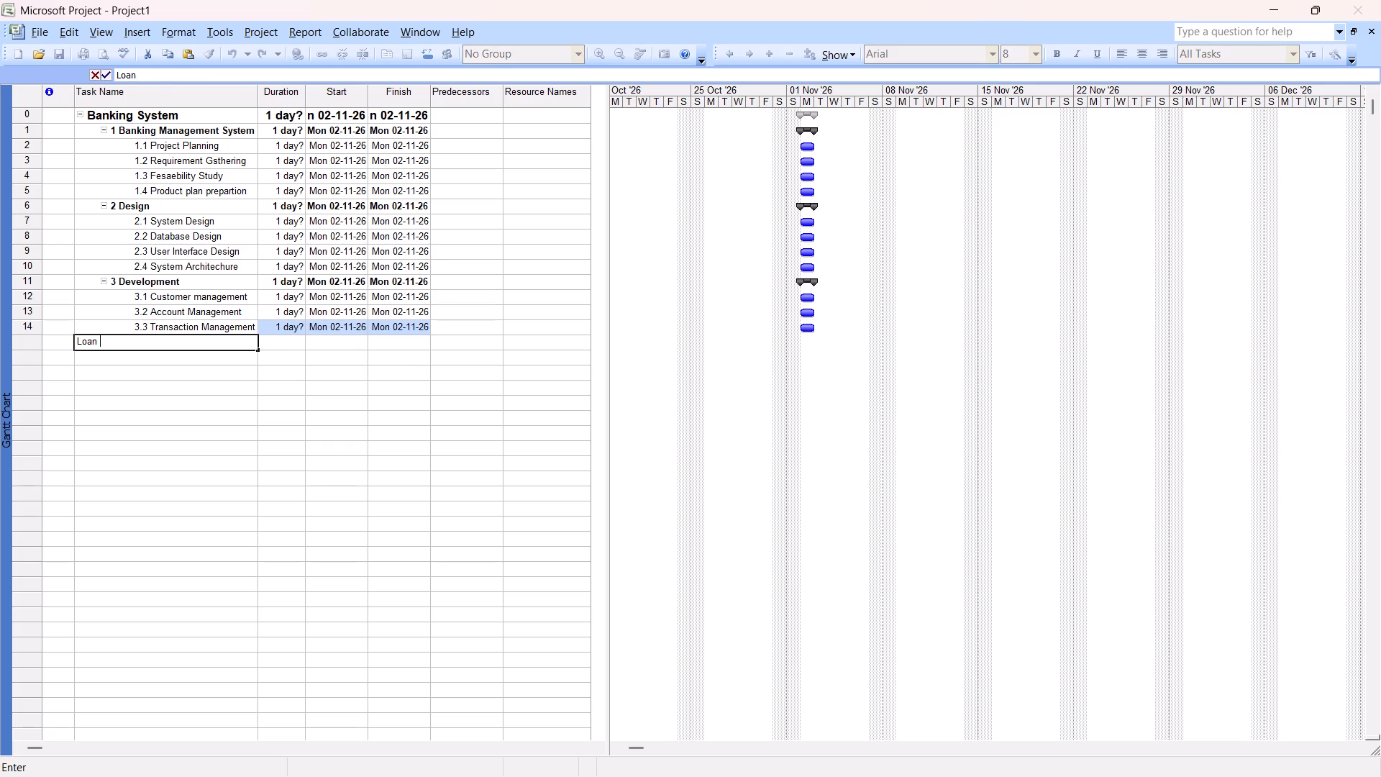
text(Managen)
key(BackSpace)
text(ment)
key(Return)
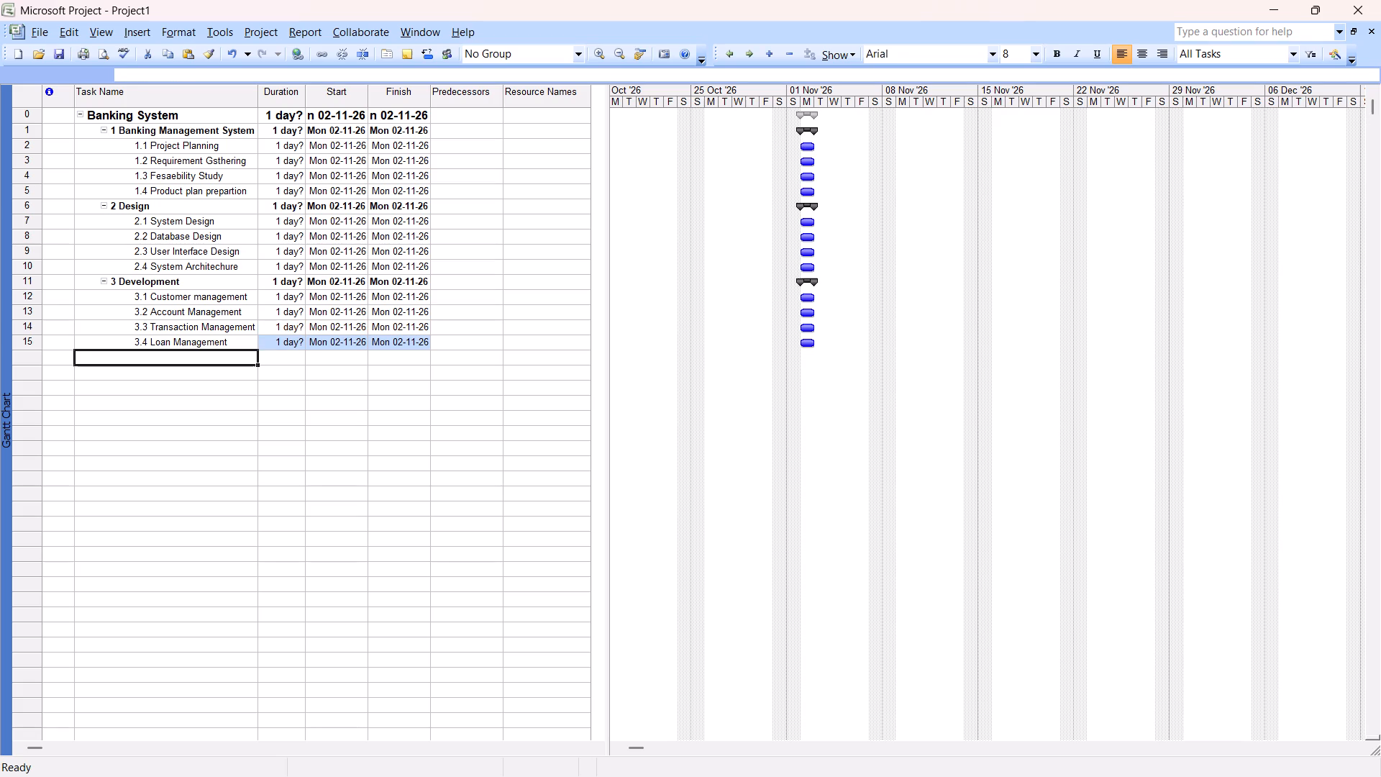
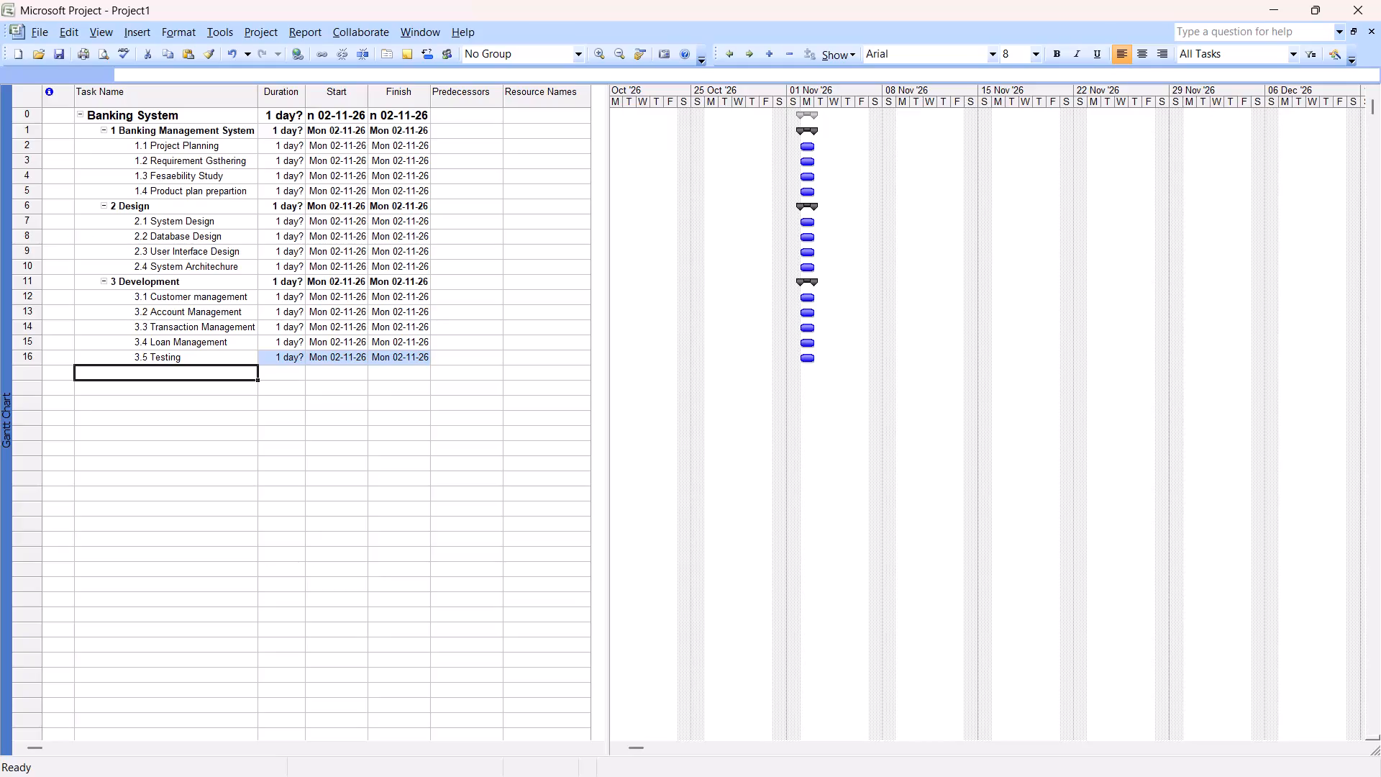
Outdent the Testing task one level so it stands as a phase alongside Development.
click(165, 360)
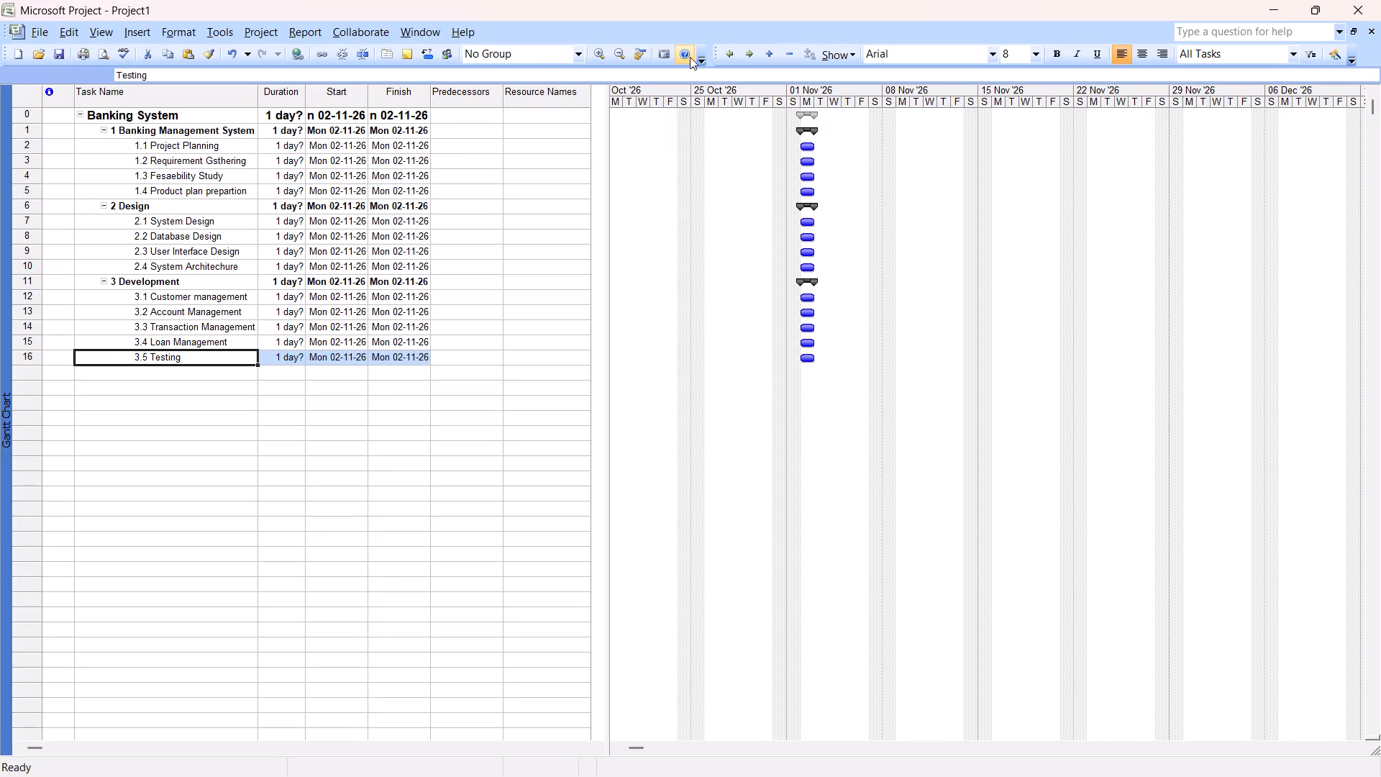
click(721, 50)
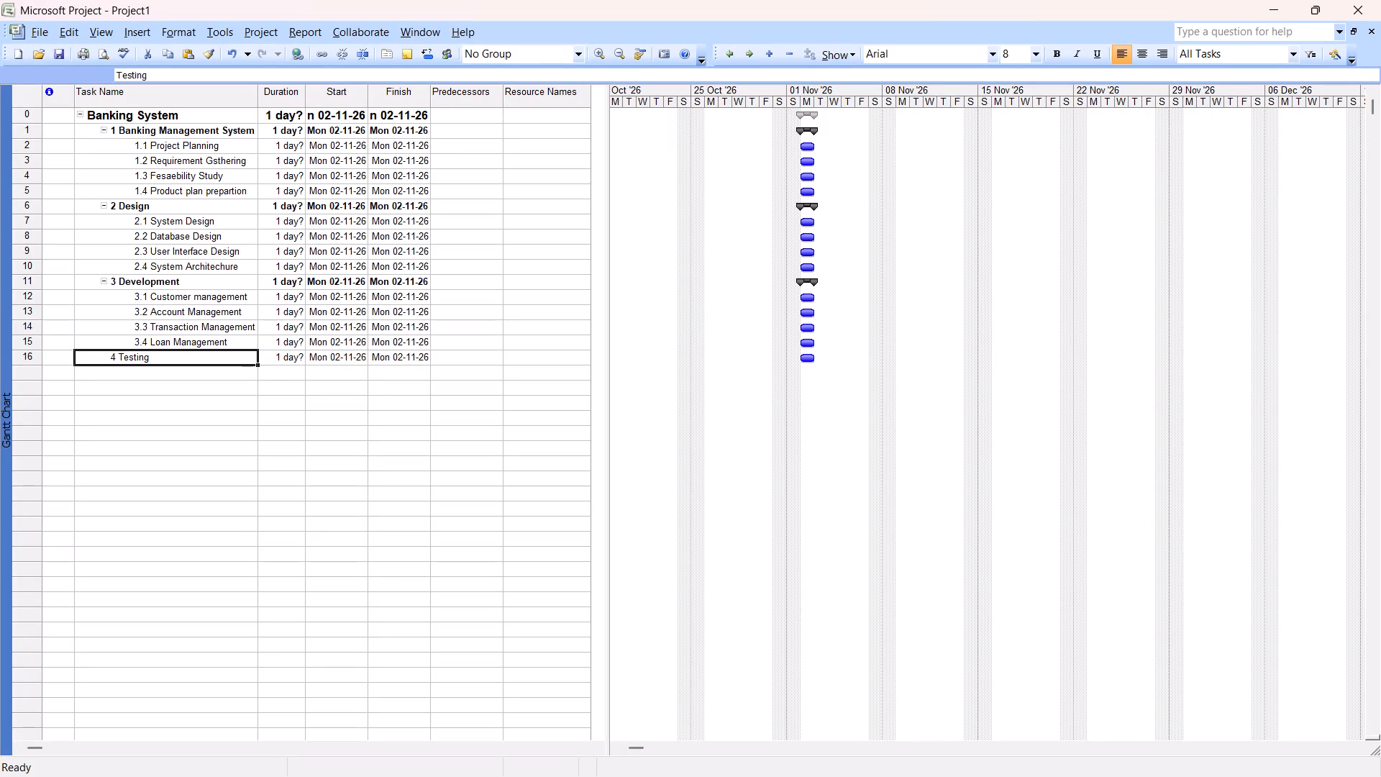
Add a task named Unit Testing below Testing and indent it one level as its subtask.
click(201, 368)
text(Unit Testing)
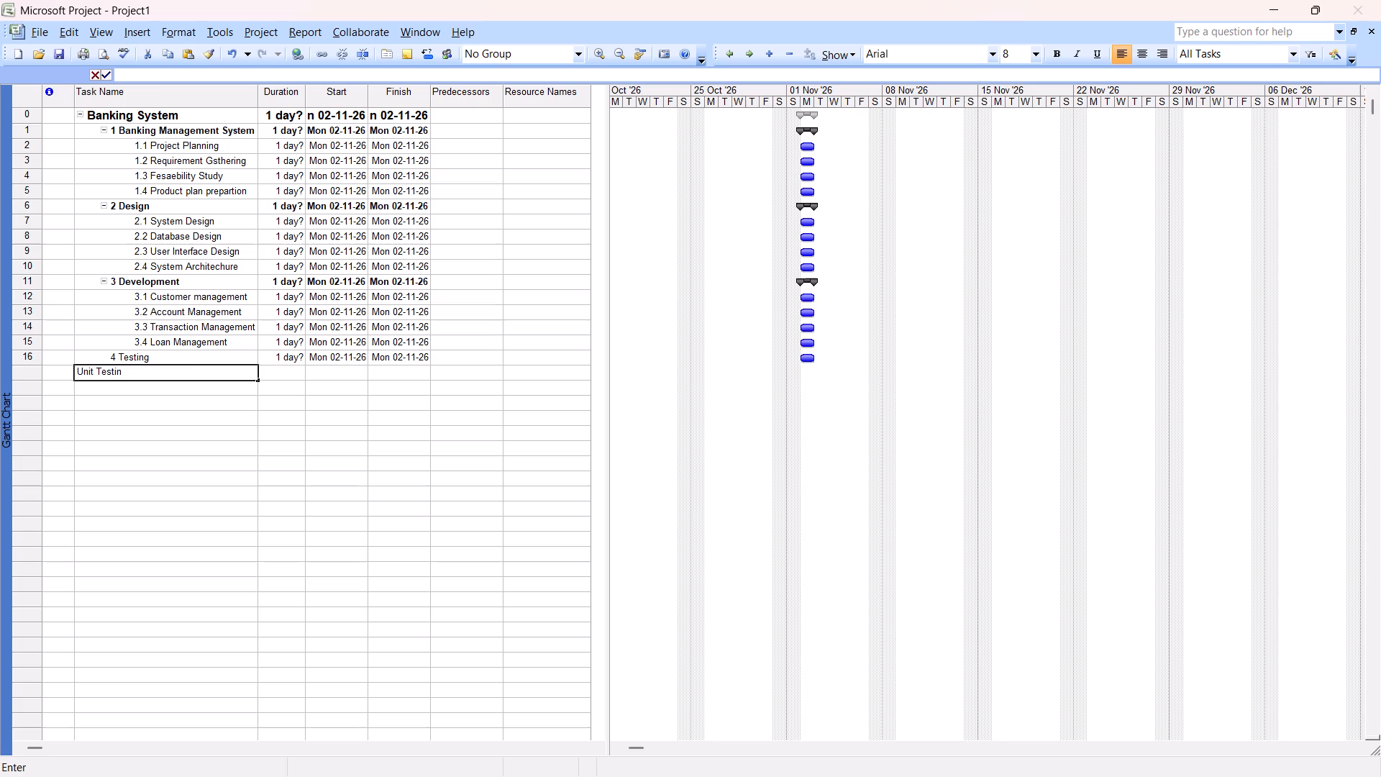
key(Return)
click(193, 372)
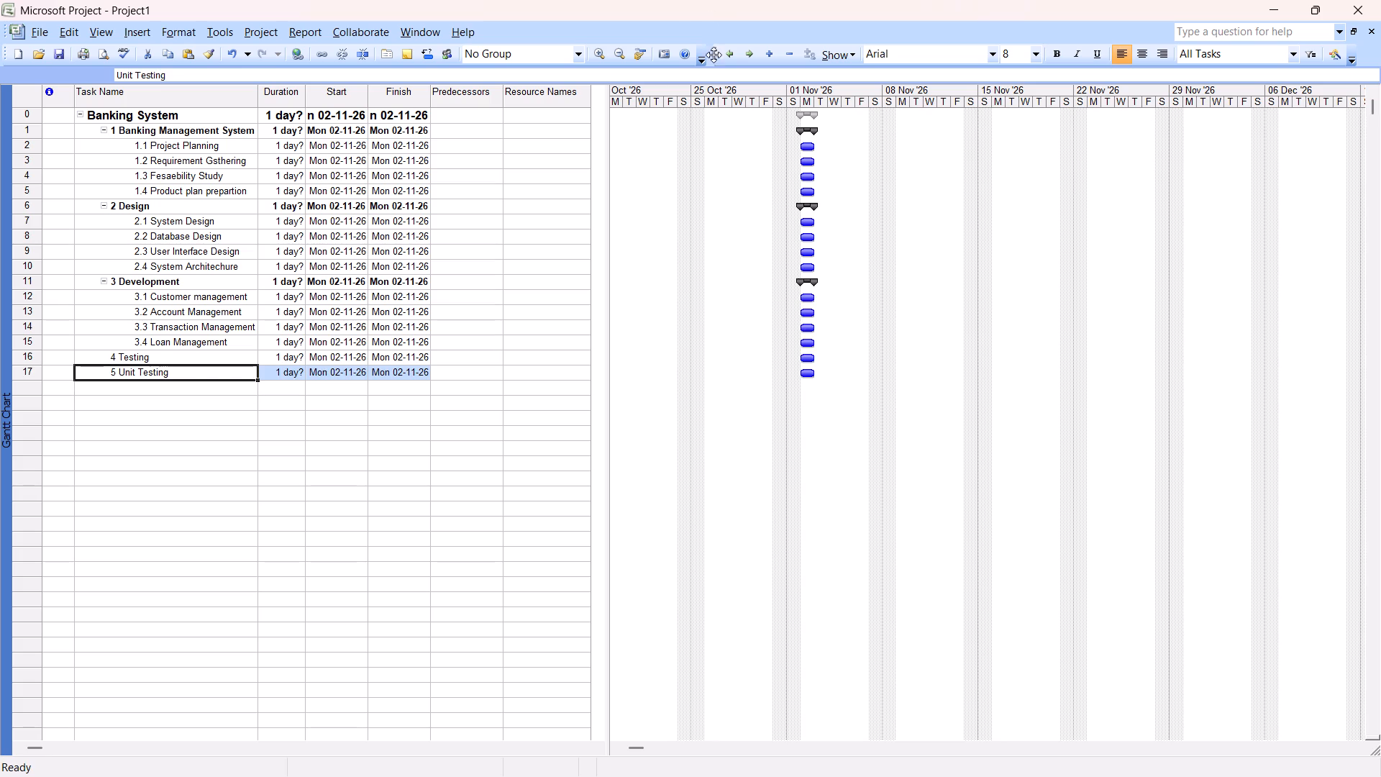
click(737, 53)
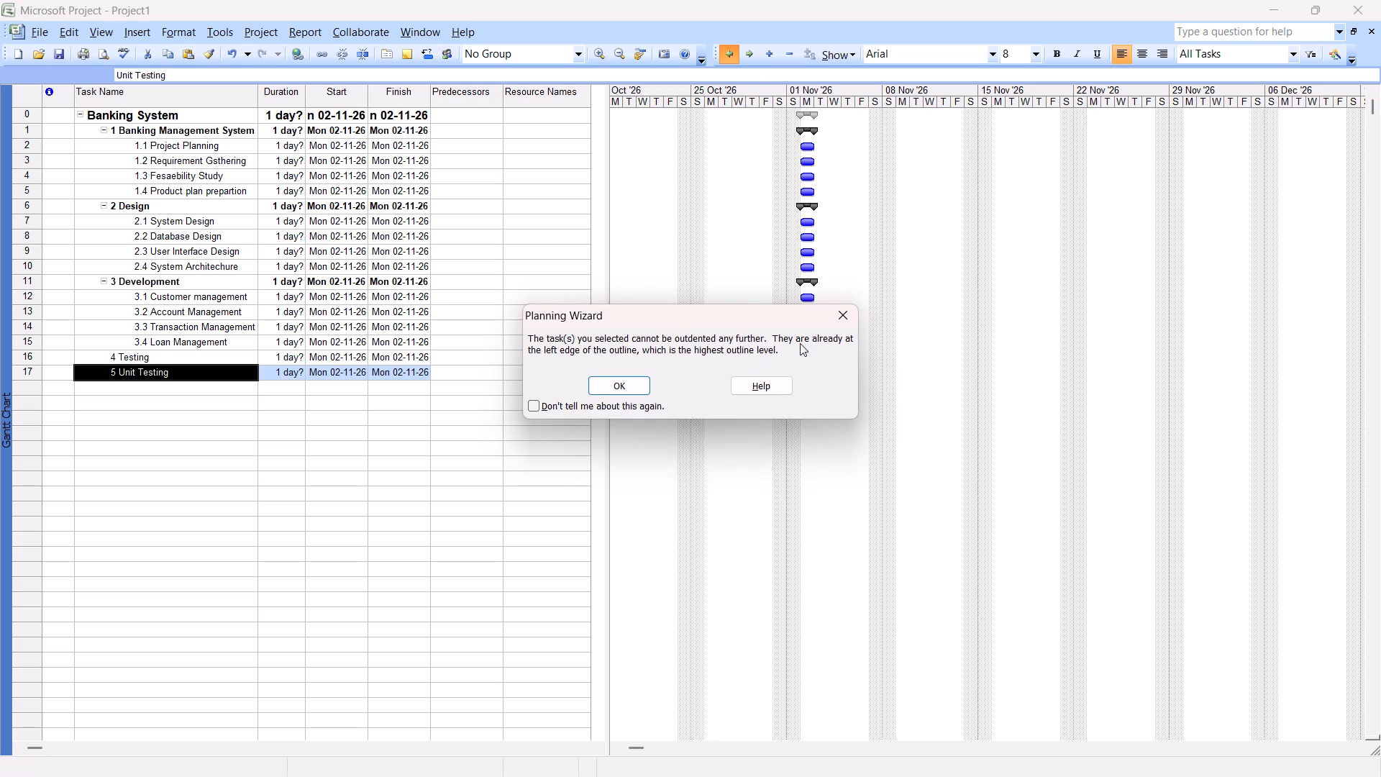
click(839, 318)
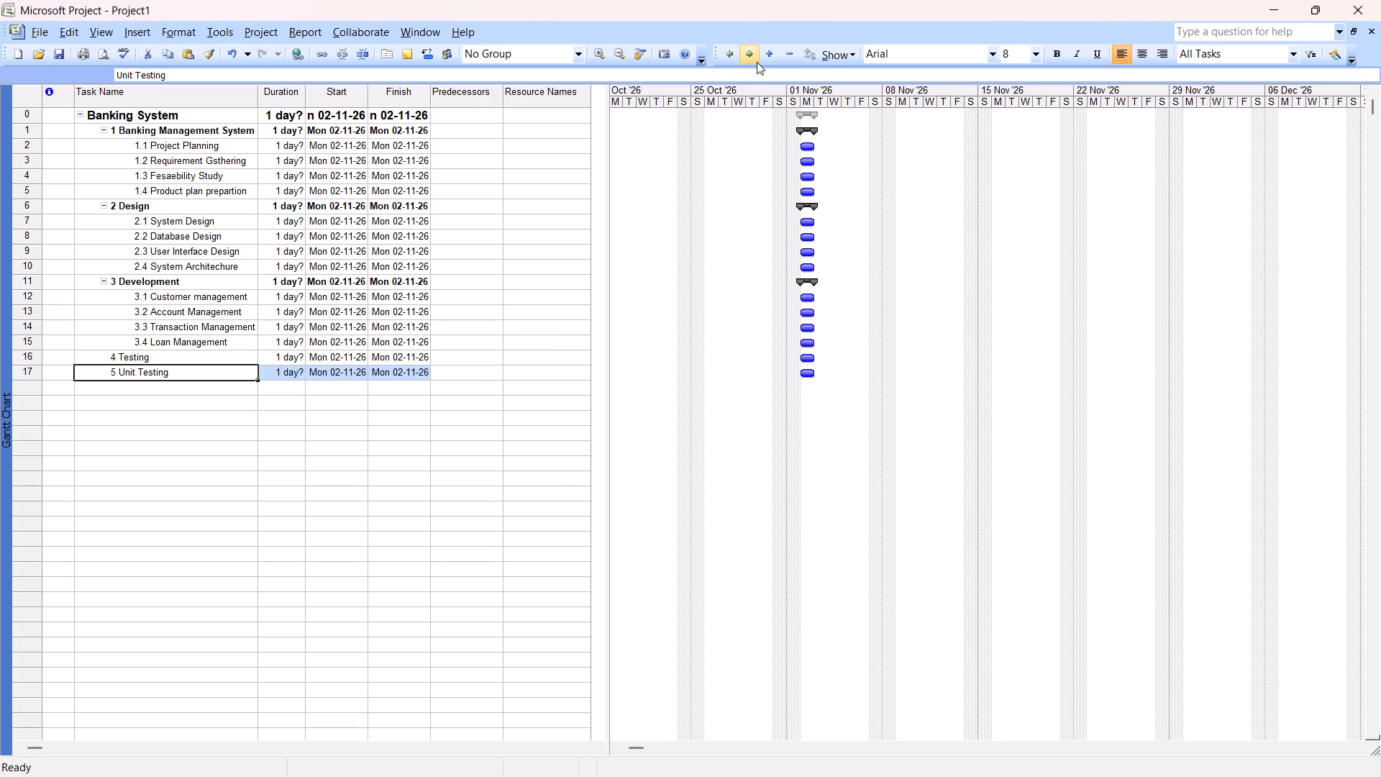
click(752, 52)
Add a subtask named integration Testing below Unit Testing in the Testing phase.
click(188, 388)
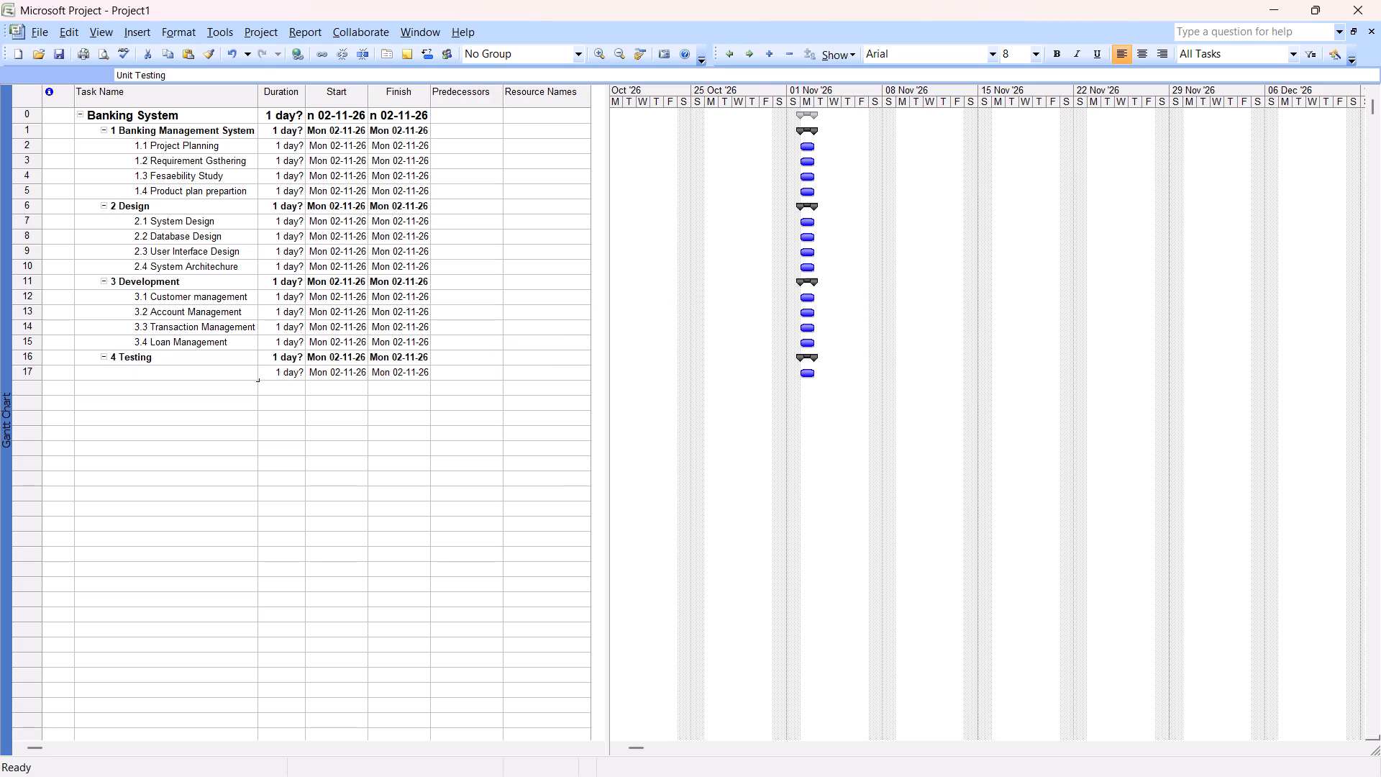
text(inte)
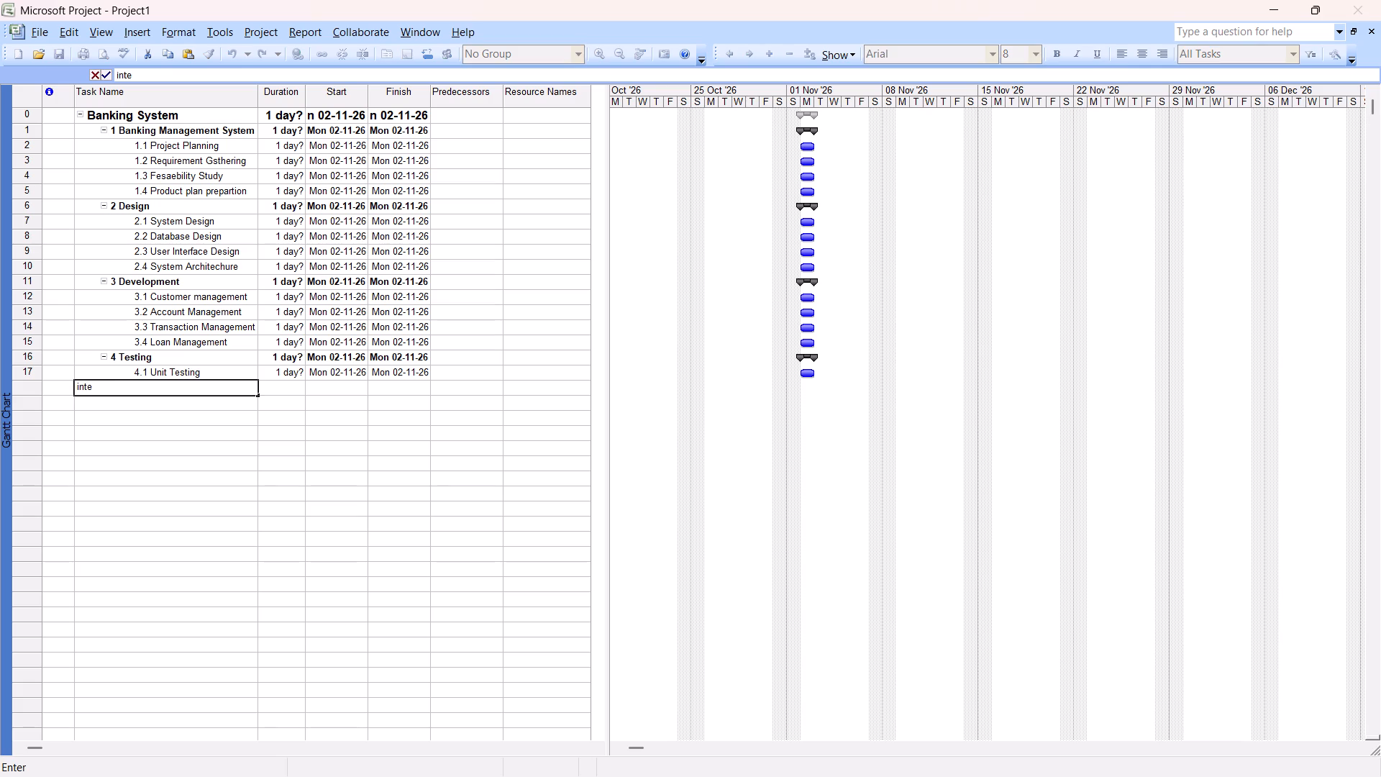
text(gration Testing)
key(Return)
Add a subtask named Security Testing below integration Testing.
text(Security)
key(space)
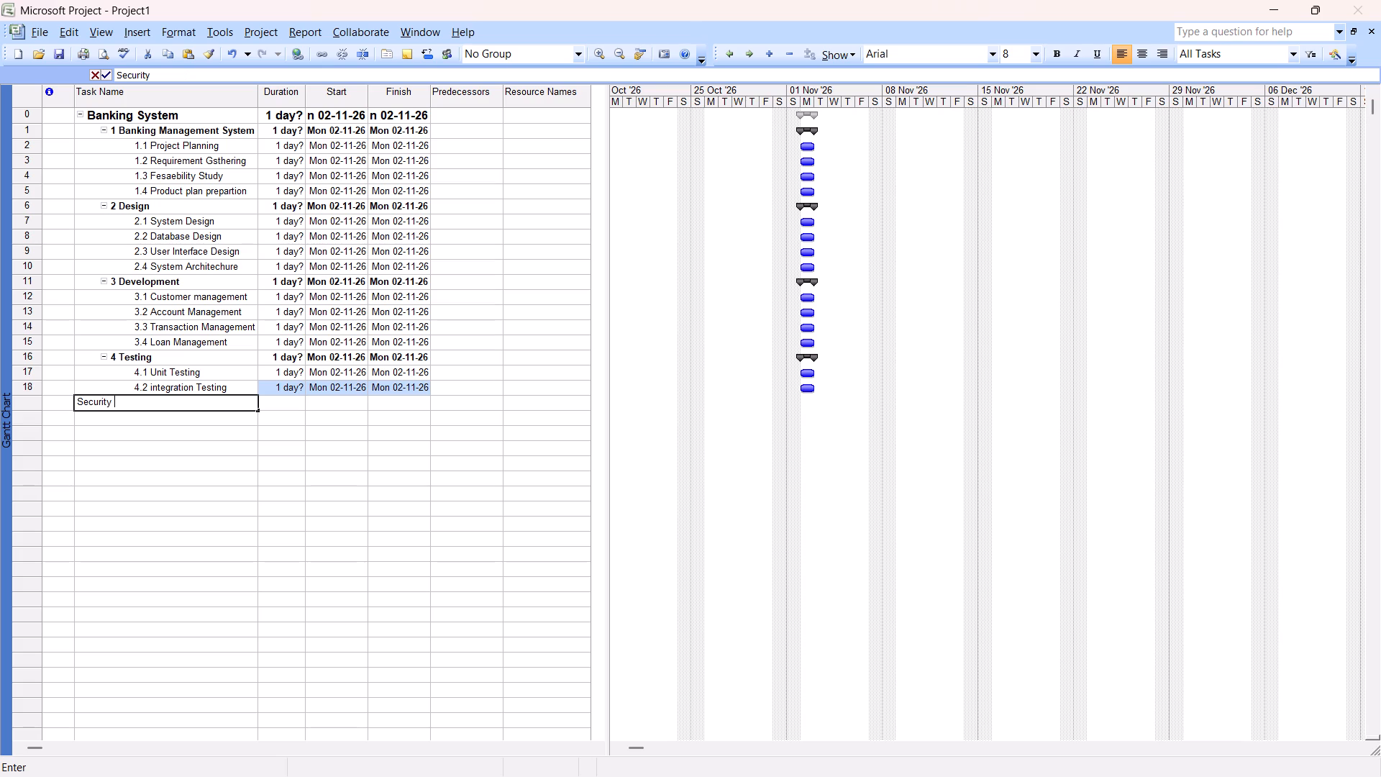
text(Testing)
key(Return)
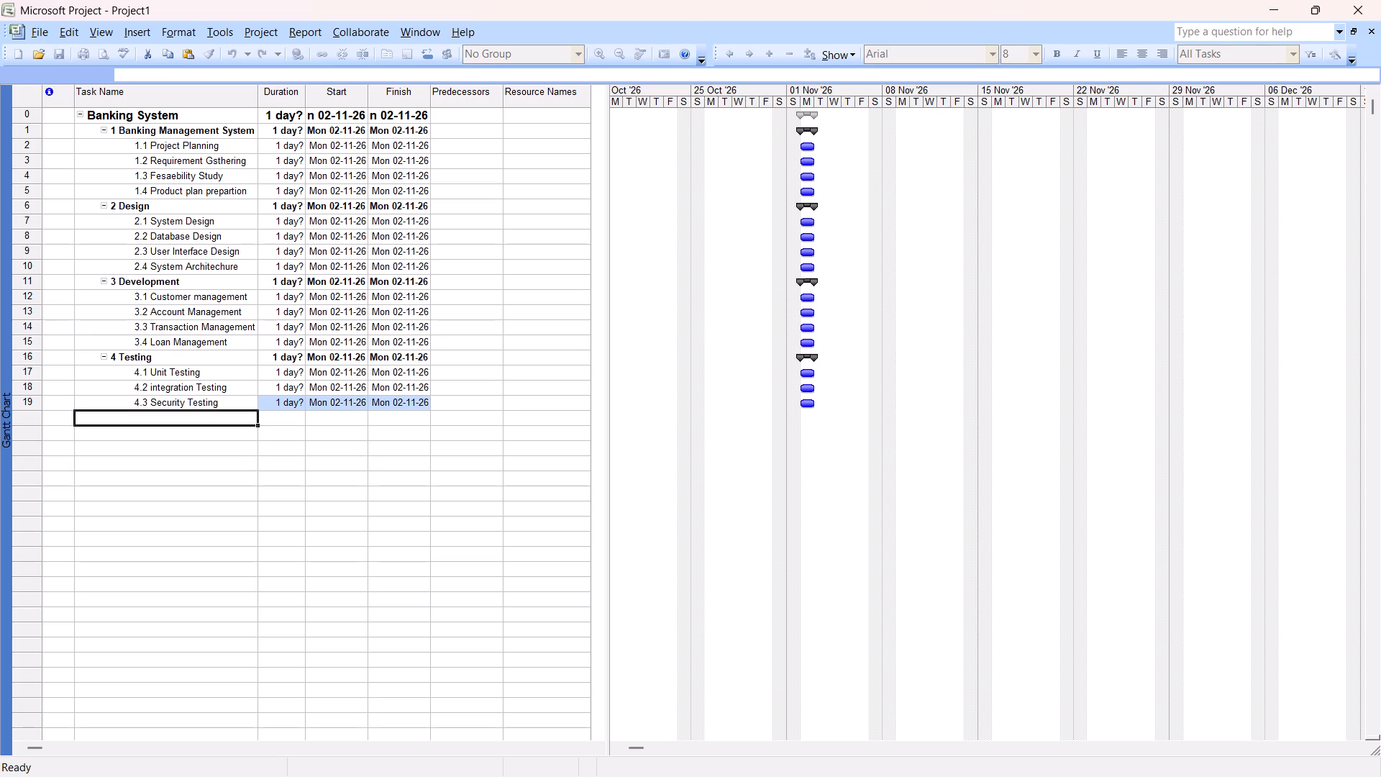
Add a subtask named User Acceptance Testing below Security Testing.
text(User Accep)
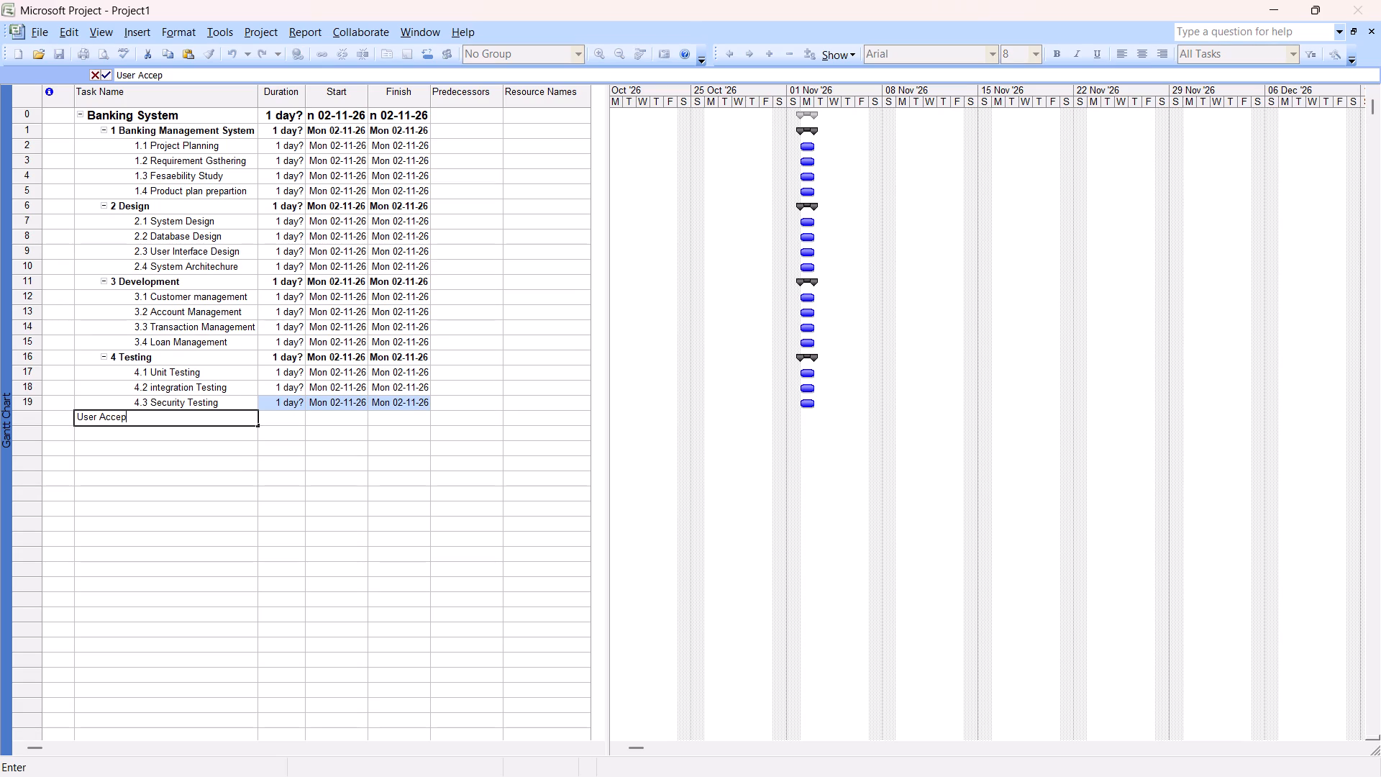
text(tance Testing)
key(Return)
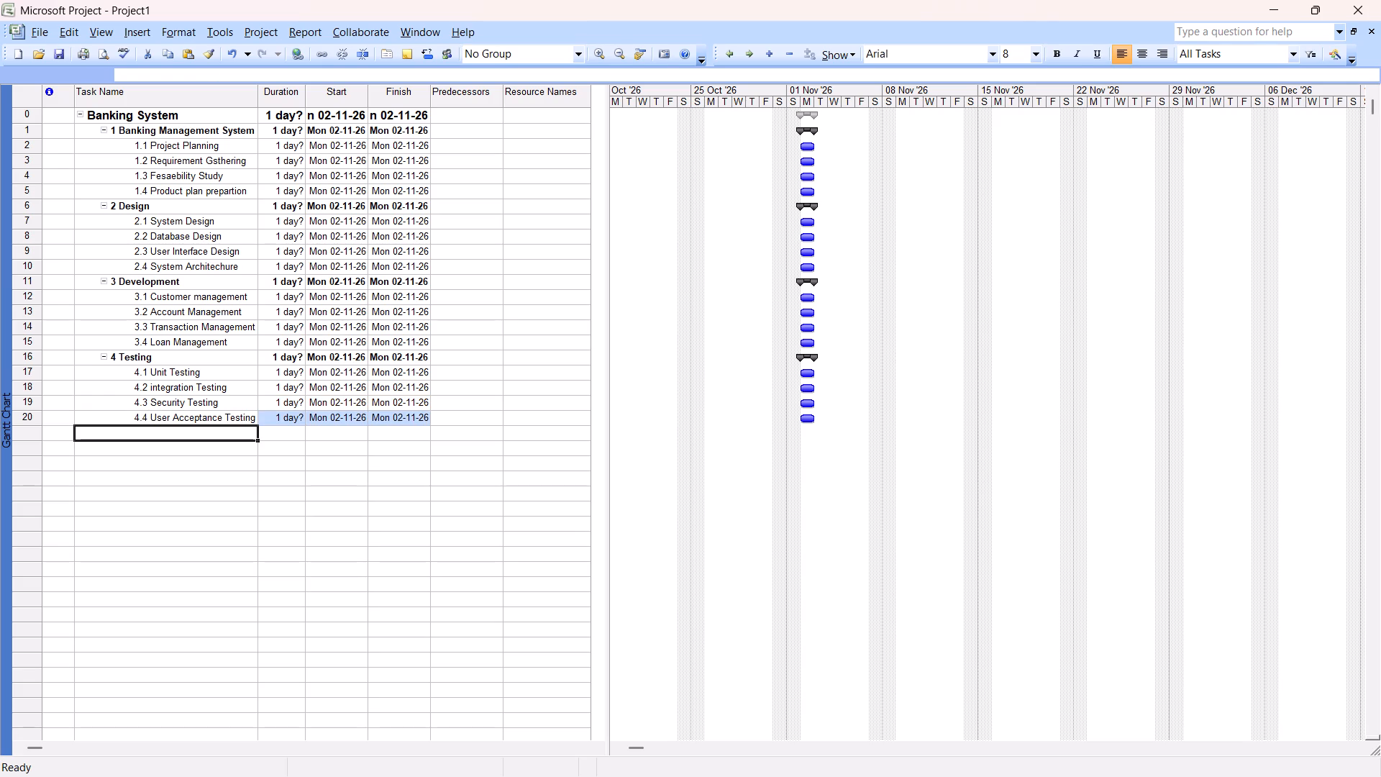
Add a task named Deployement below User Acceptance Testing.
text(Deploye)
key(BackSpace)
text(e,)
key(BackSpace)
text(ment)
key(Return)
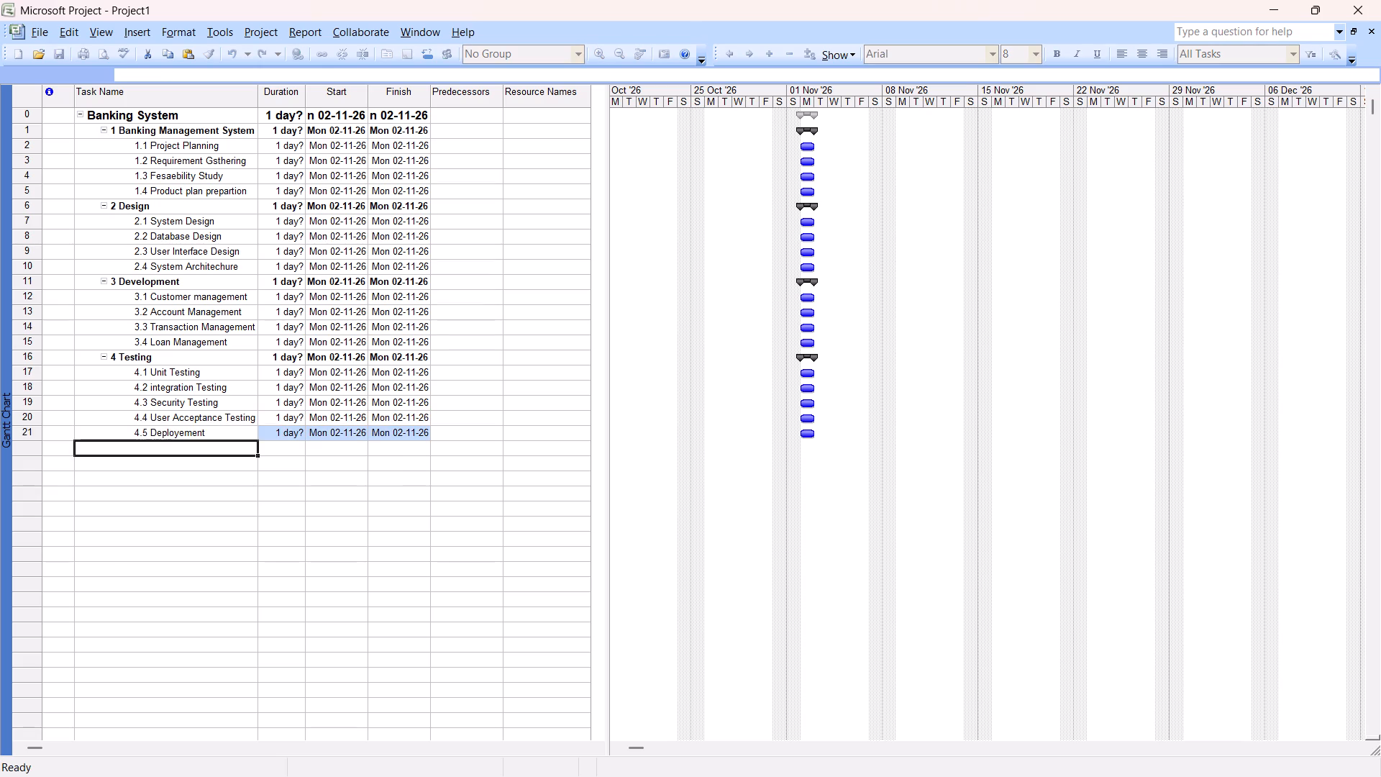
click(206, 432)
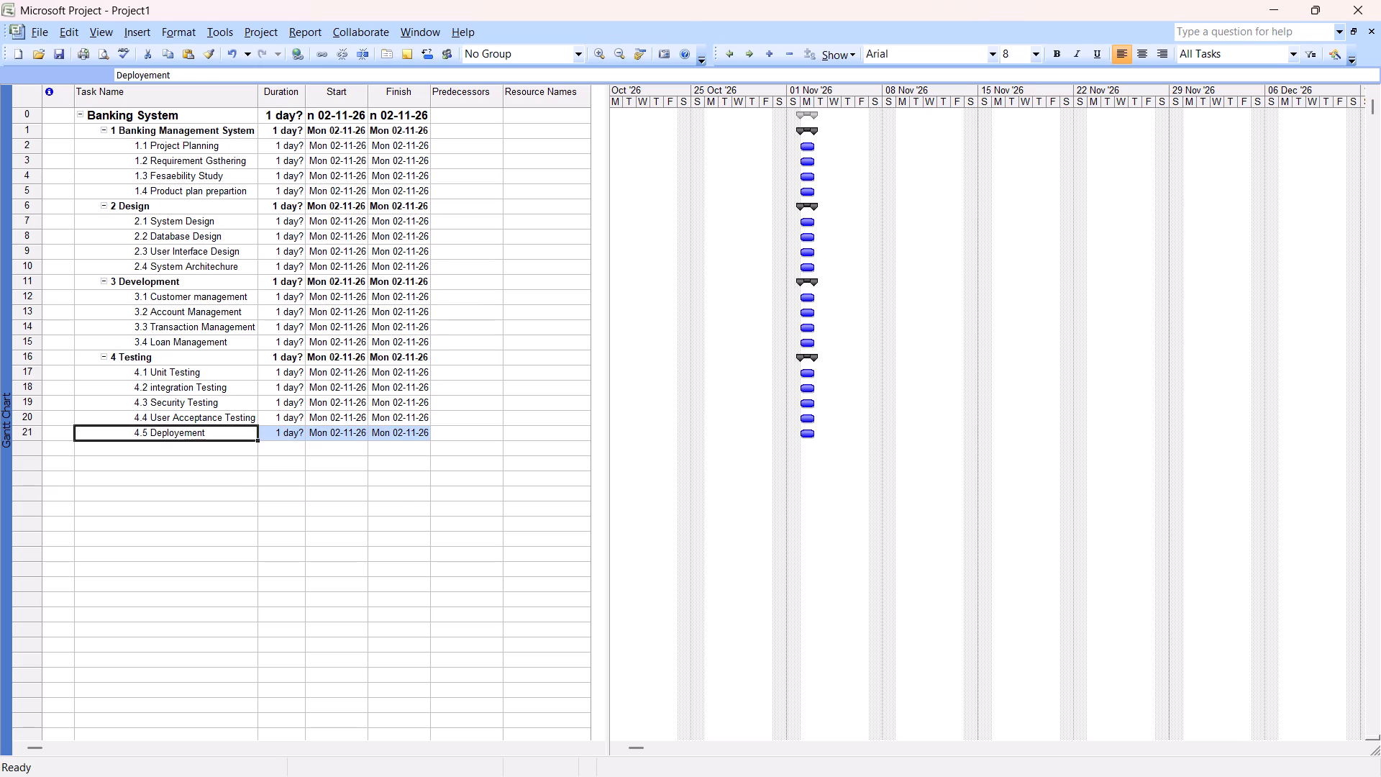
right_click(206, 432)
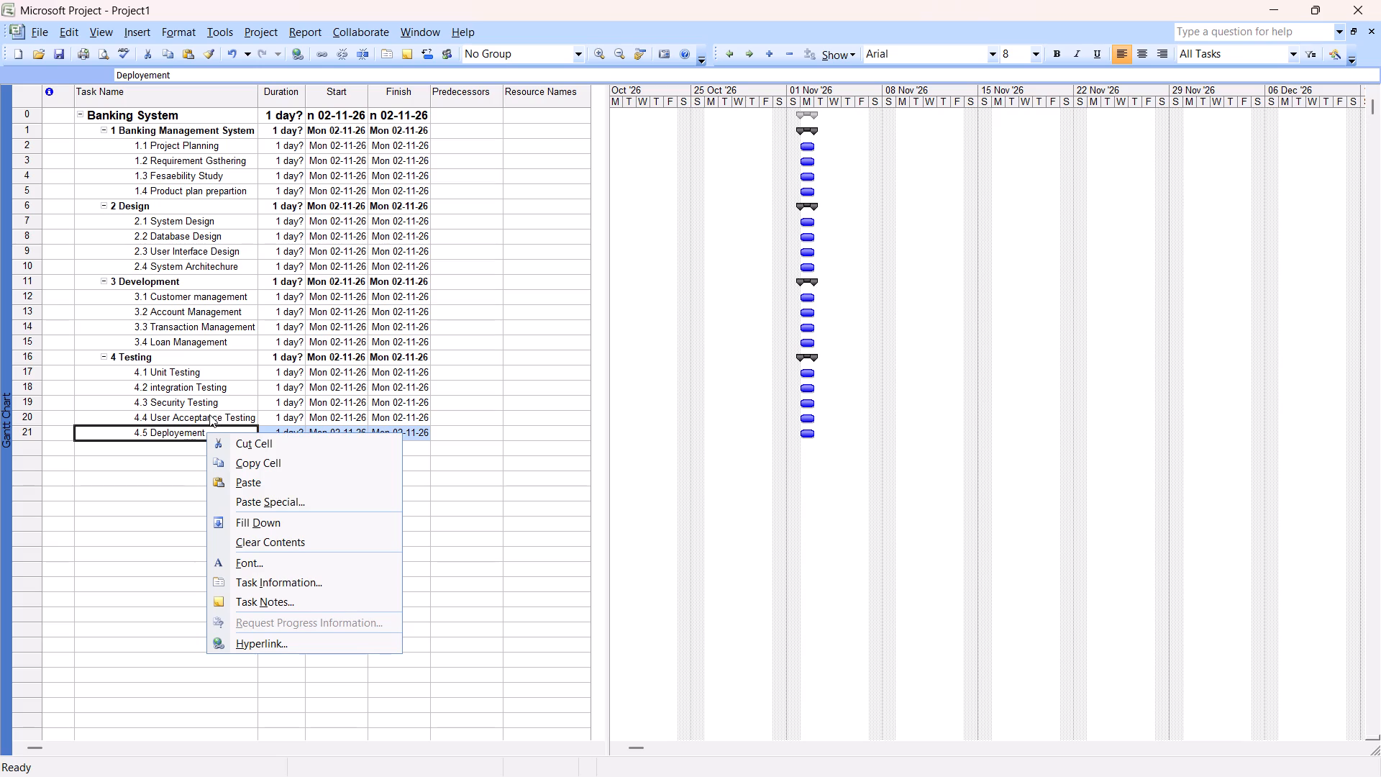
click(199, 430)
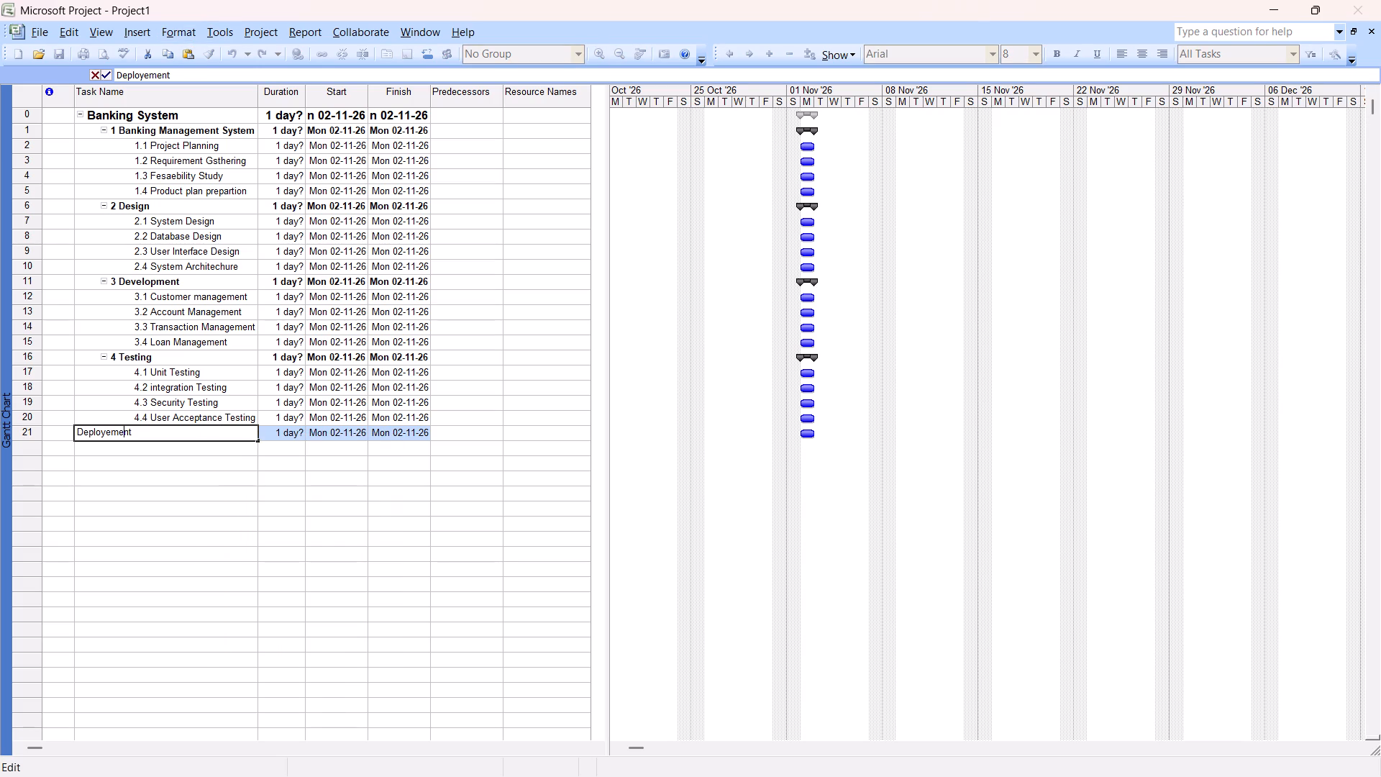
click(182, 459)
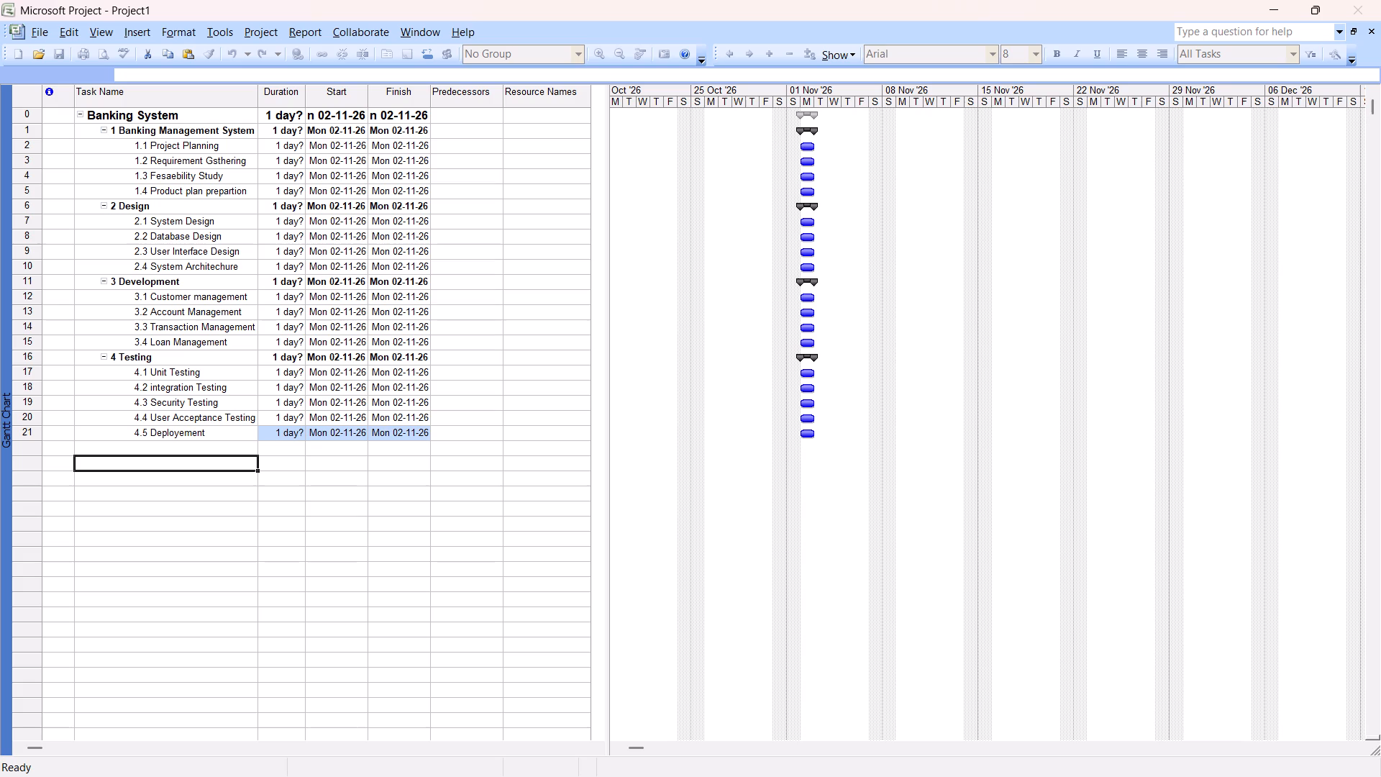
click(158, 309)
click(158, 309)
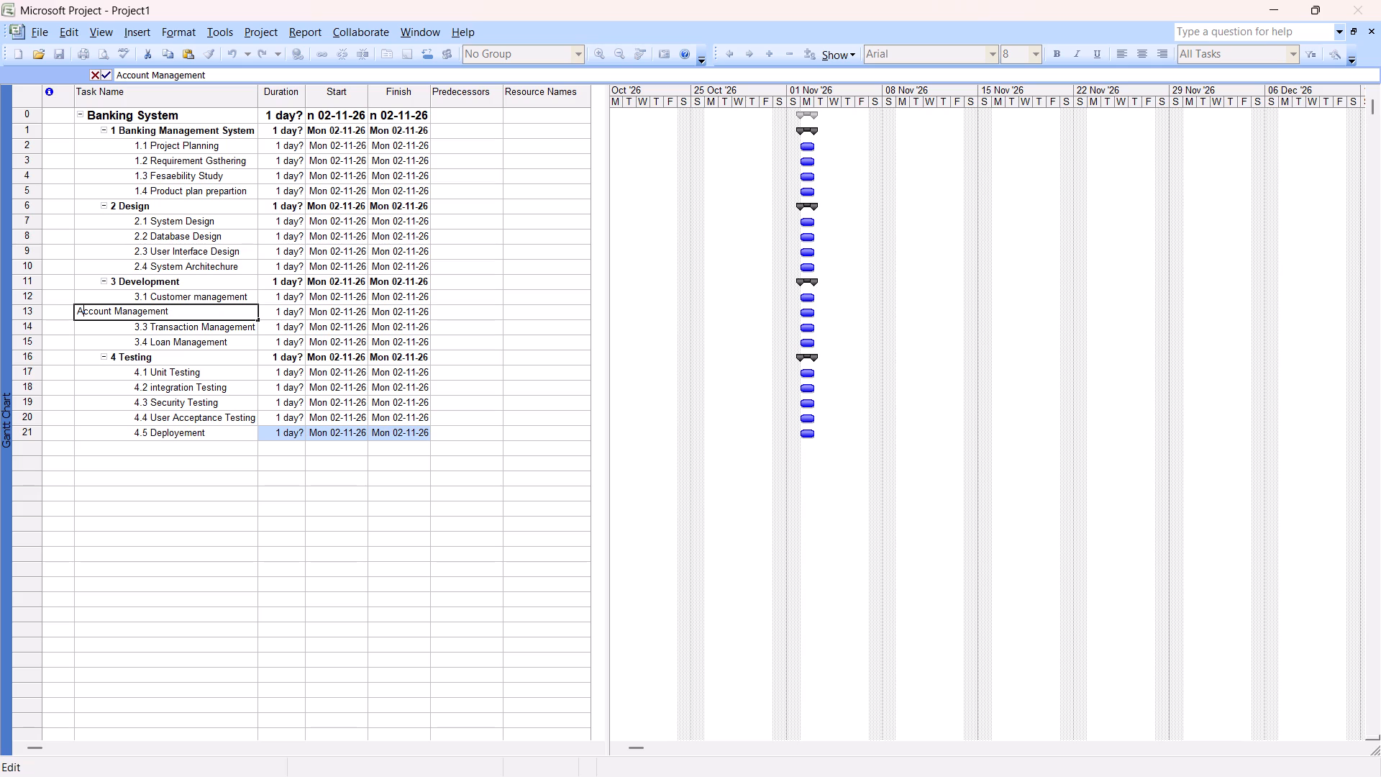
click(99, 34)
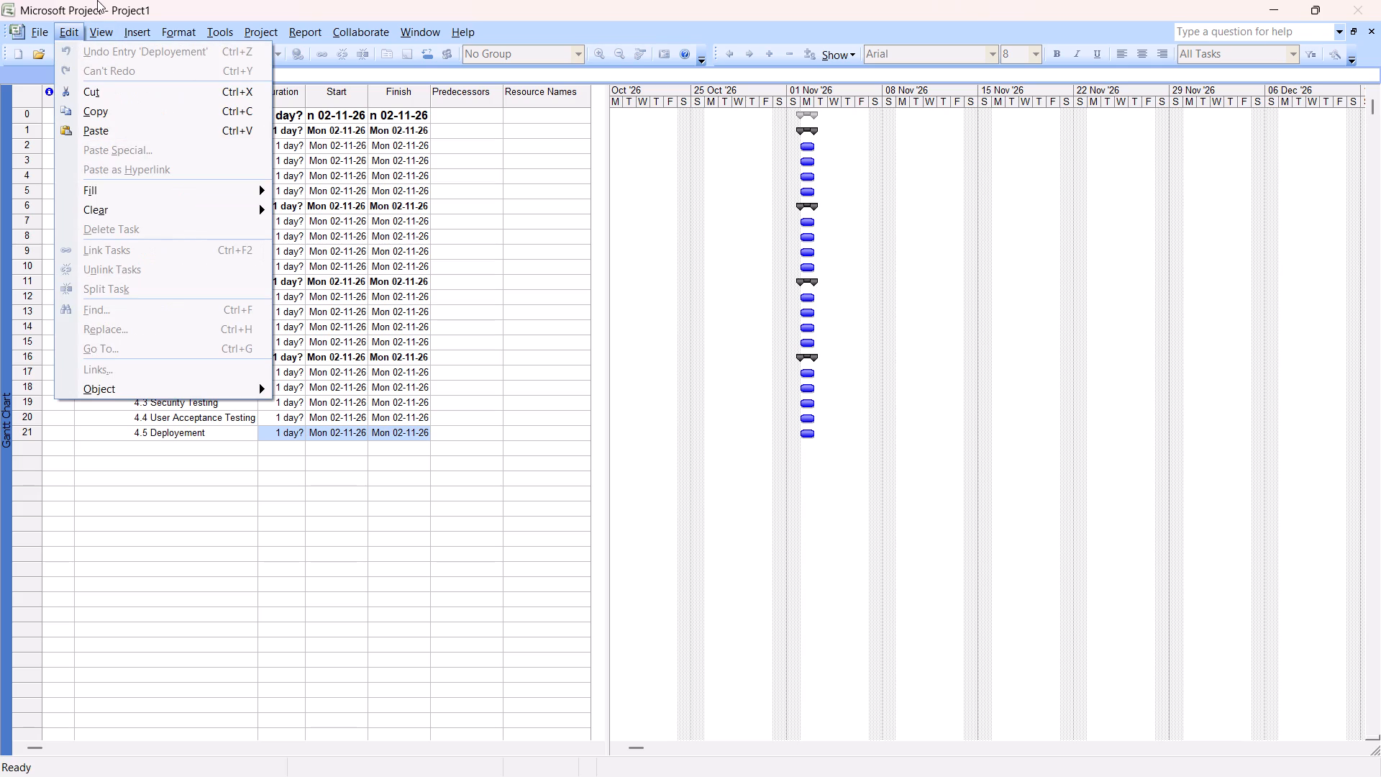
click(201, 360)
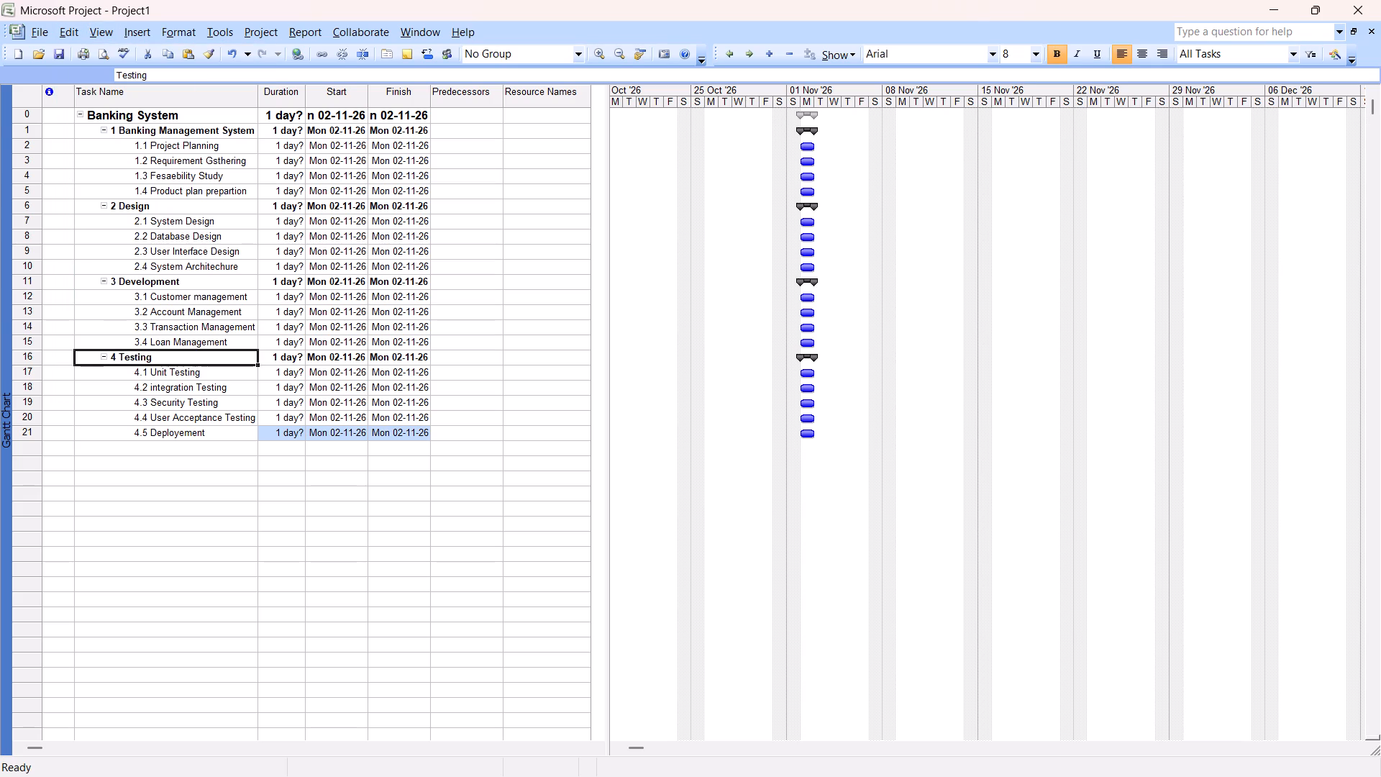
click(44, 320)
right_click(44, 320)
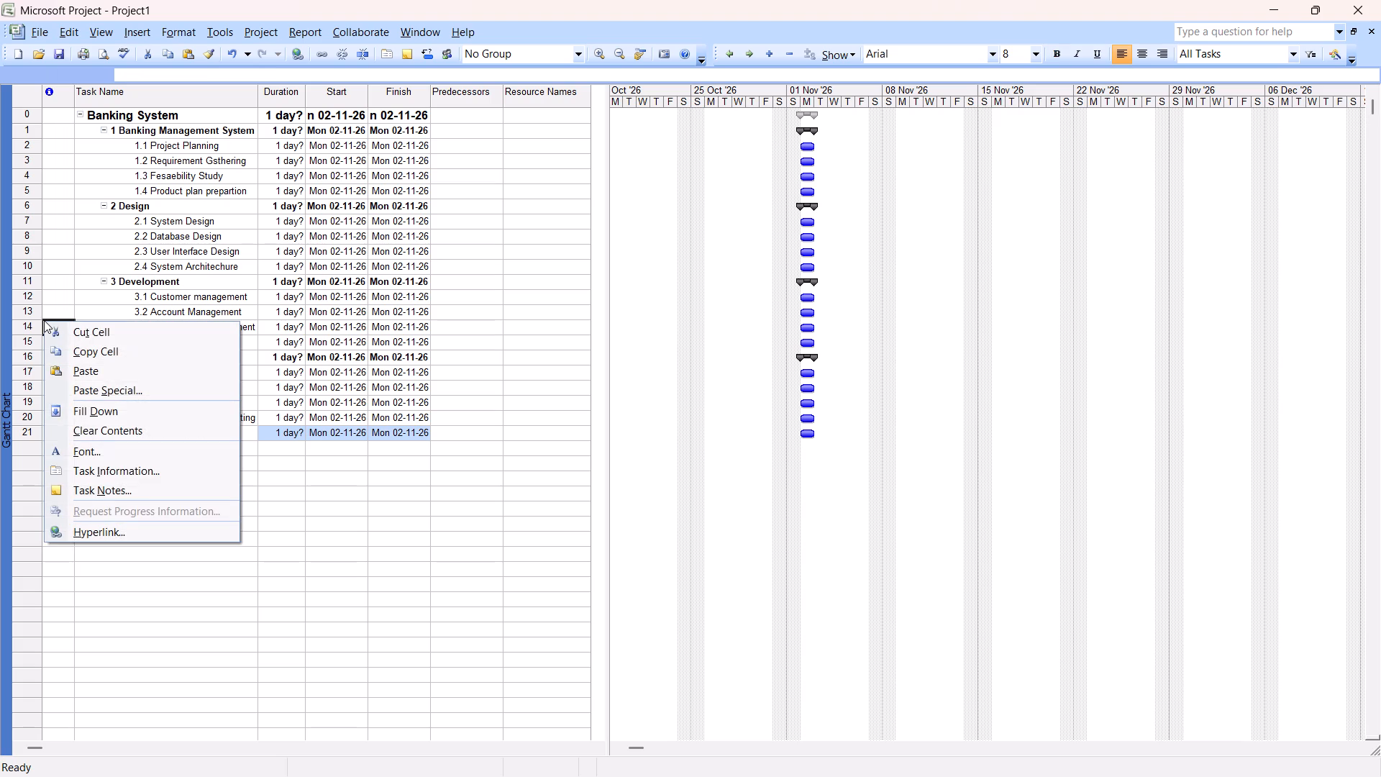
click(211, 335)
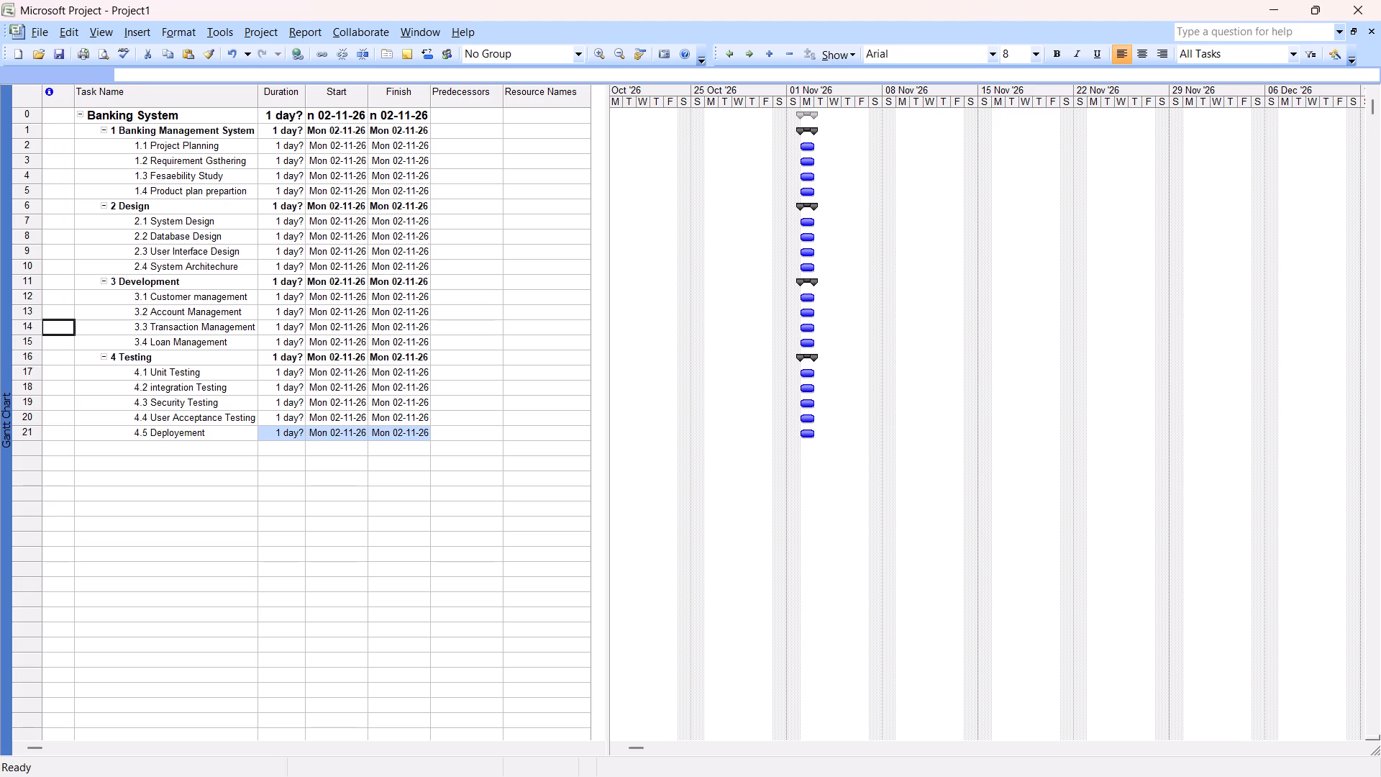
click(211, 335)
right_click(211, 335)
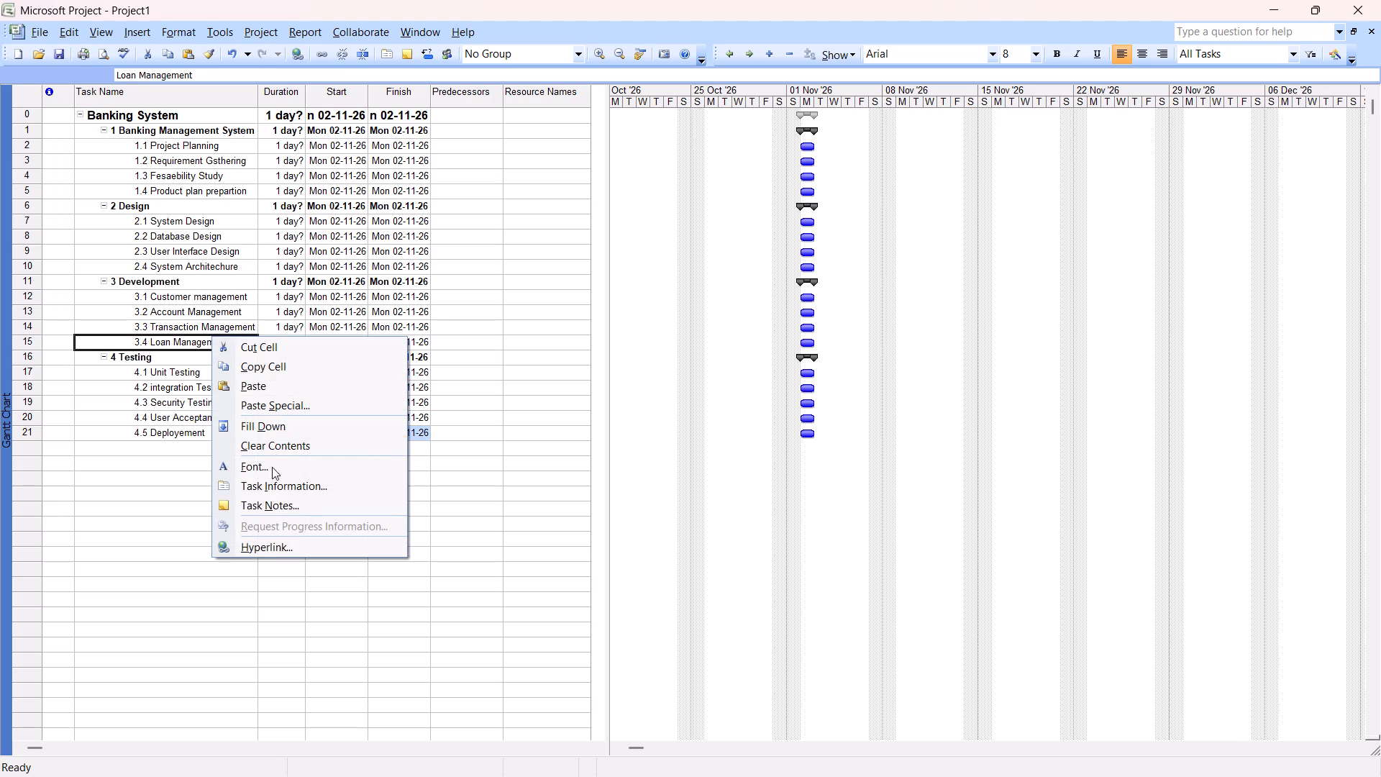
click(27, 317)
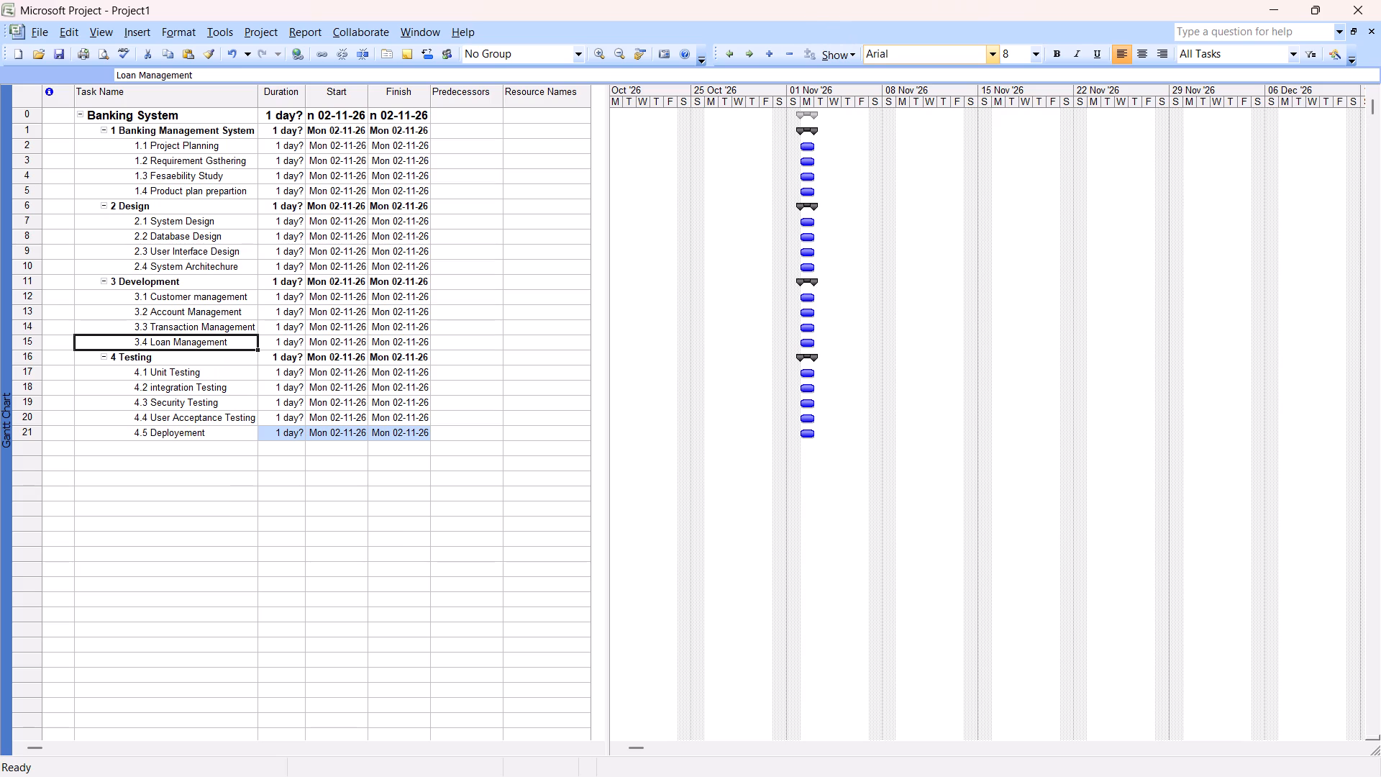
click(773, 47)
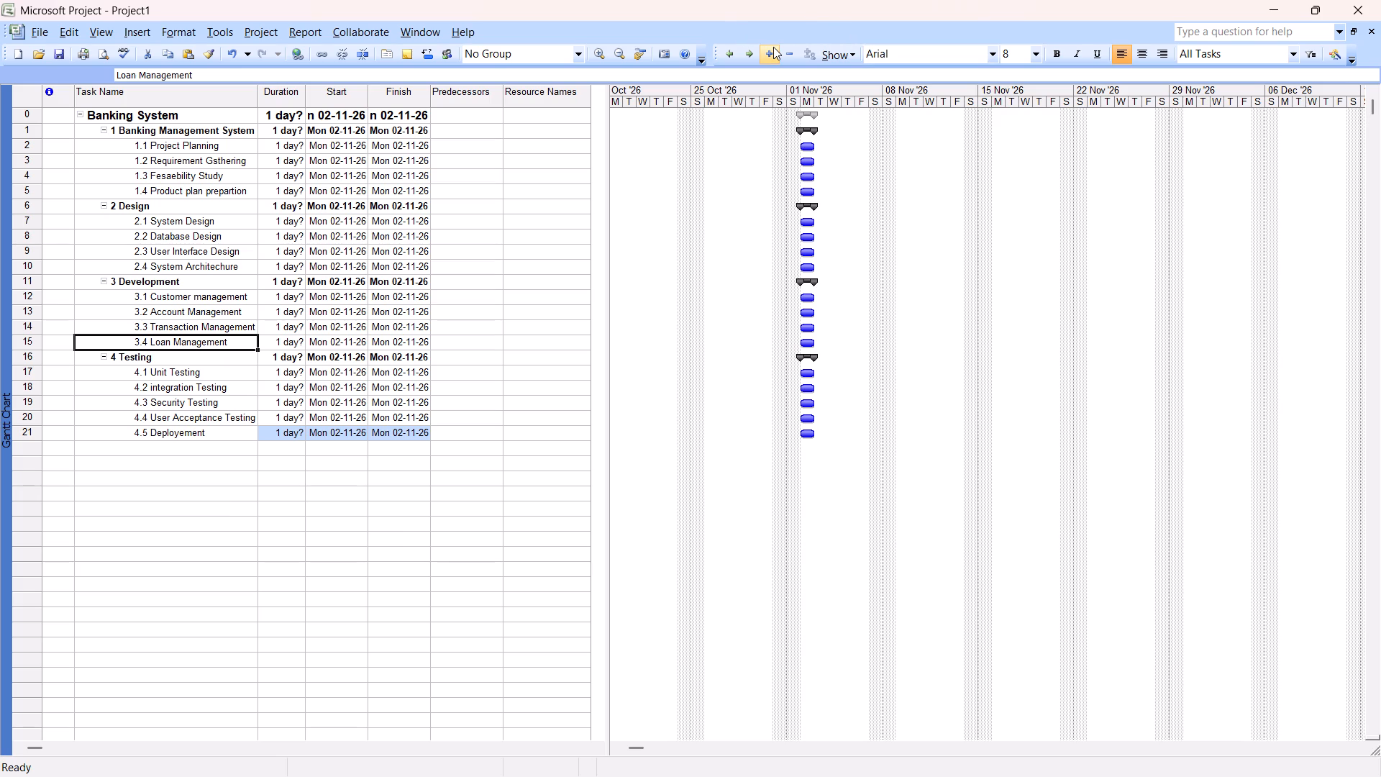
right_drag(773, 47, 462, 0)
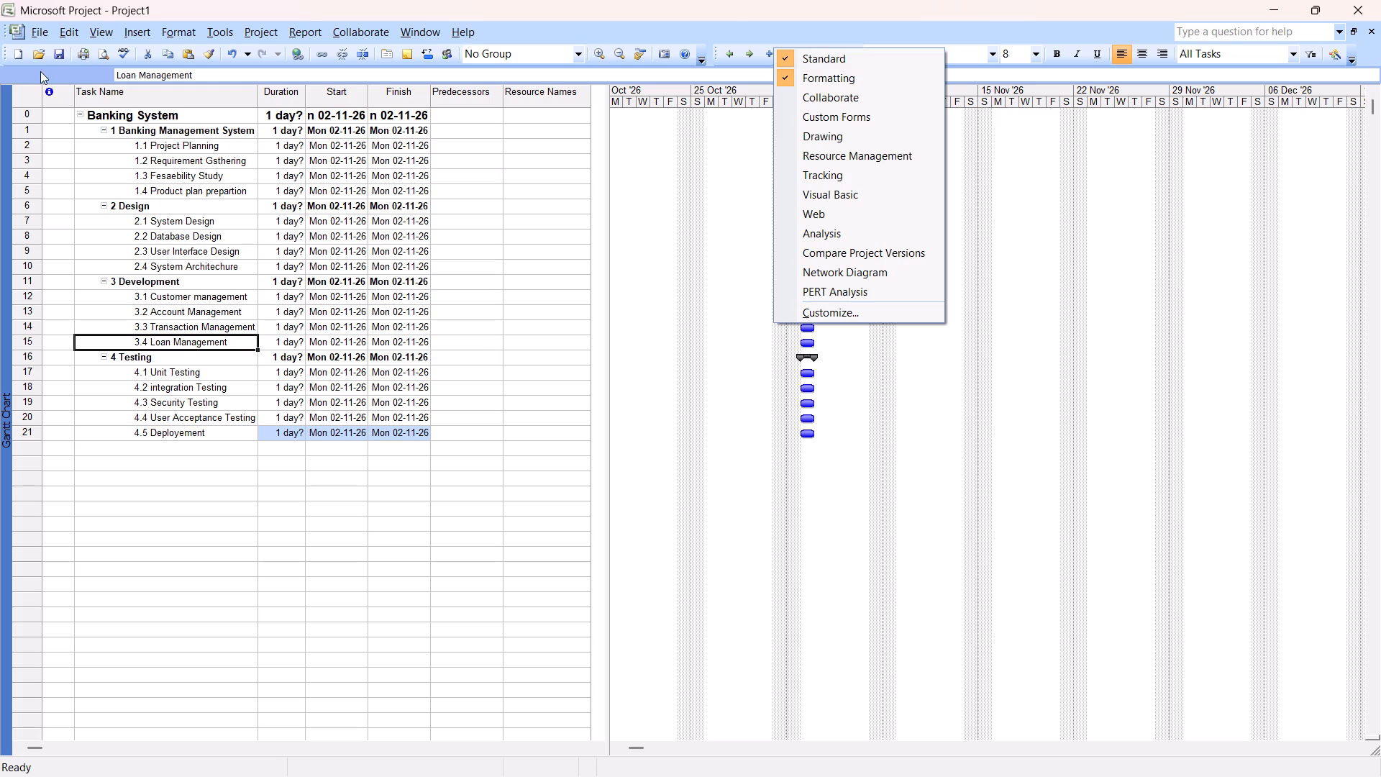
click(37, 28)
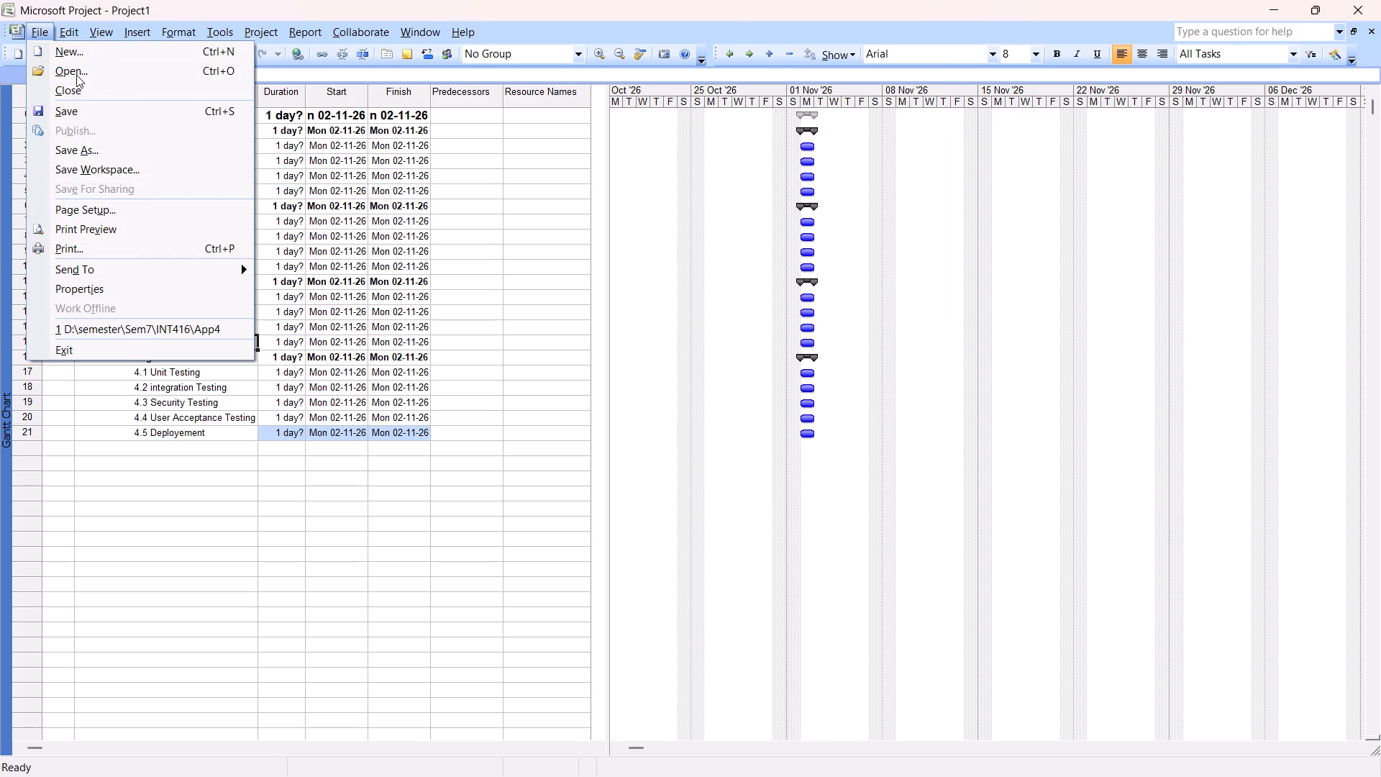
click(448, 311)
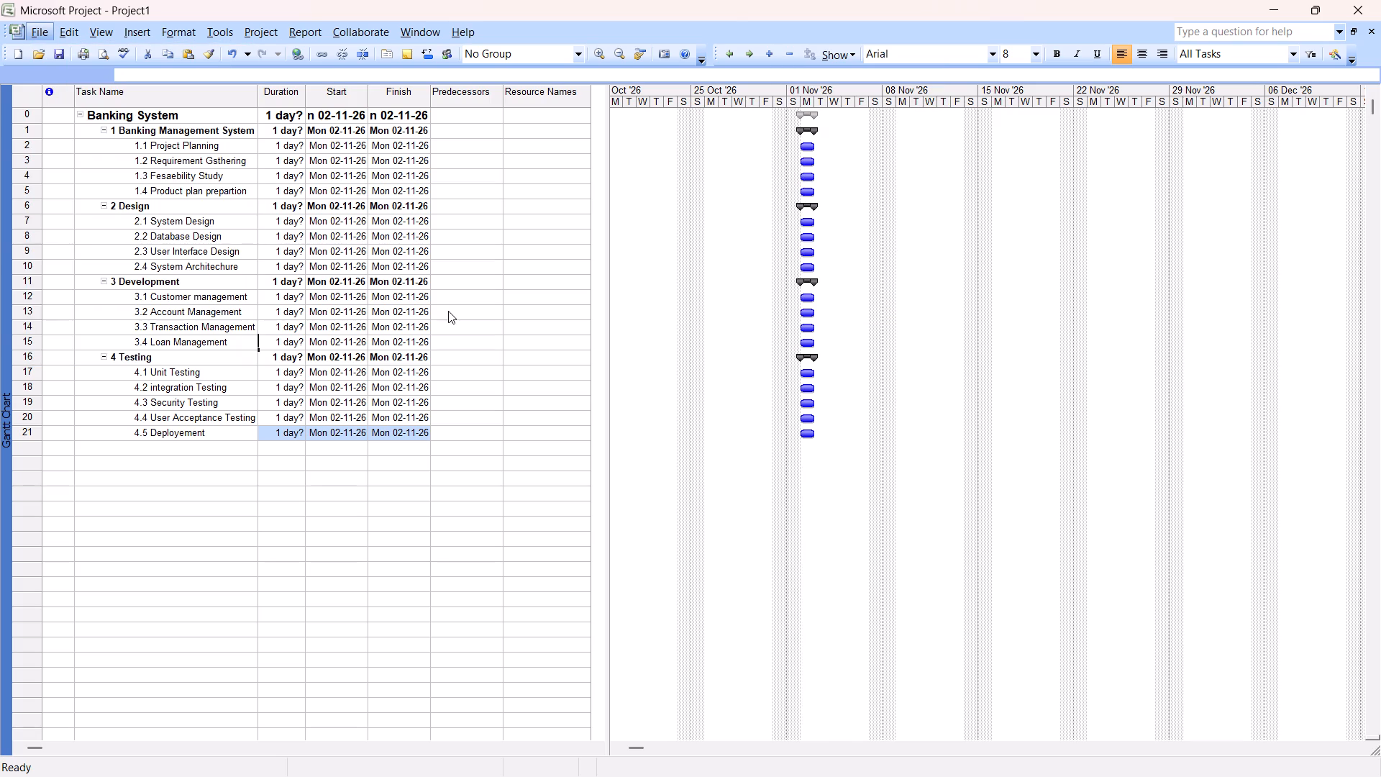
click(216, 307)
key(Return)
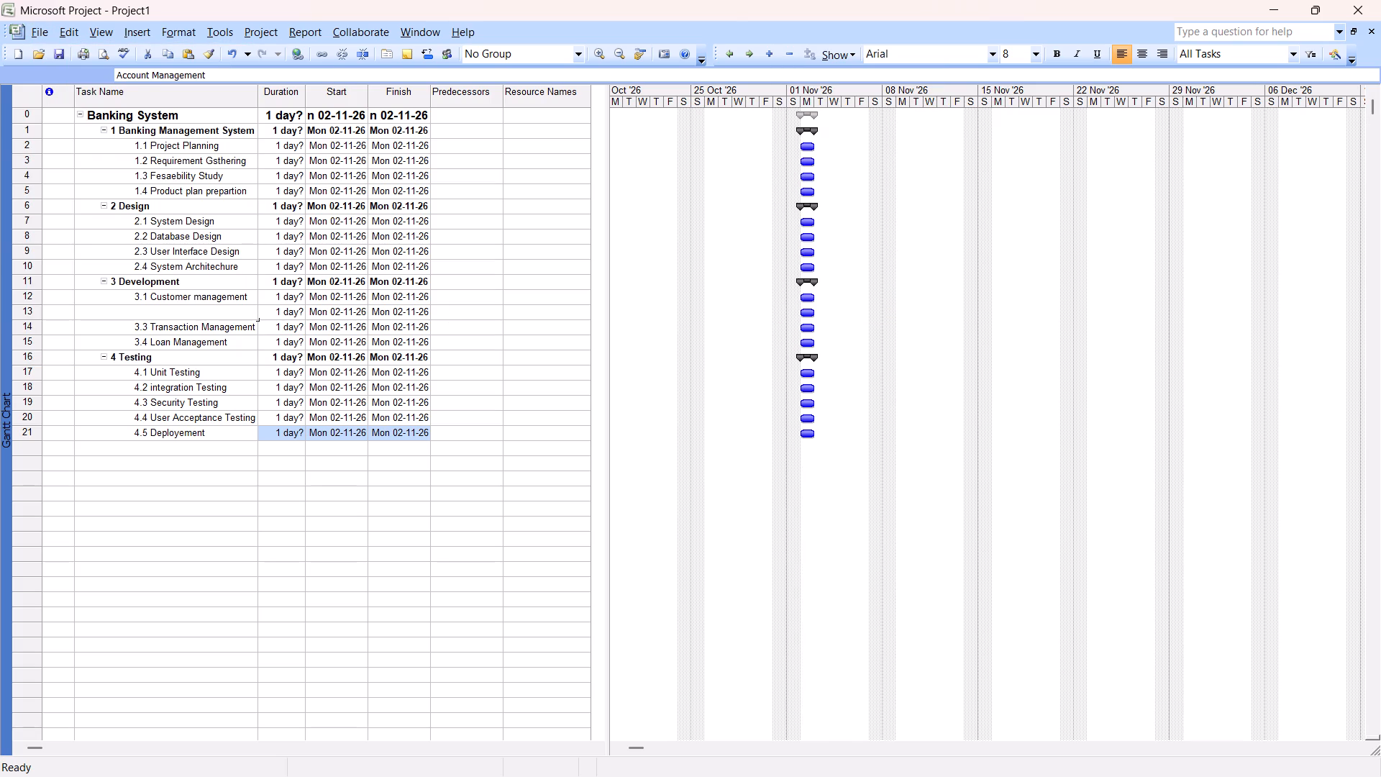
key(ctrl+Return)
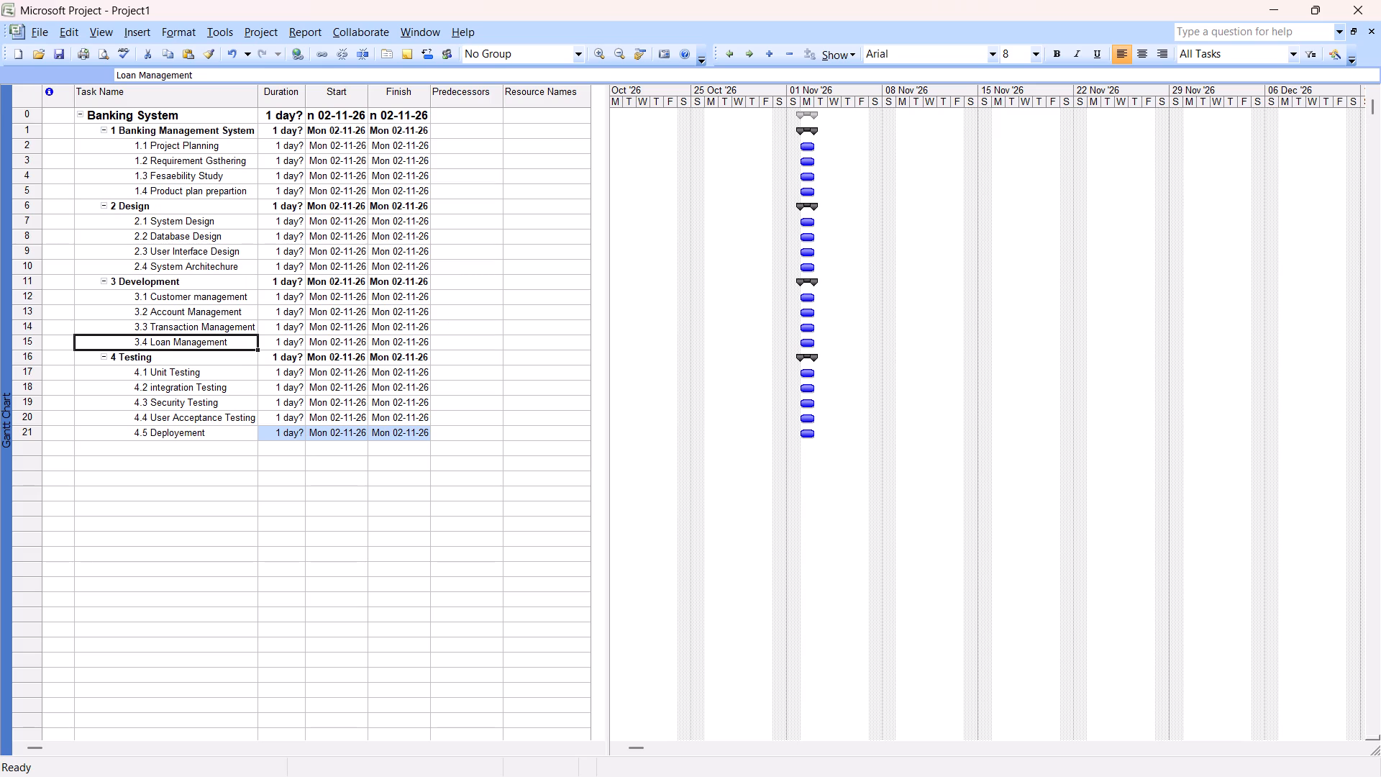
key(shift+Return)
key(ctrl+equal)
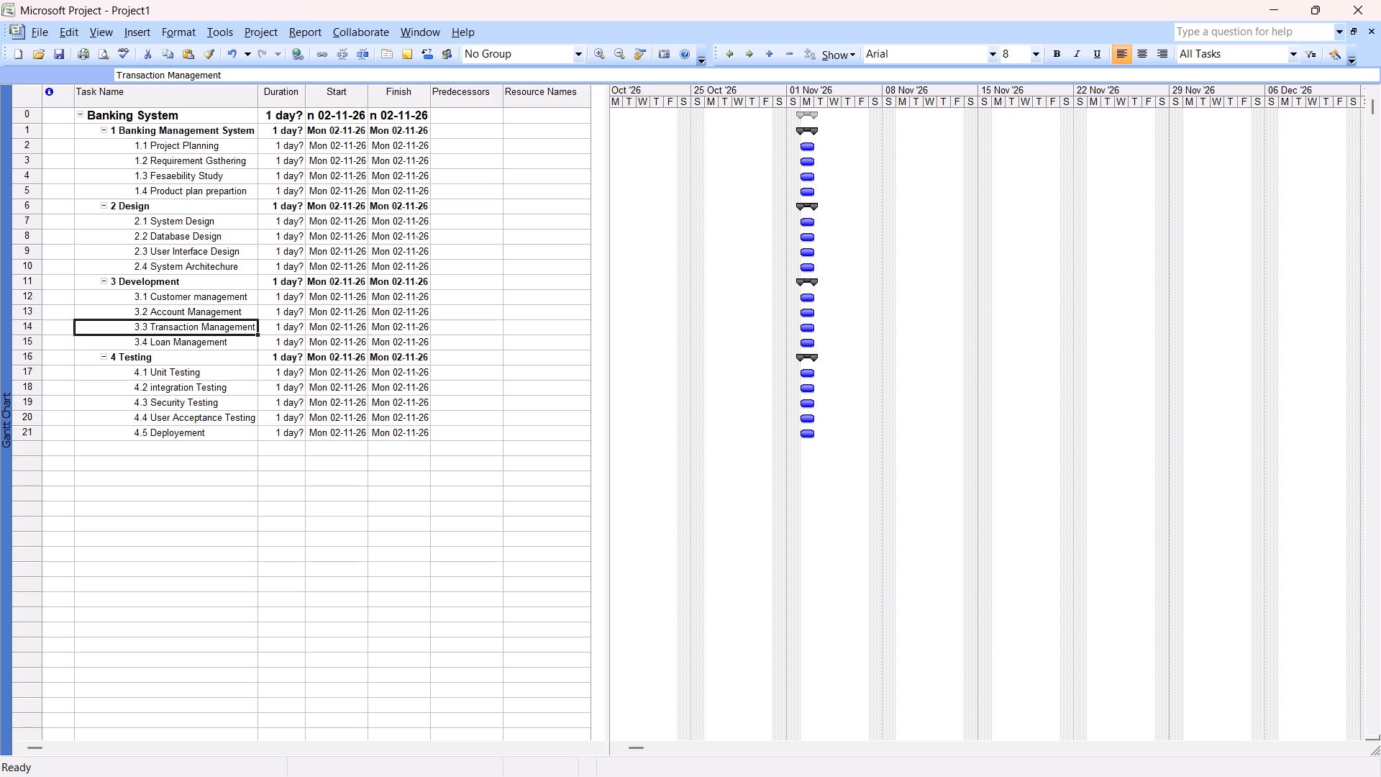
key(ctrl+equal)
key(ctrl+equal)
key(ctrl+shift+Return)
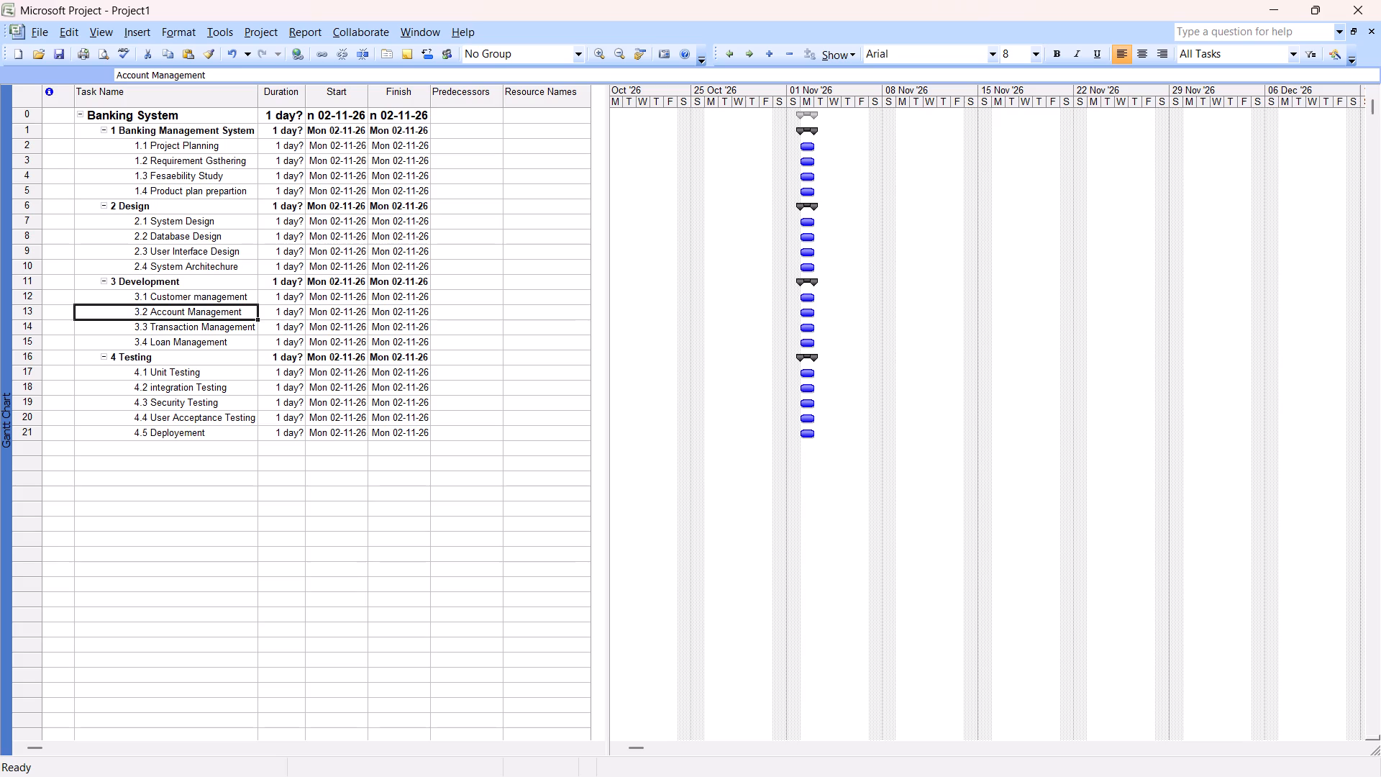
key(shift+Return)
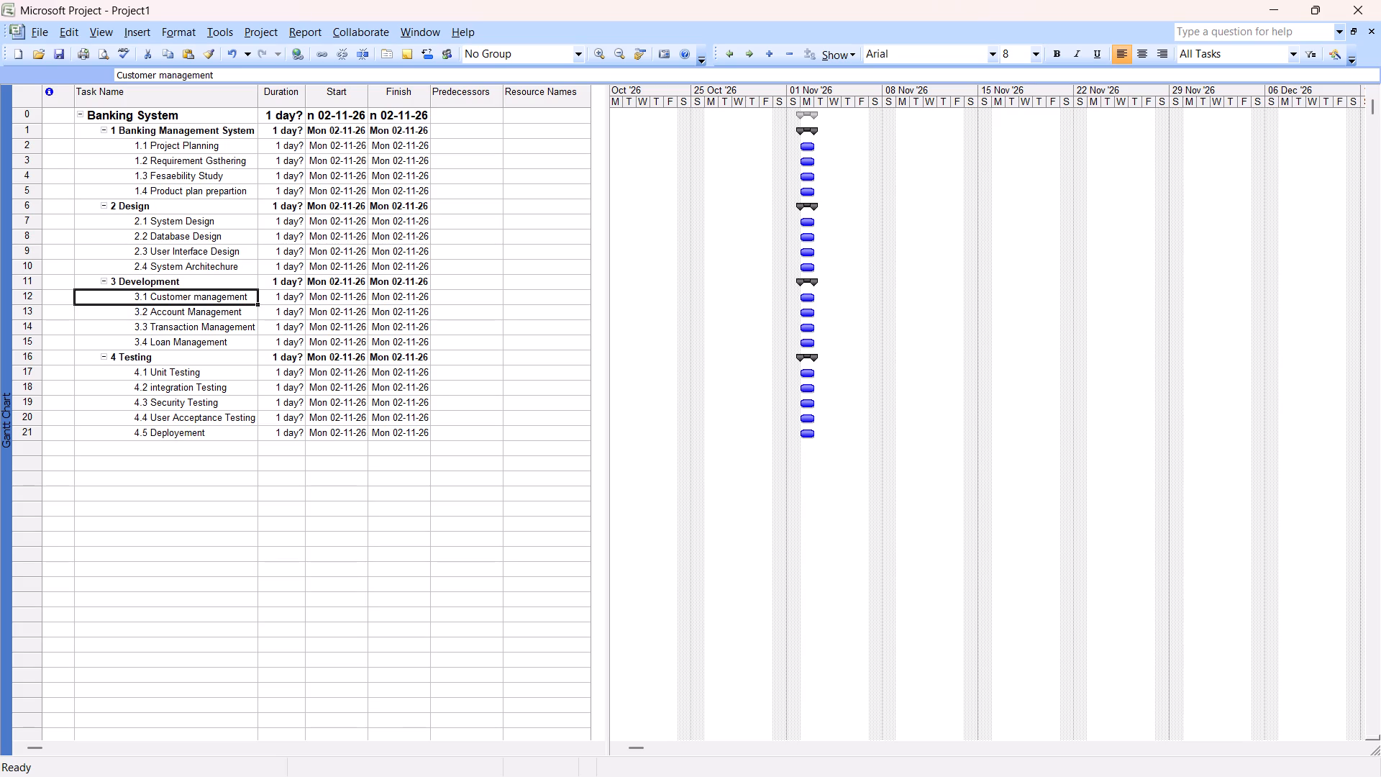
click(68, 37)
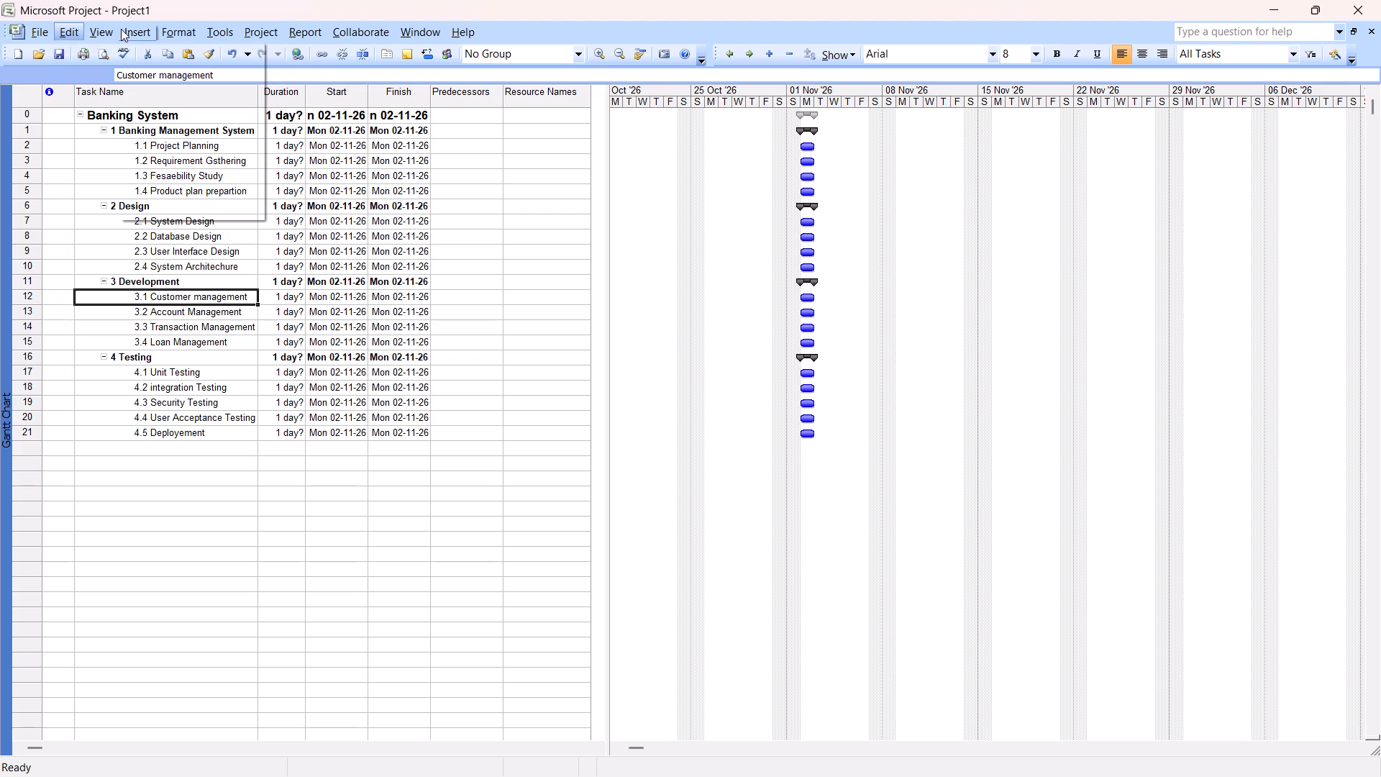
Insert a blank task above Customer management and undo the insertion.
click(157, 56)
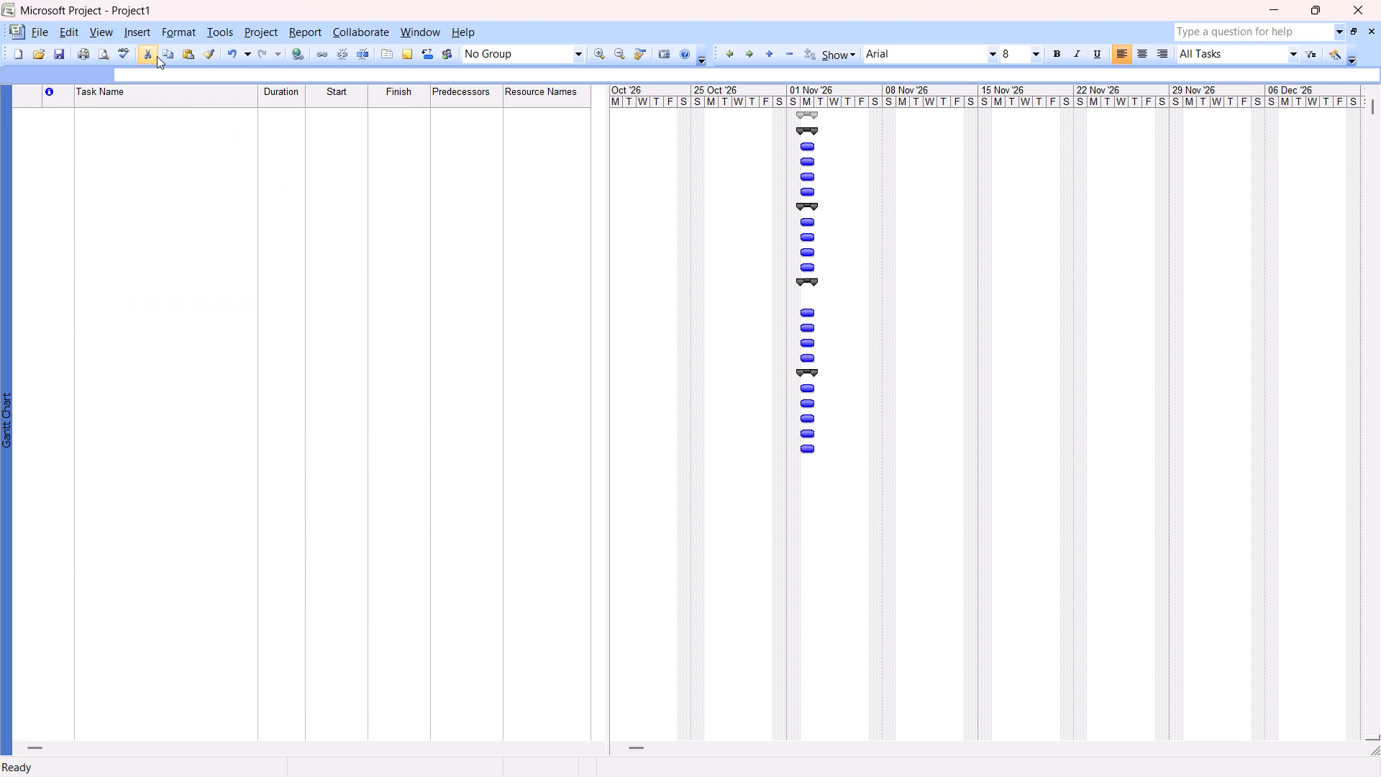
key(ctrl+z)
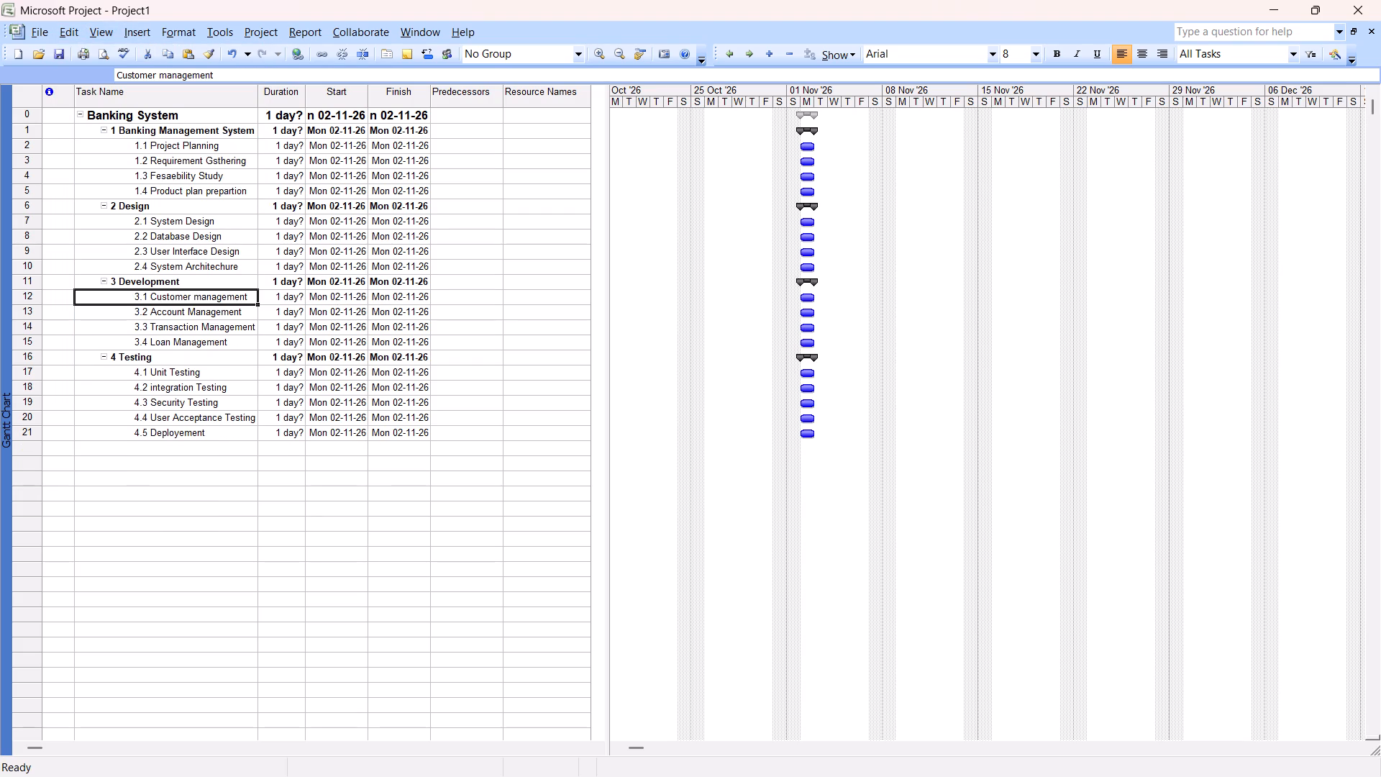
Outdent the Deployement task to the same level as the Testing phase.
click(214, 436)
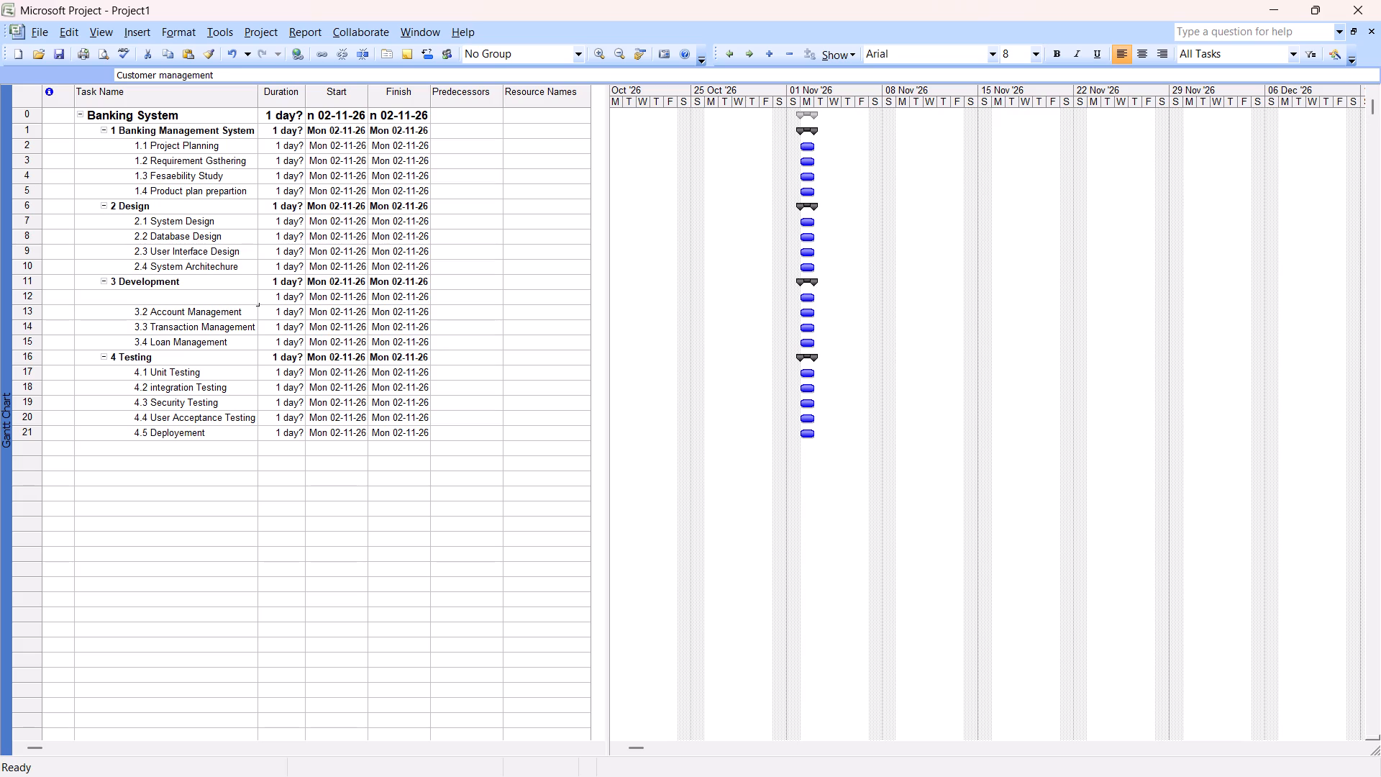
click(721, 51)
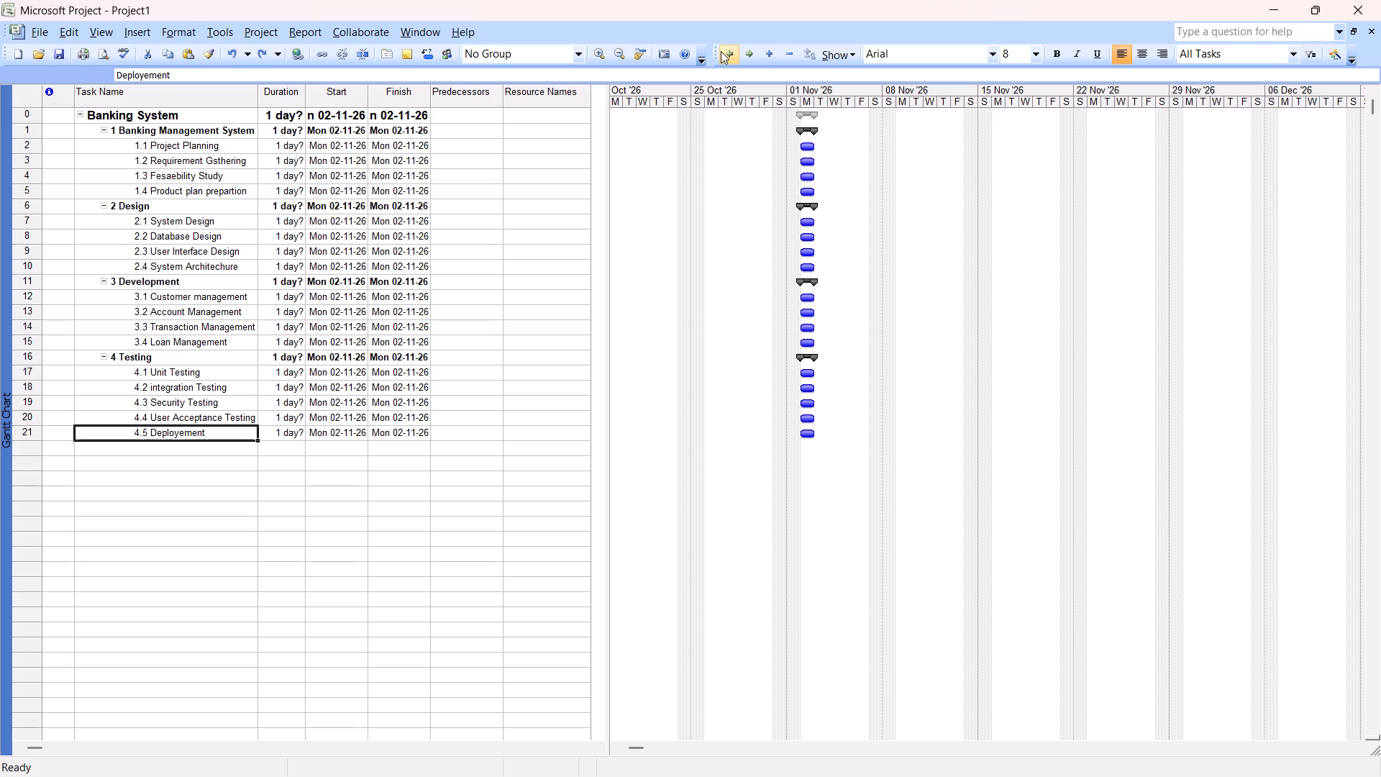
Add a task named Server Configuration below Deployement.
click(205, 453)
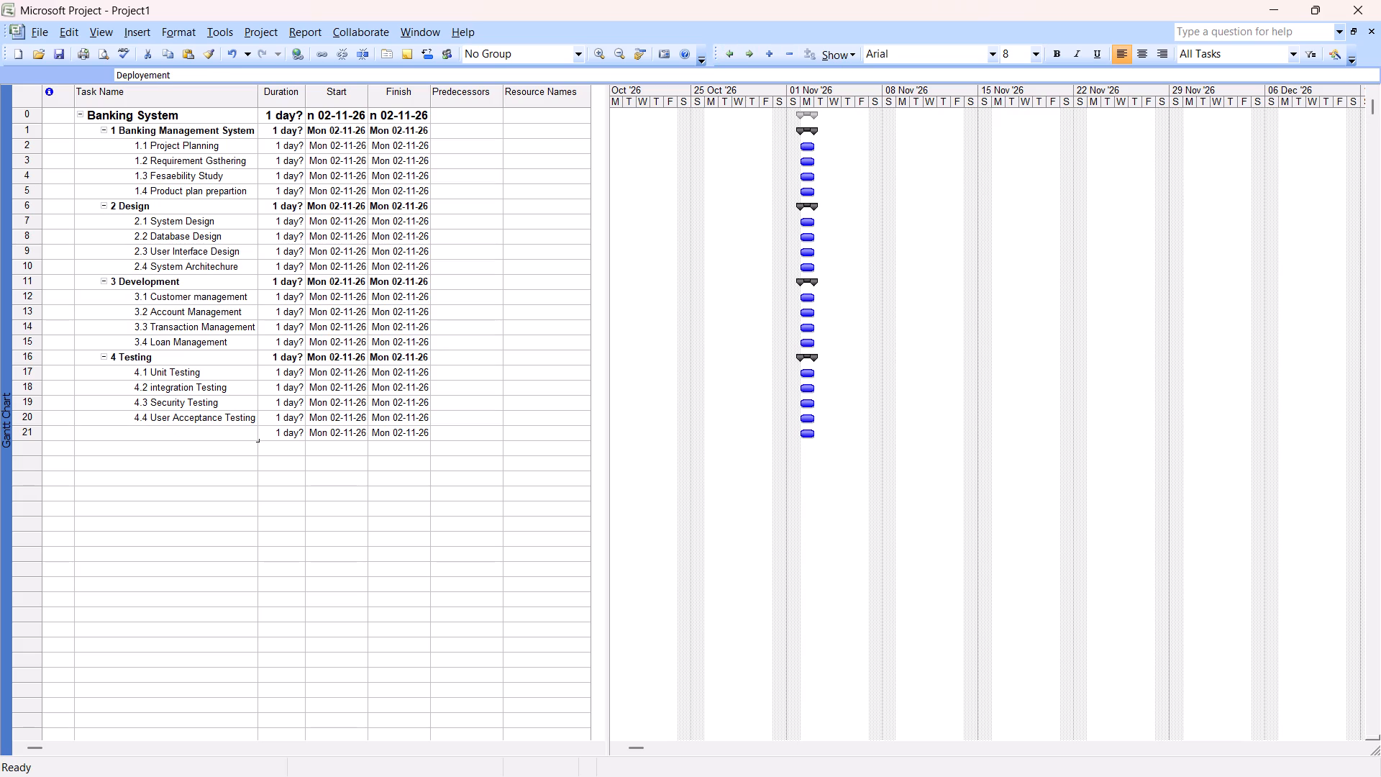
text(Serfe)
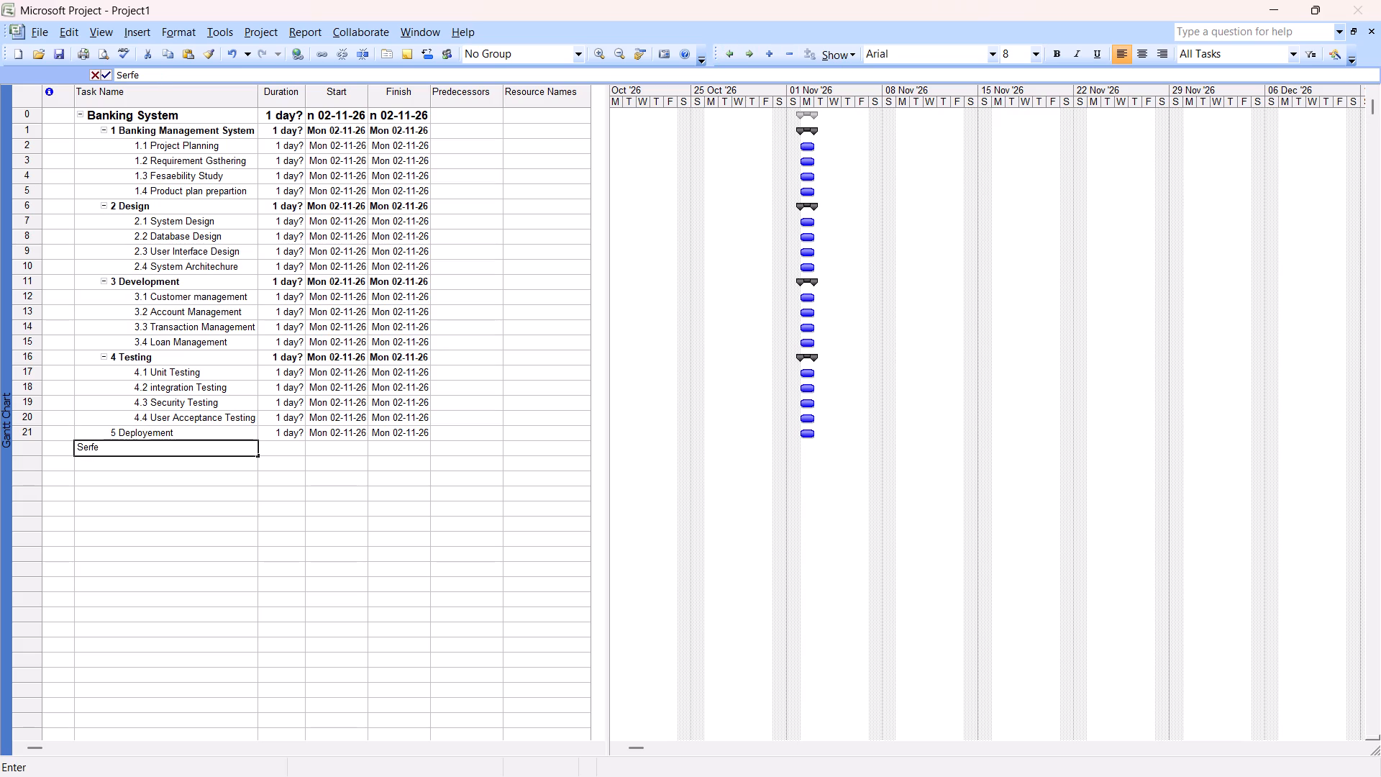
key(BackSpace)
key(BackSpace)
text(ver Confi)
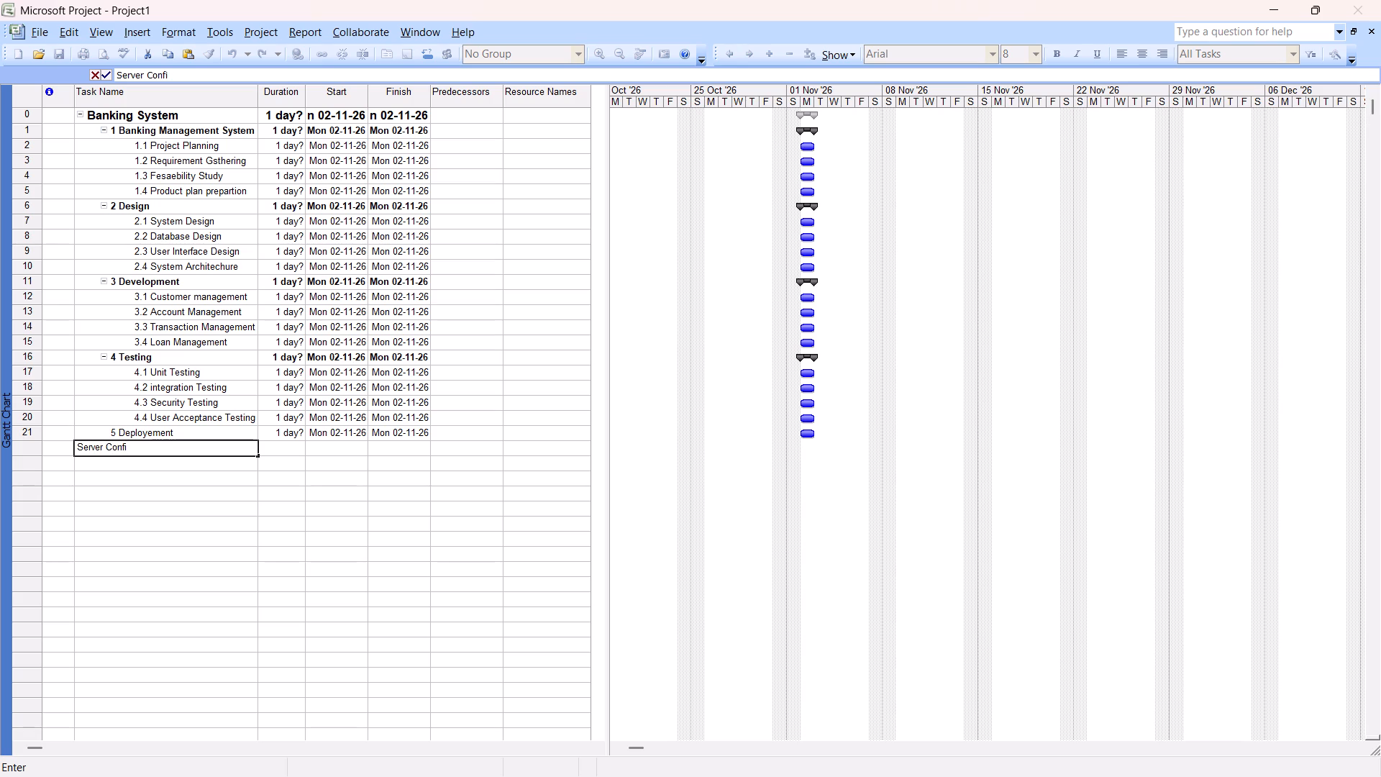
text(guration)
key(Return)
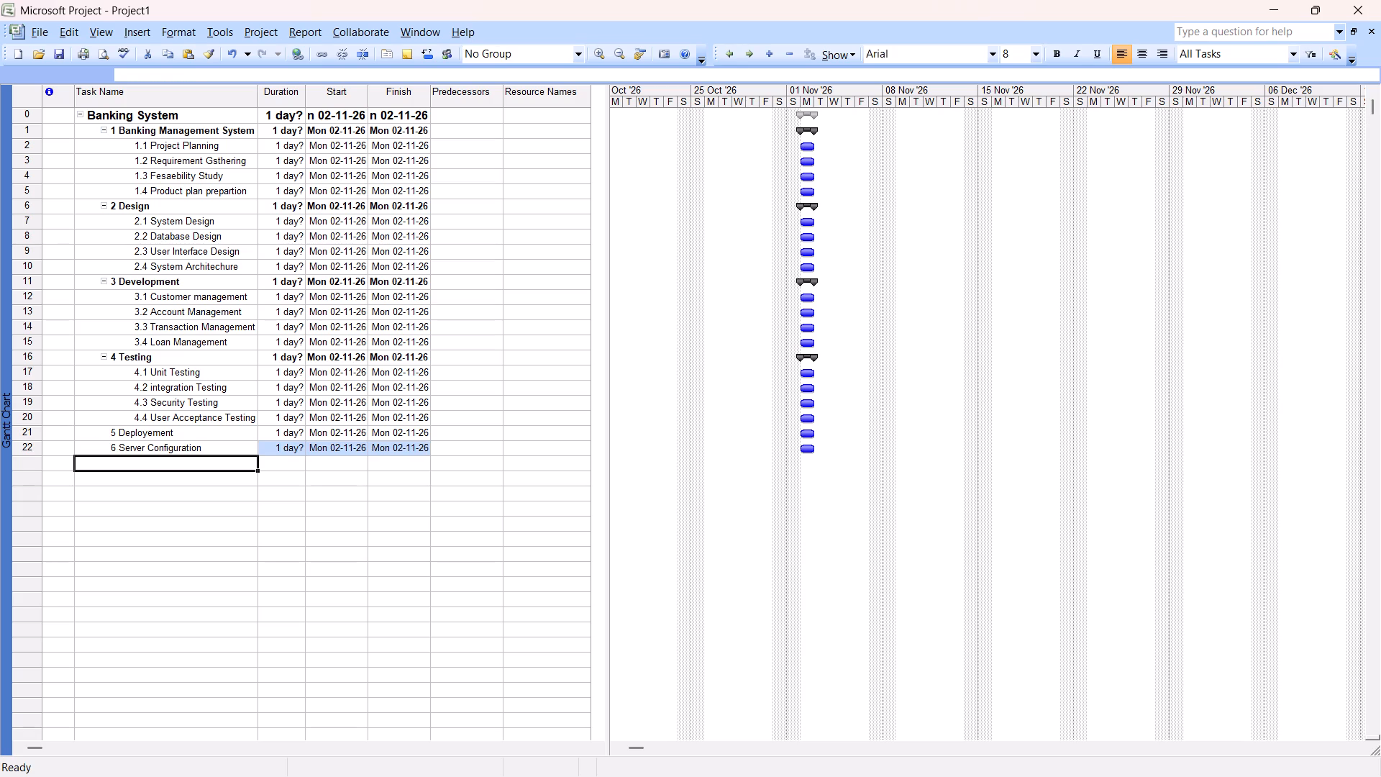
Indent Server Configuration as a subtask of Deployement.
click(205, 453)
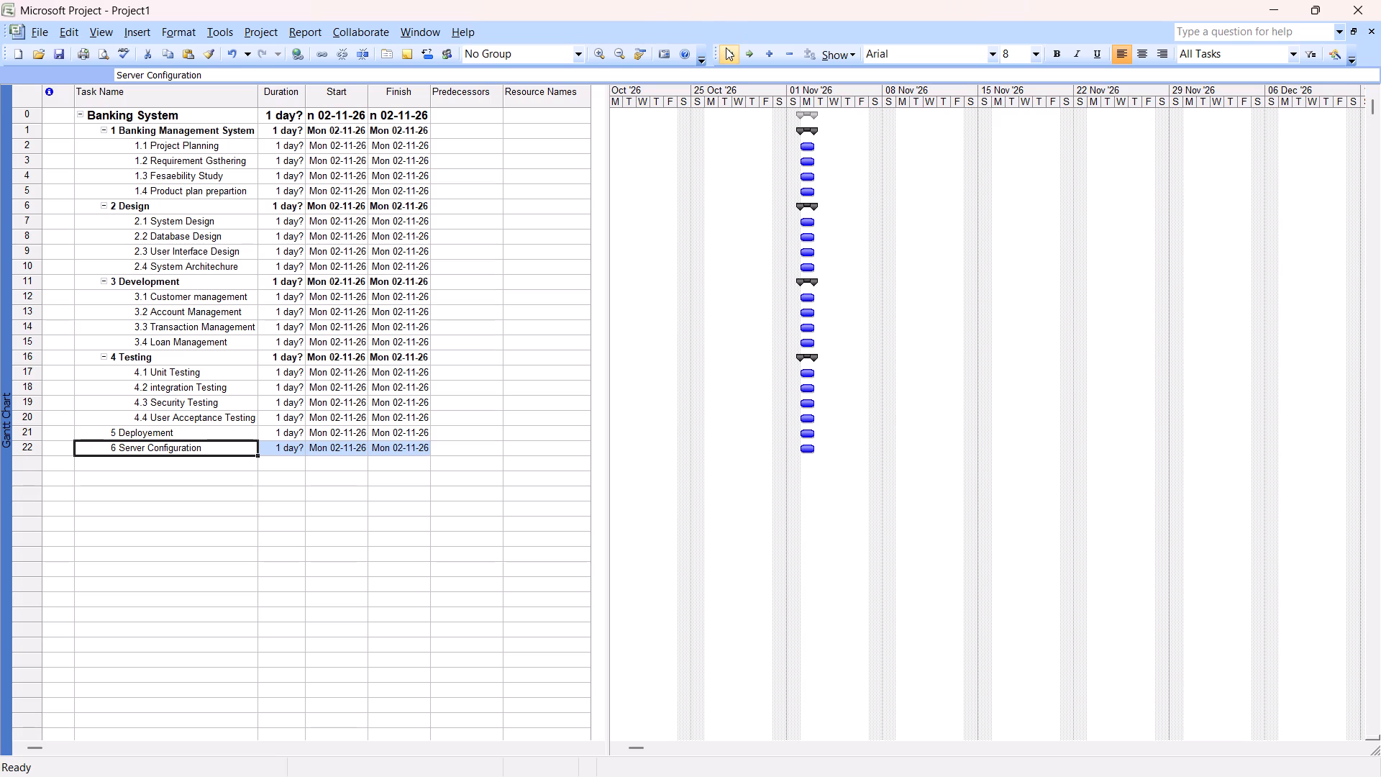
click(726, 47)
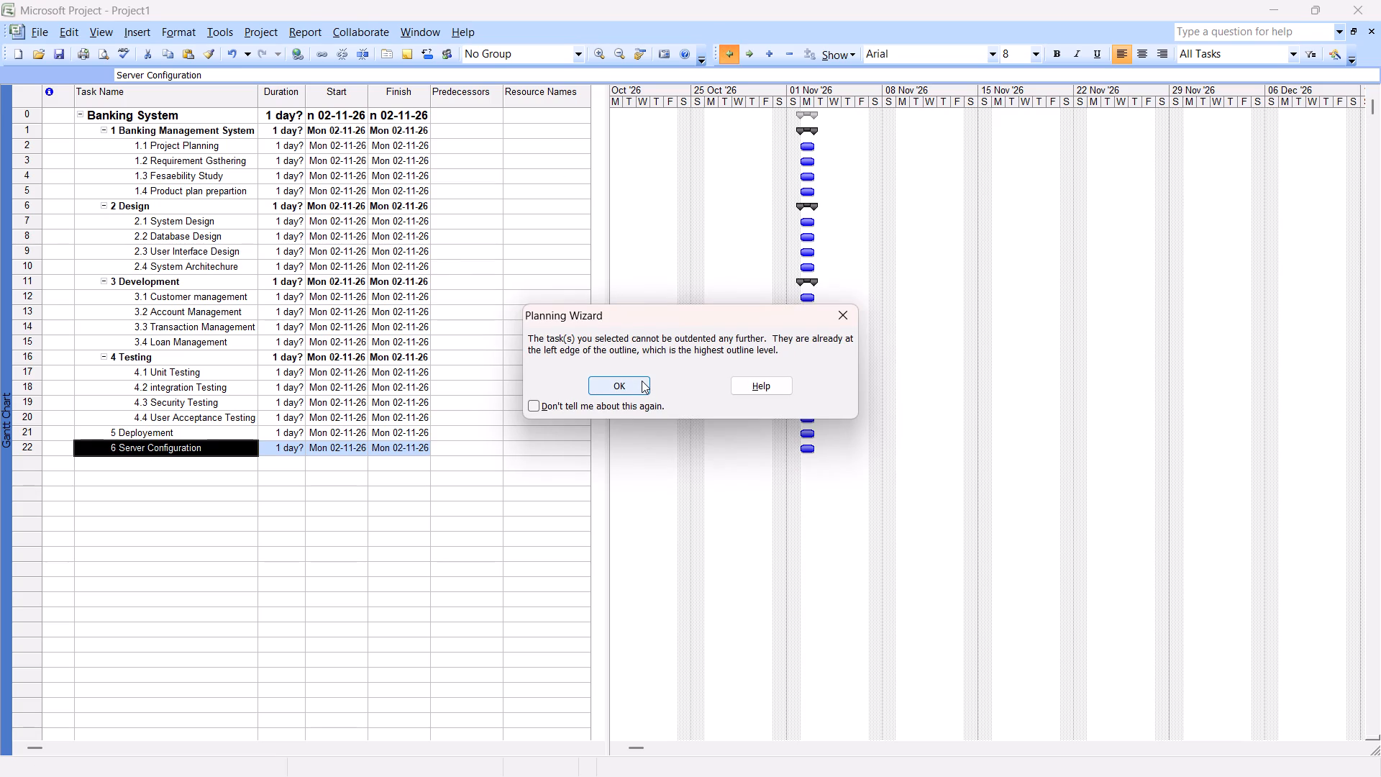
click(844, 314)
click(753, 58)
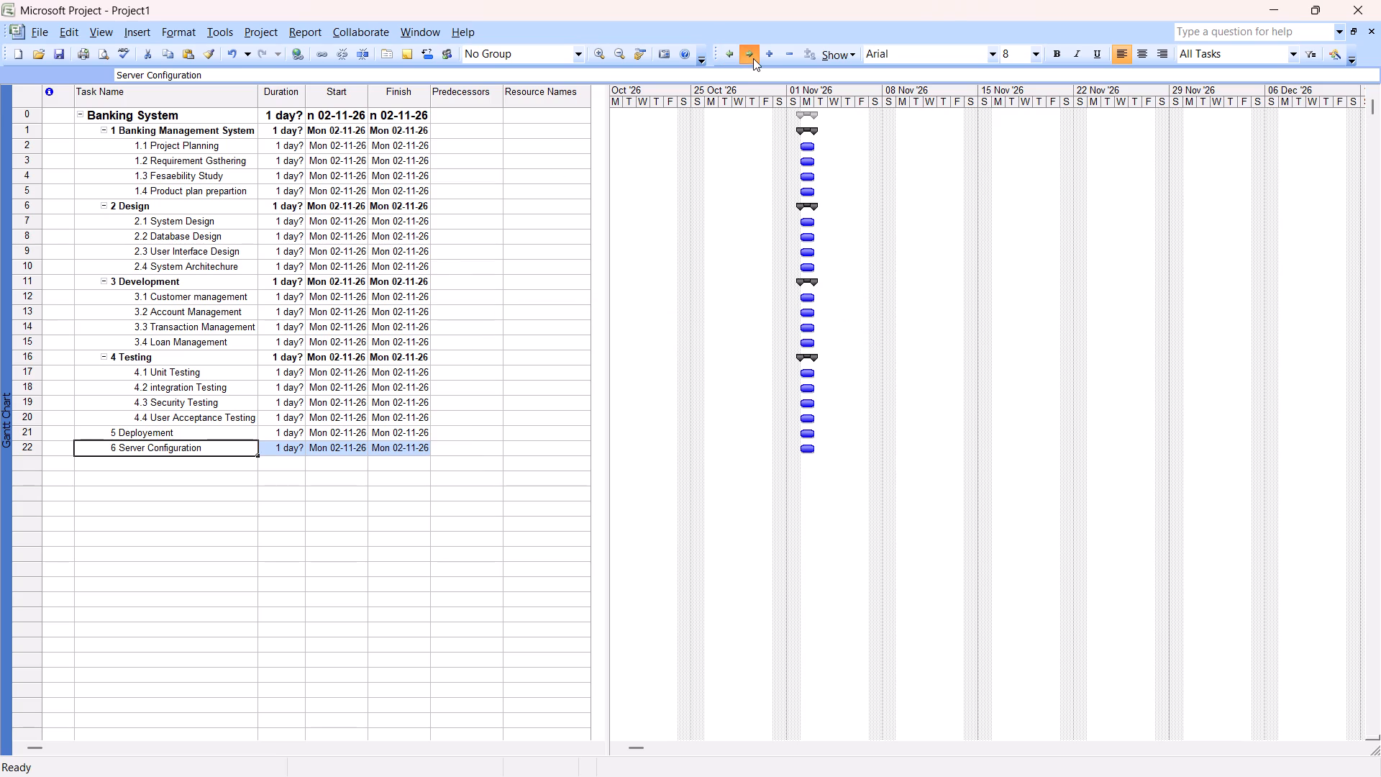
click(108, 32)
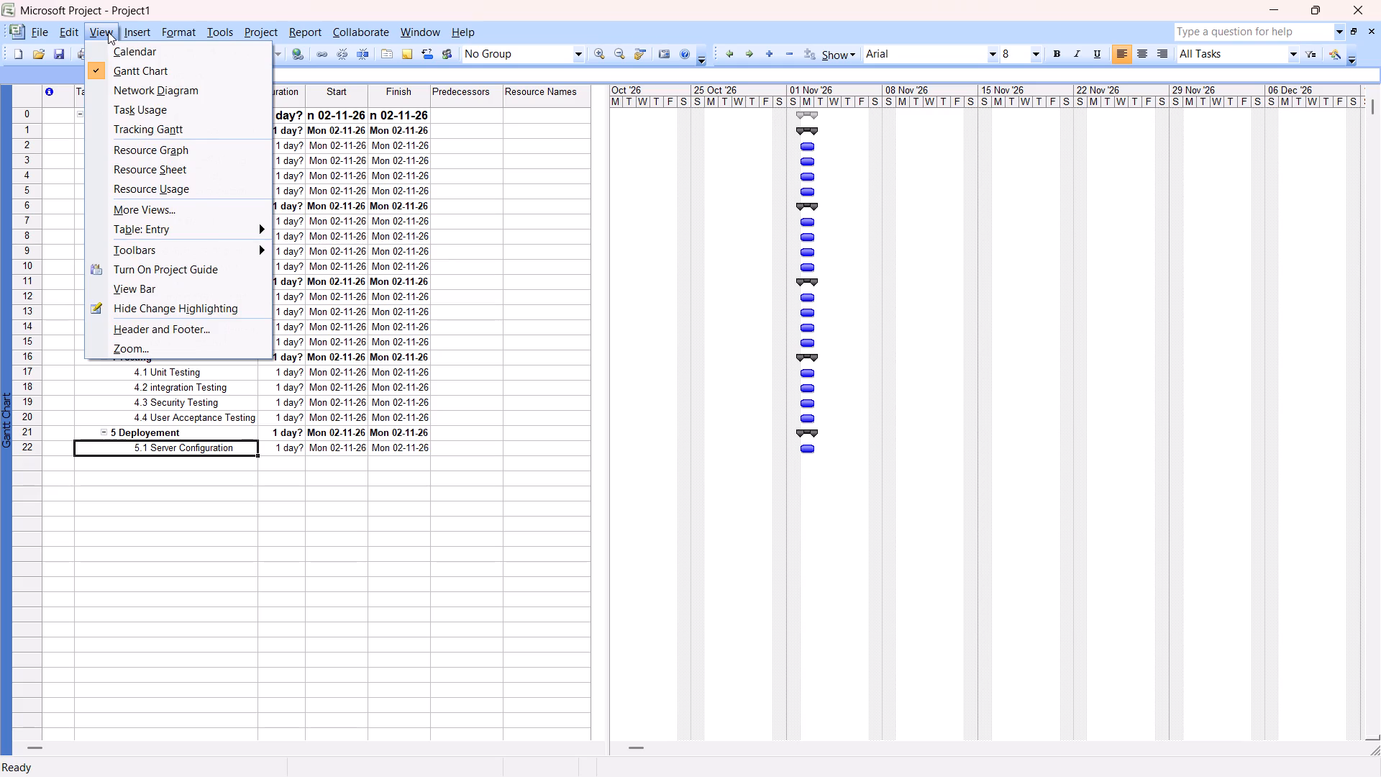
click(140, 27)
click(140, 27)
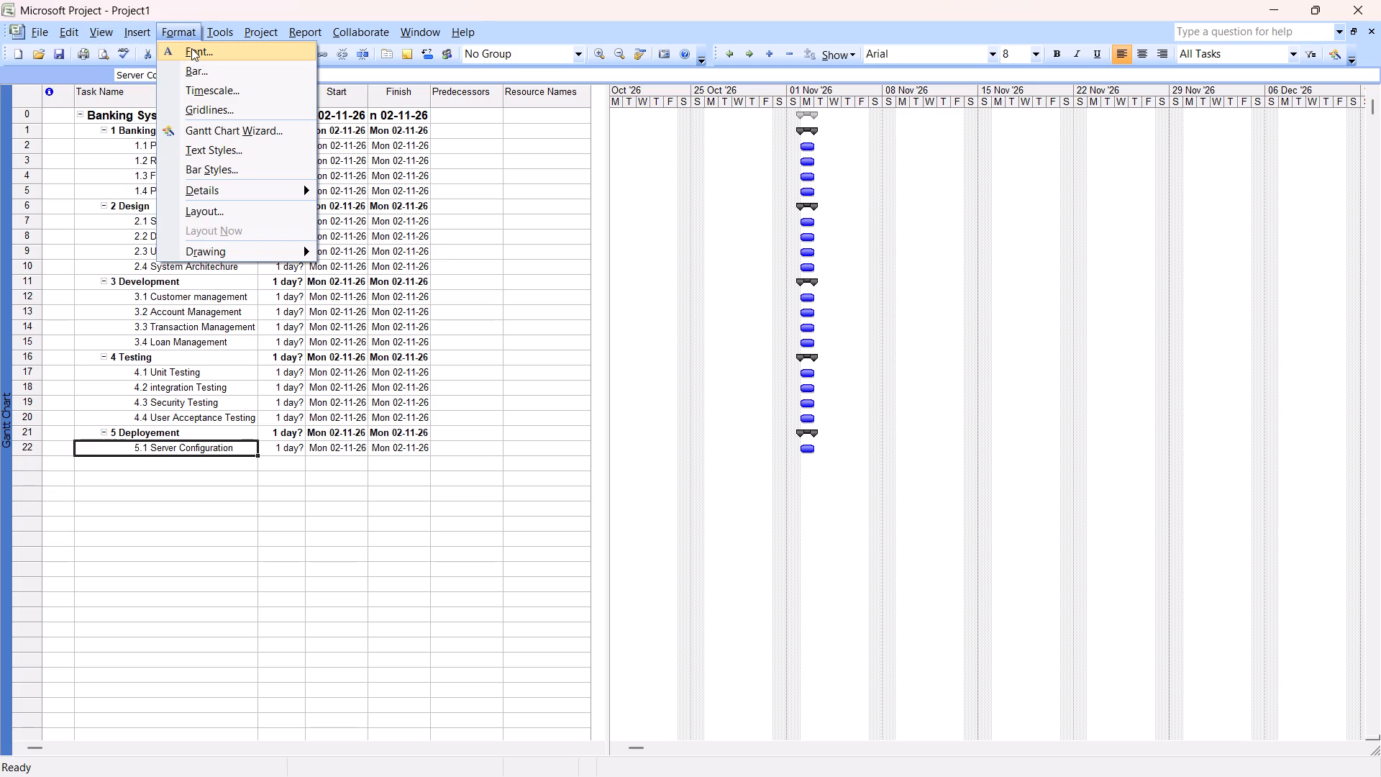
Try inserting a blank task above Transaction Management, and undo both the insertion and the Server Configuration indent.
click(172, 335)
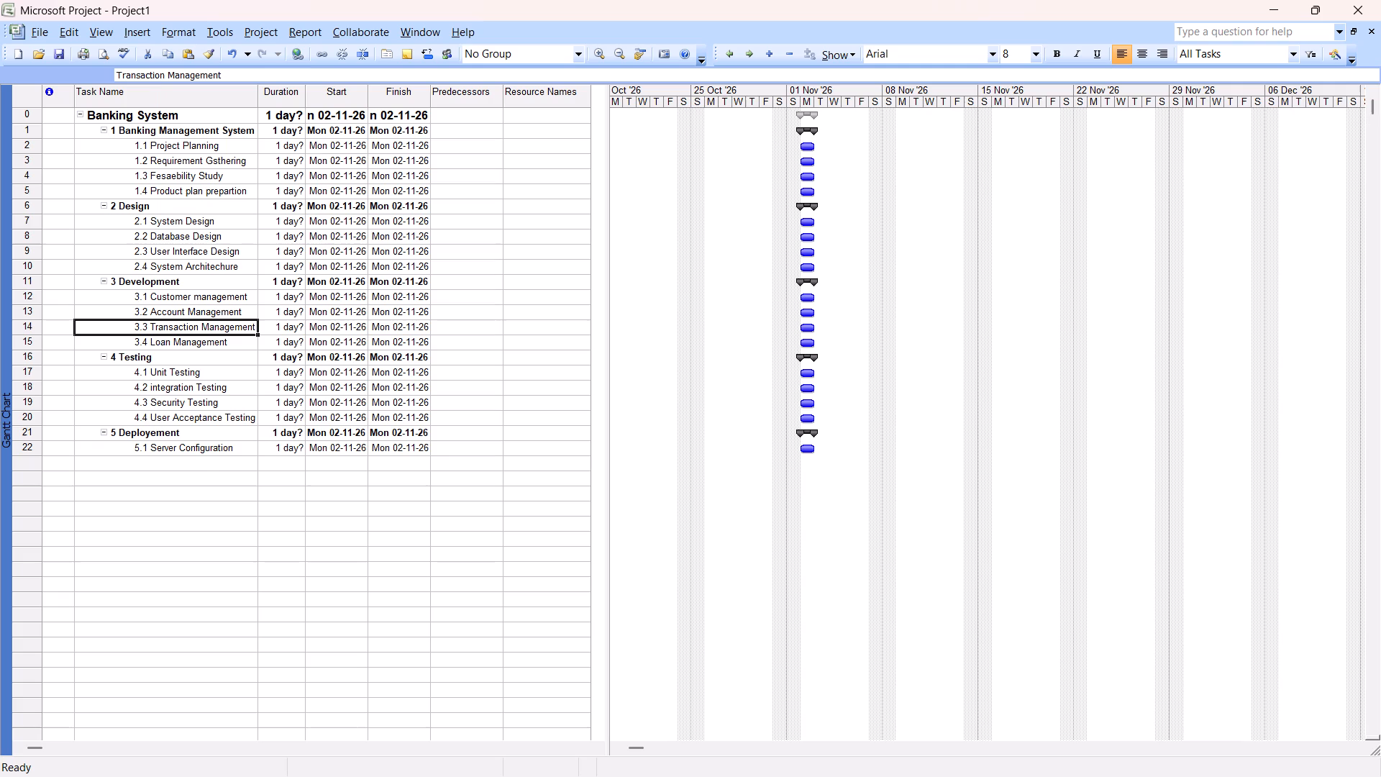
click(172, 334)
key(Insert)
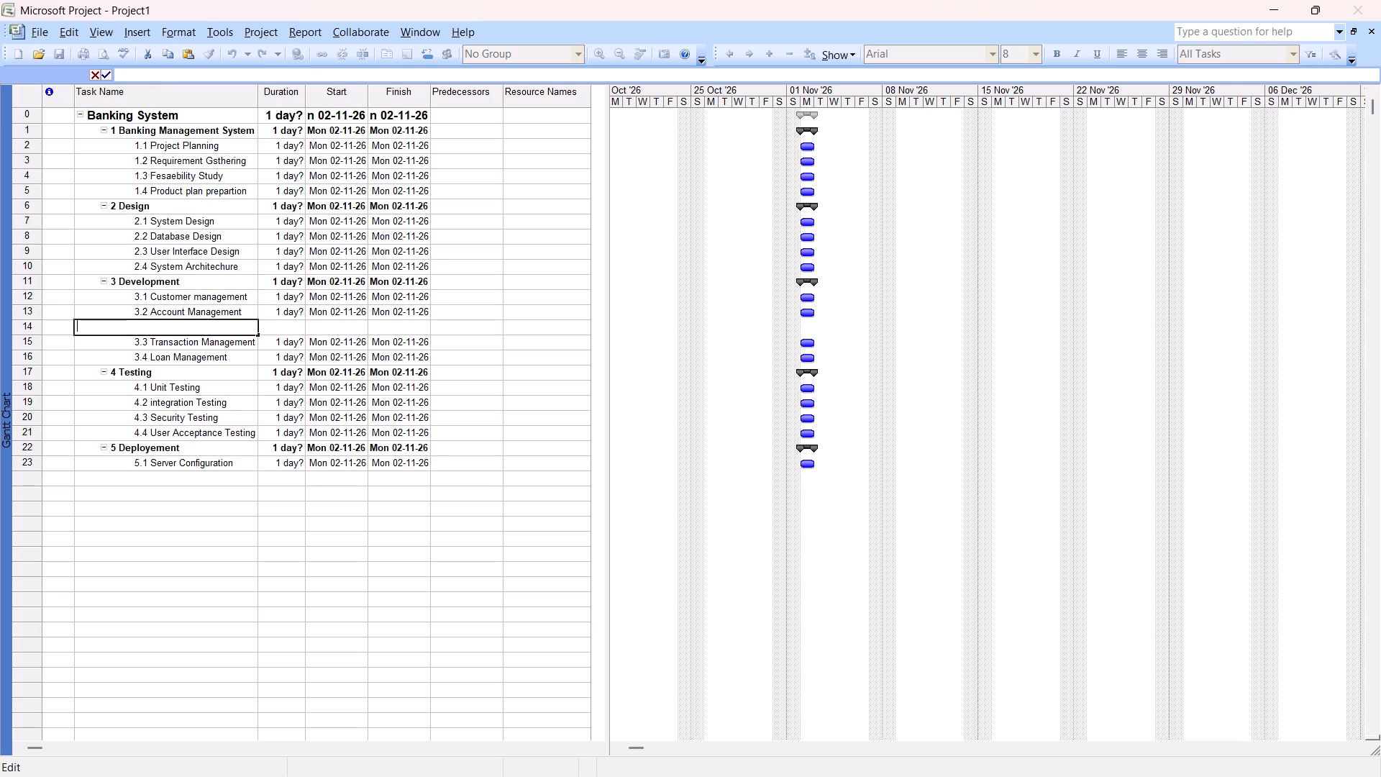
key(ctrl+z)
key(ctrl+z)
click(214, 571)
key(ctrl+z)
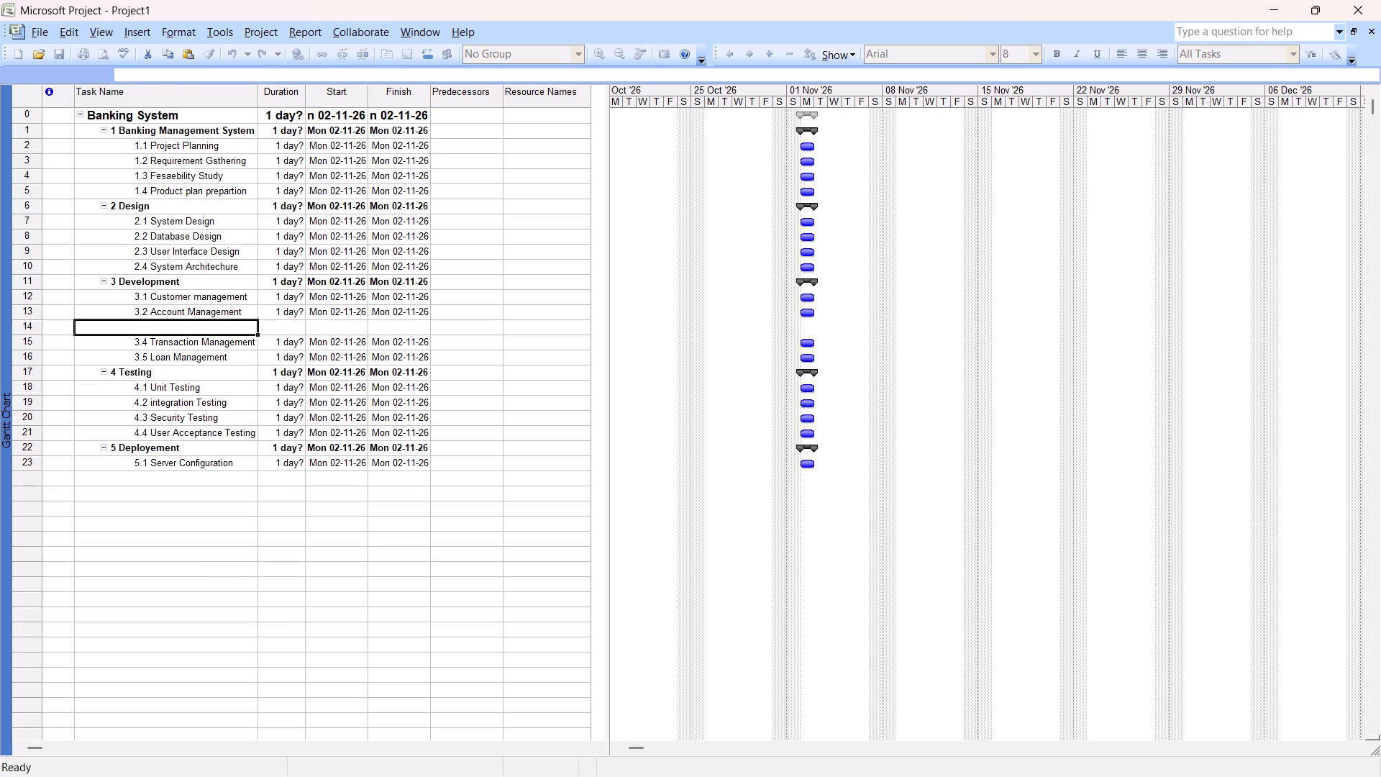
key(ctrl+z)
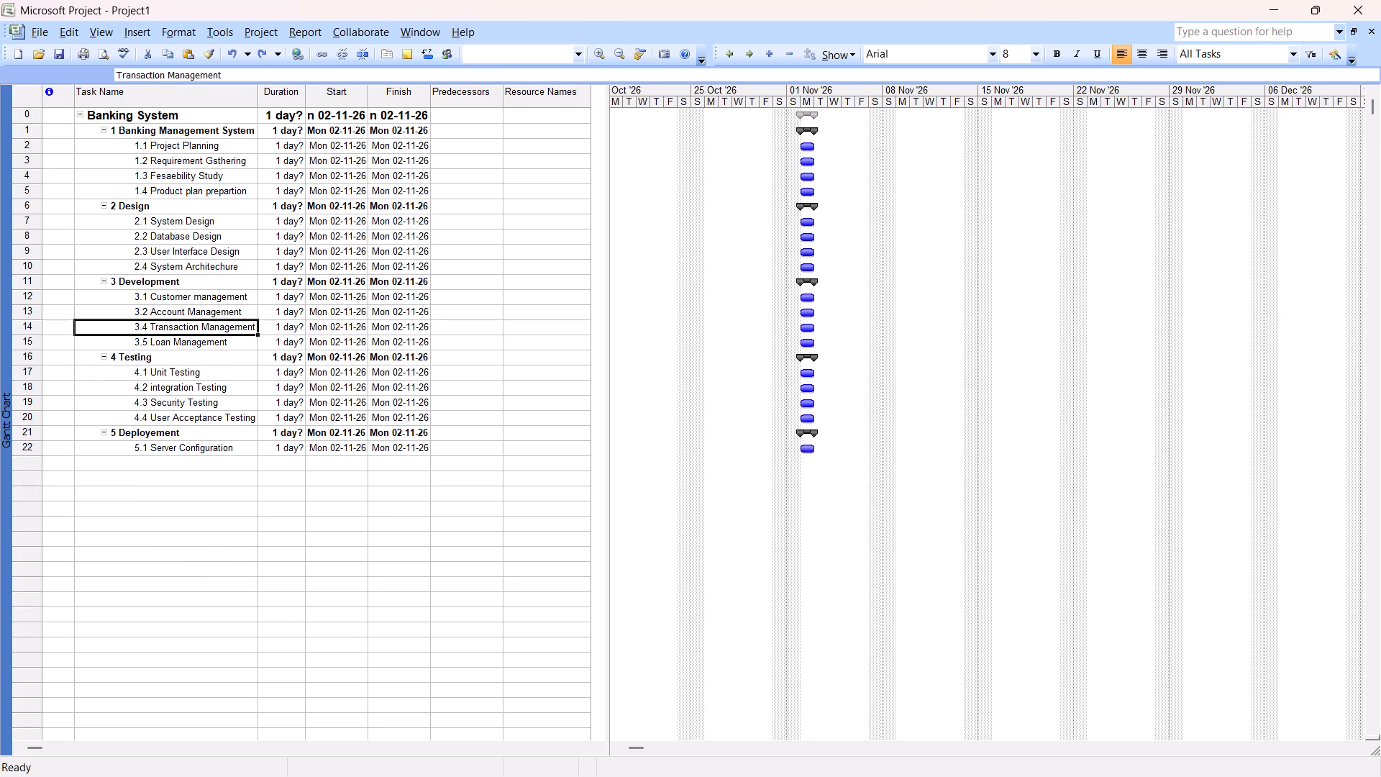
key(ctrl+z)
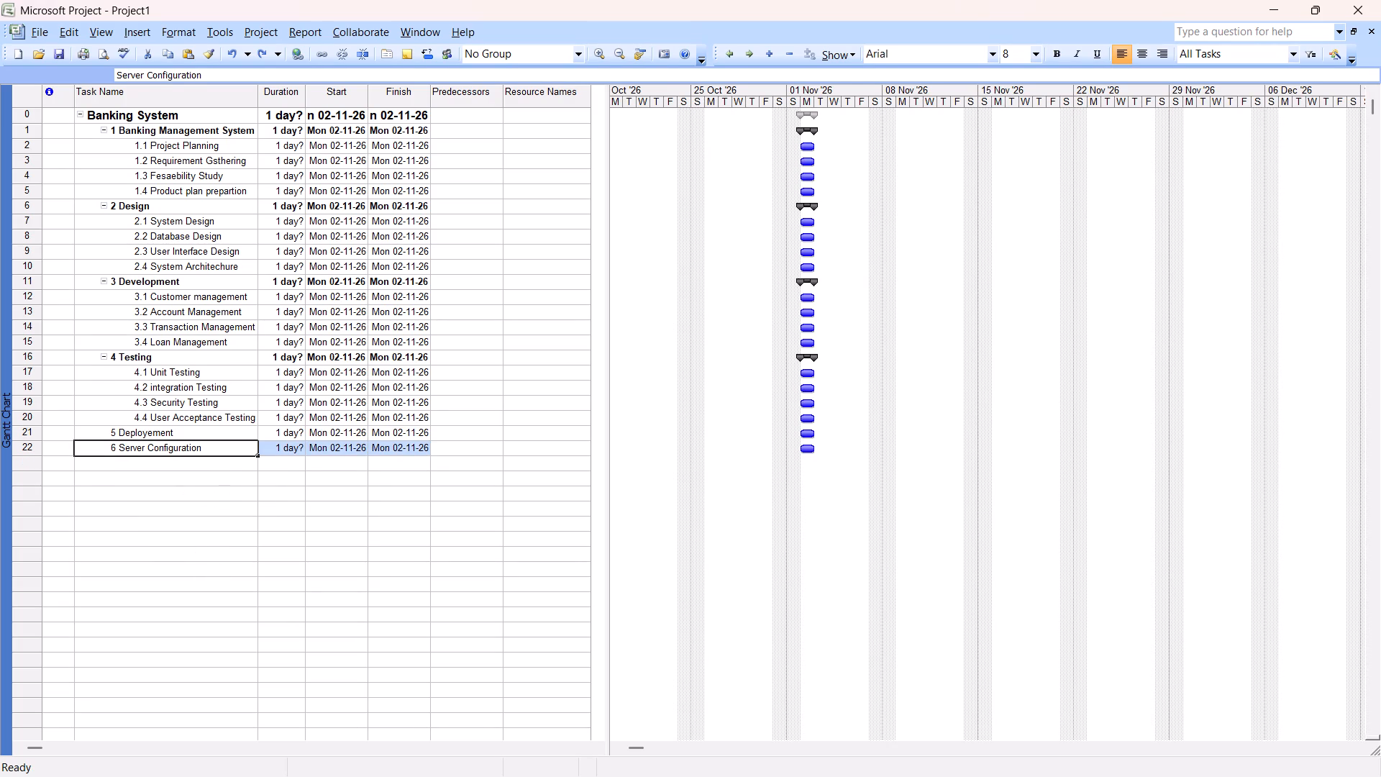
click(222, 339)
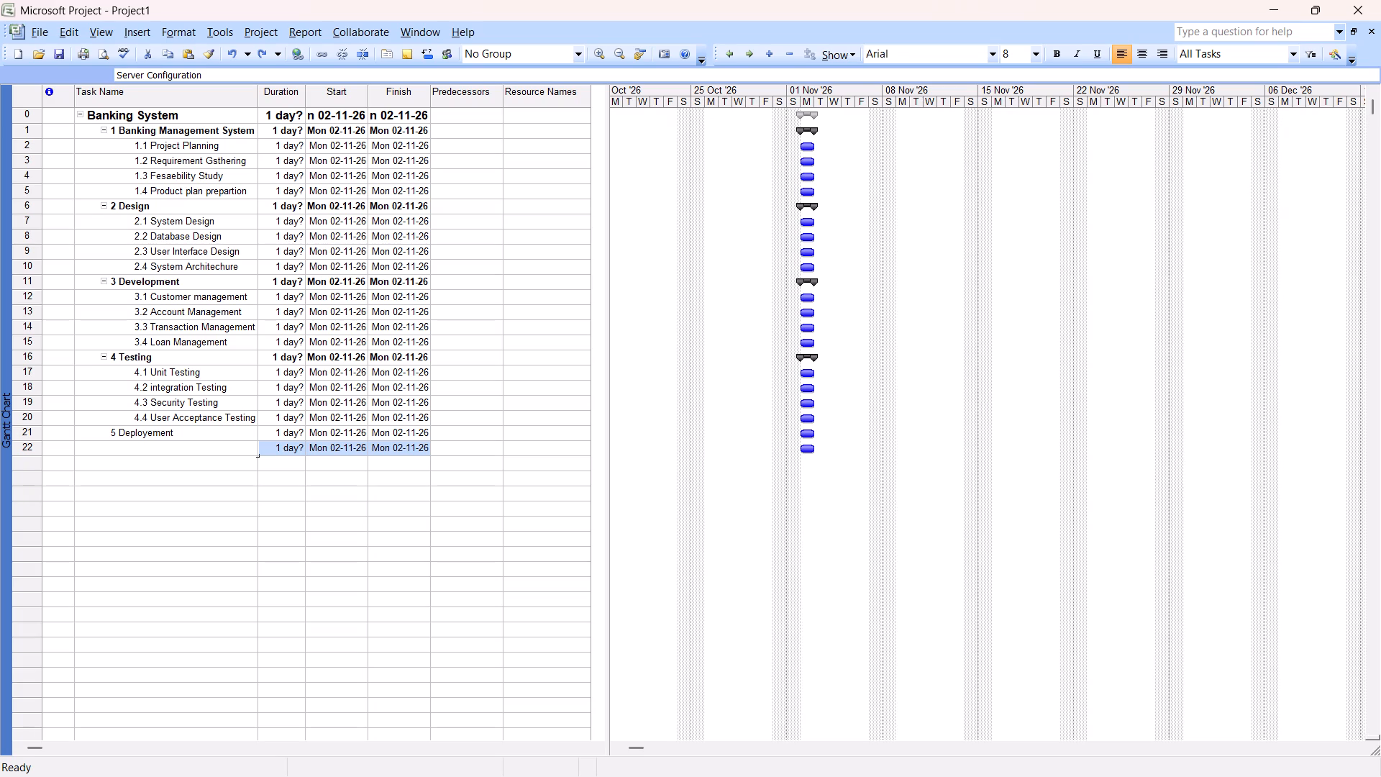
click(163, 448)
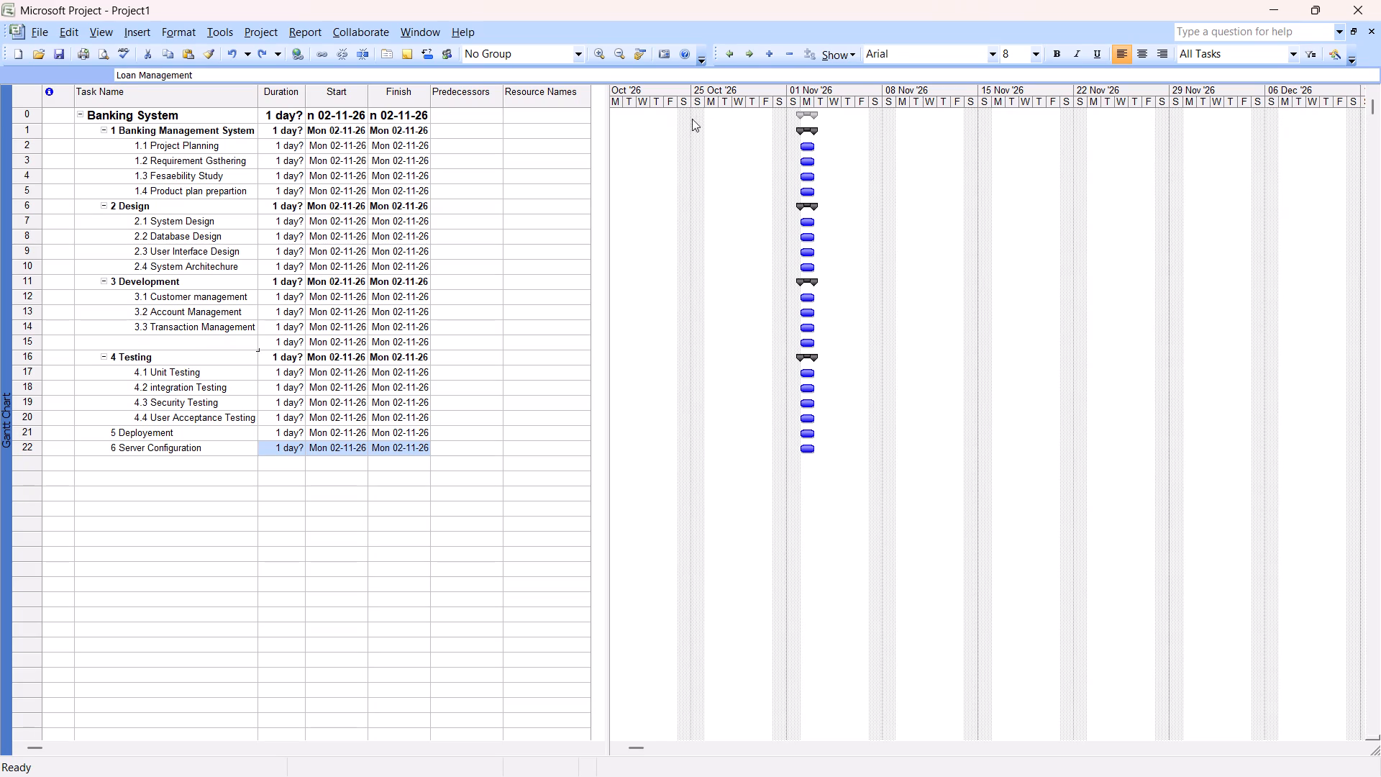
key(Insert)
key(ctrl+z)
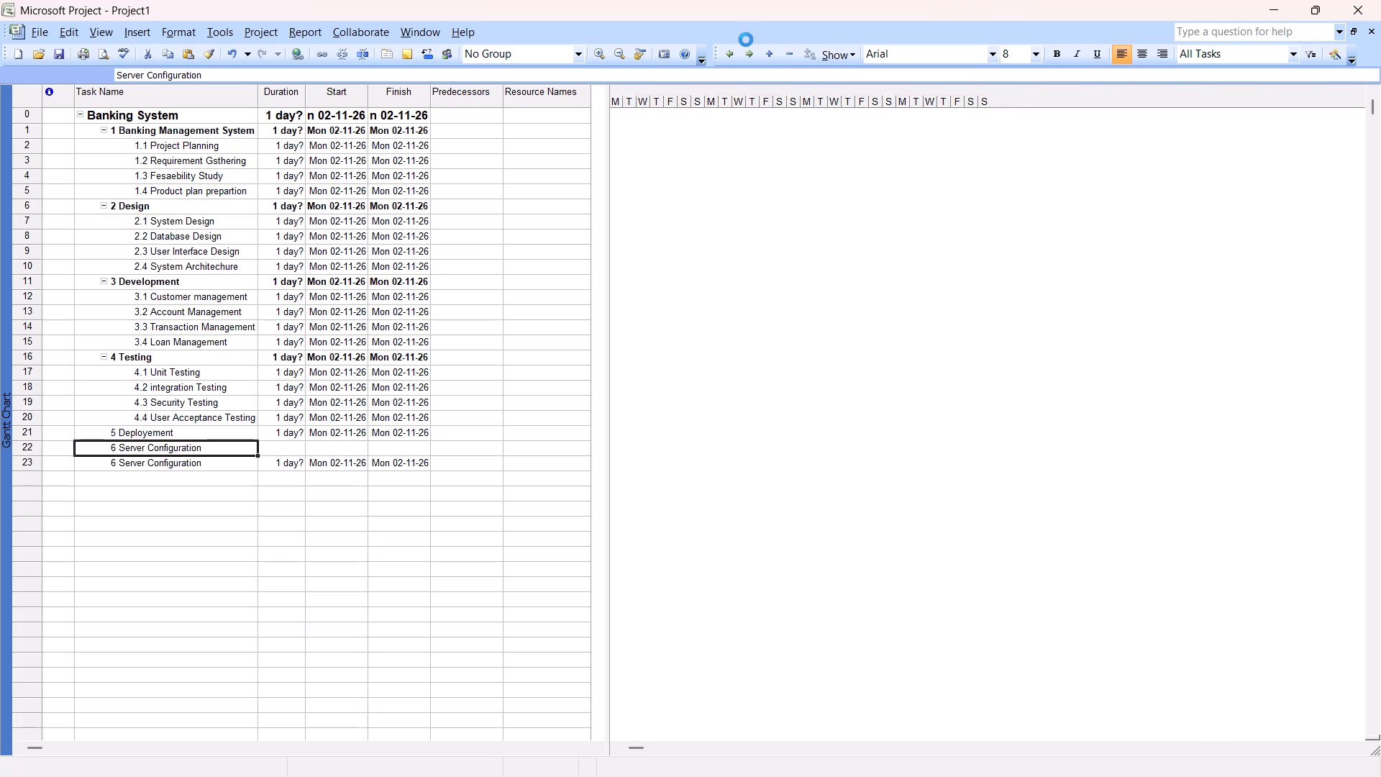
Indent the selected Server Configuration task as a subtask of Deployement.
click(747, 56)
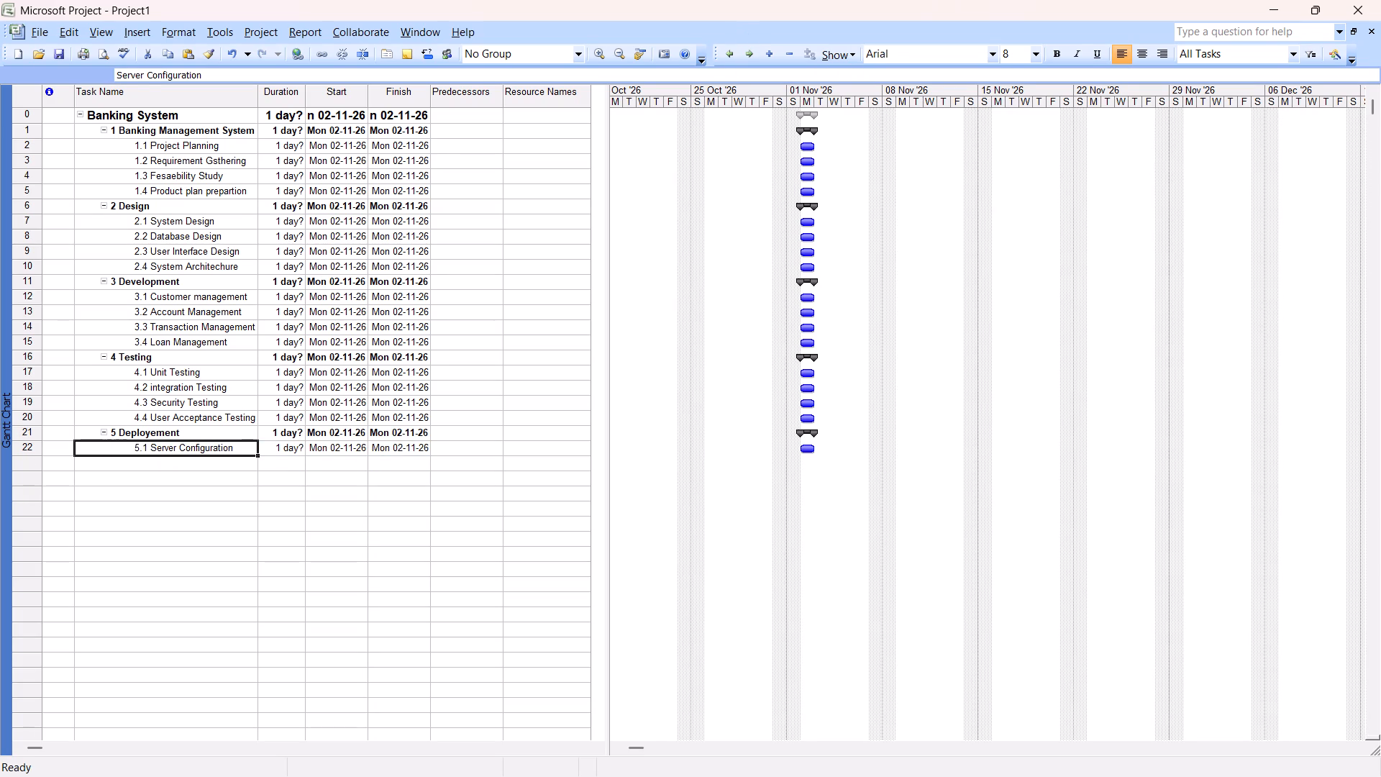
Add a subtask named Application Deploying below Server Configuration in the Deployement phase.
click(159, 468)
text(Application)
key(space)
text(S)
key(BackSpace)
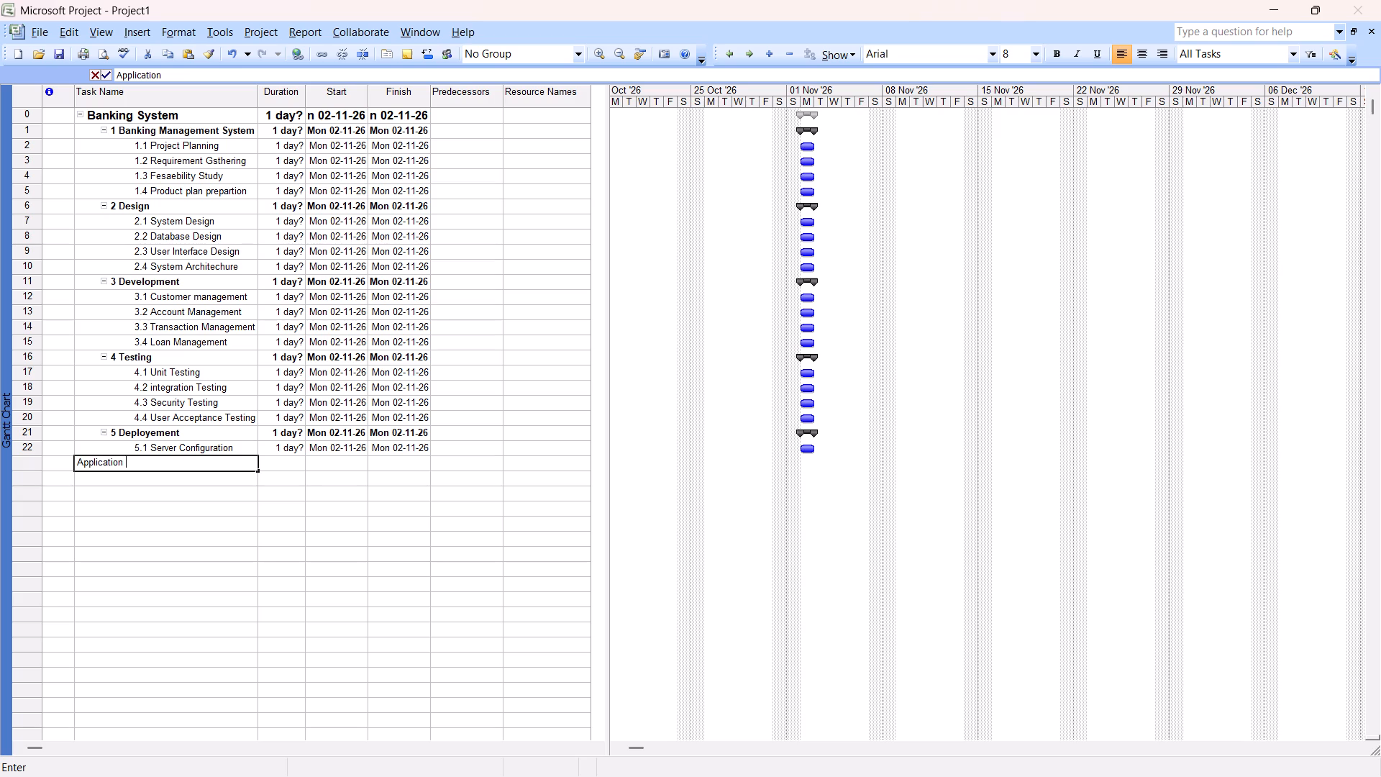
text(De)
text(ploying)
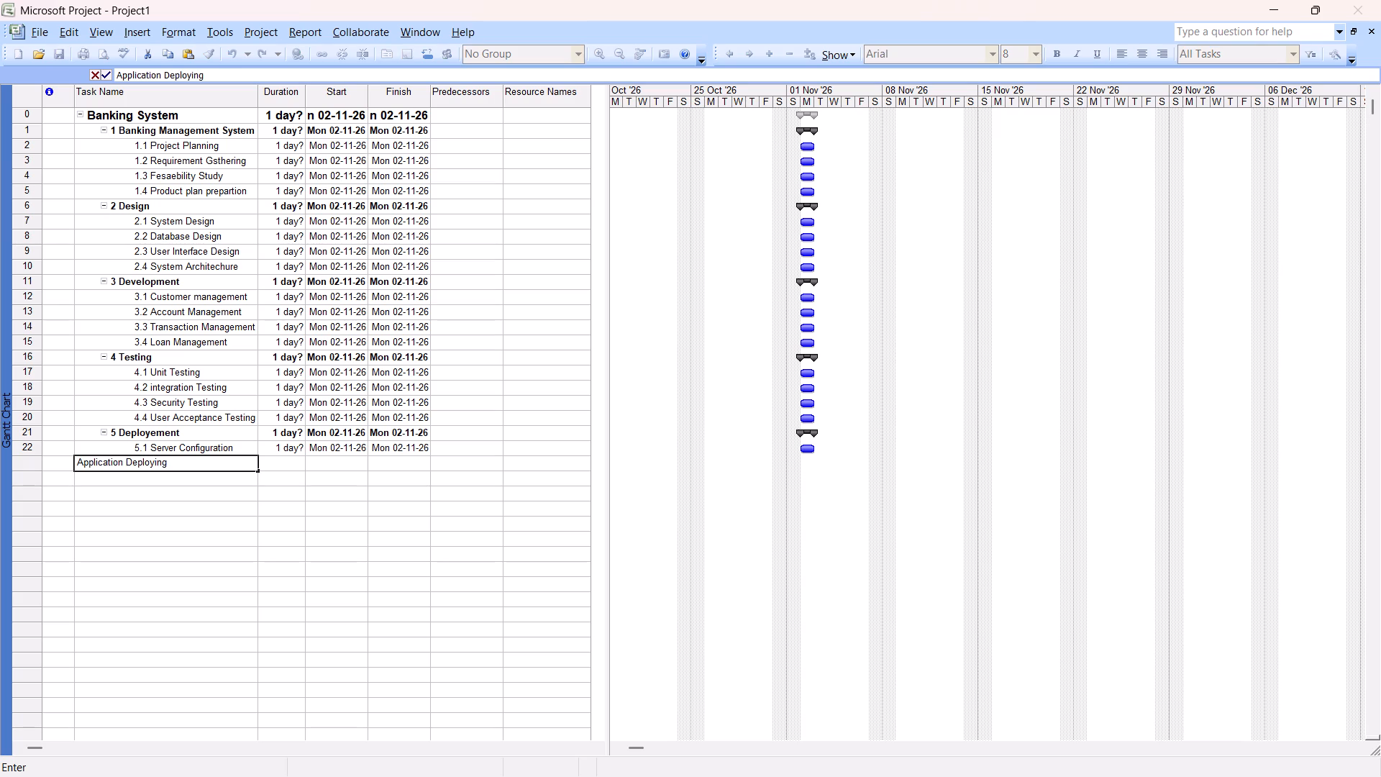
key(Return)
Add a subtask named User Training below Application Deploying.
text(User Training)
key(Return)
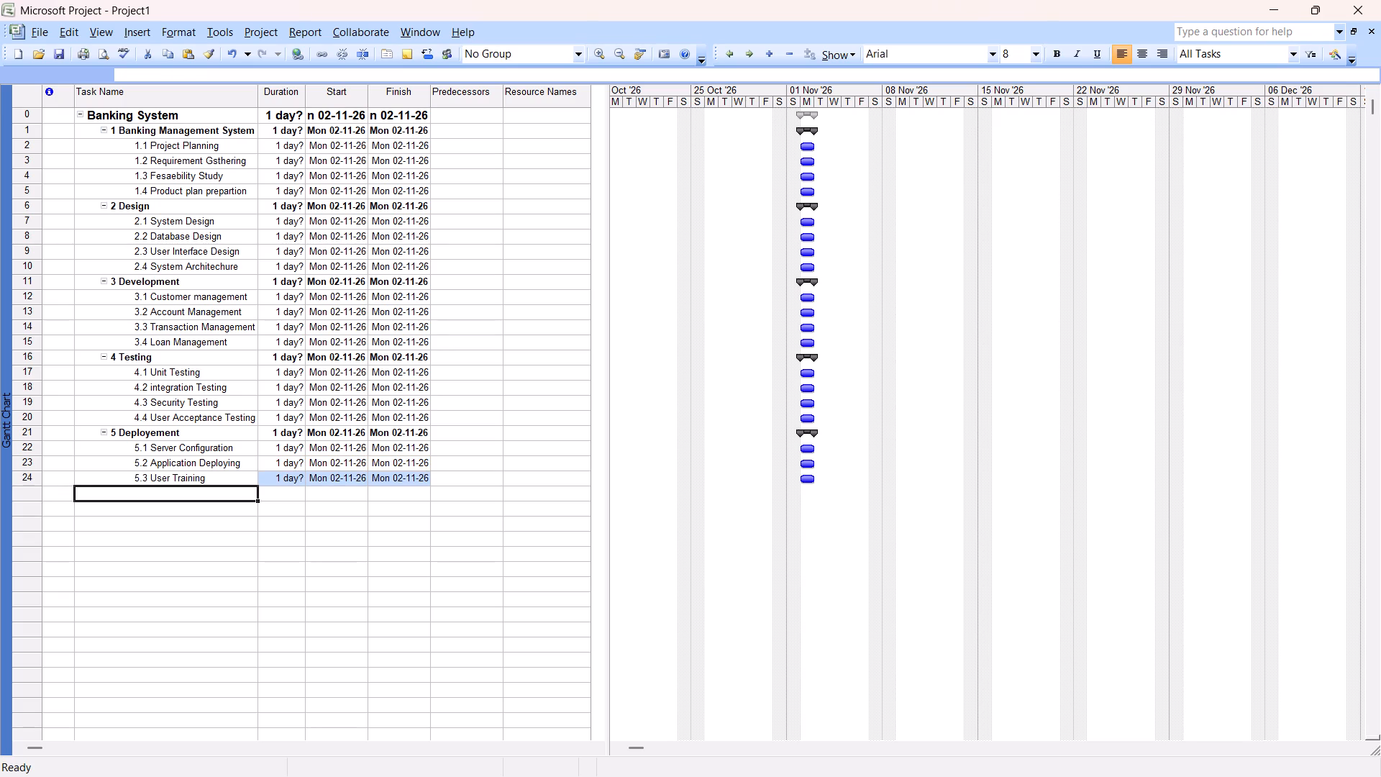
Add a subtask named Projecct Closure below User Training.
text(Projecct Closure)
key(Return)
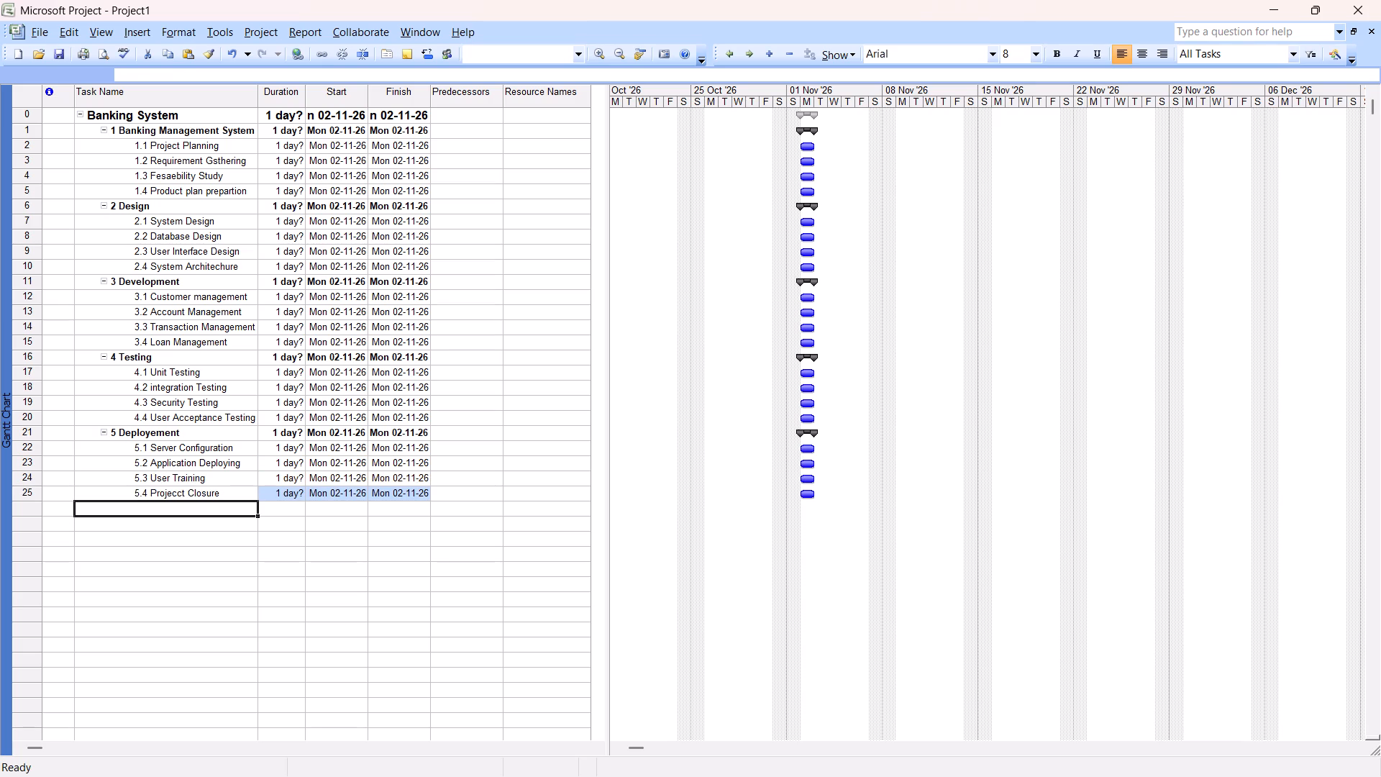
Set the Banking Management System subtask durations to 4, 3, 2 and 2 days, from Project Planning down to Product plan prepartion.
double_click(281, 129)
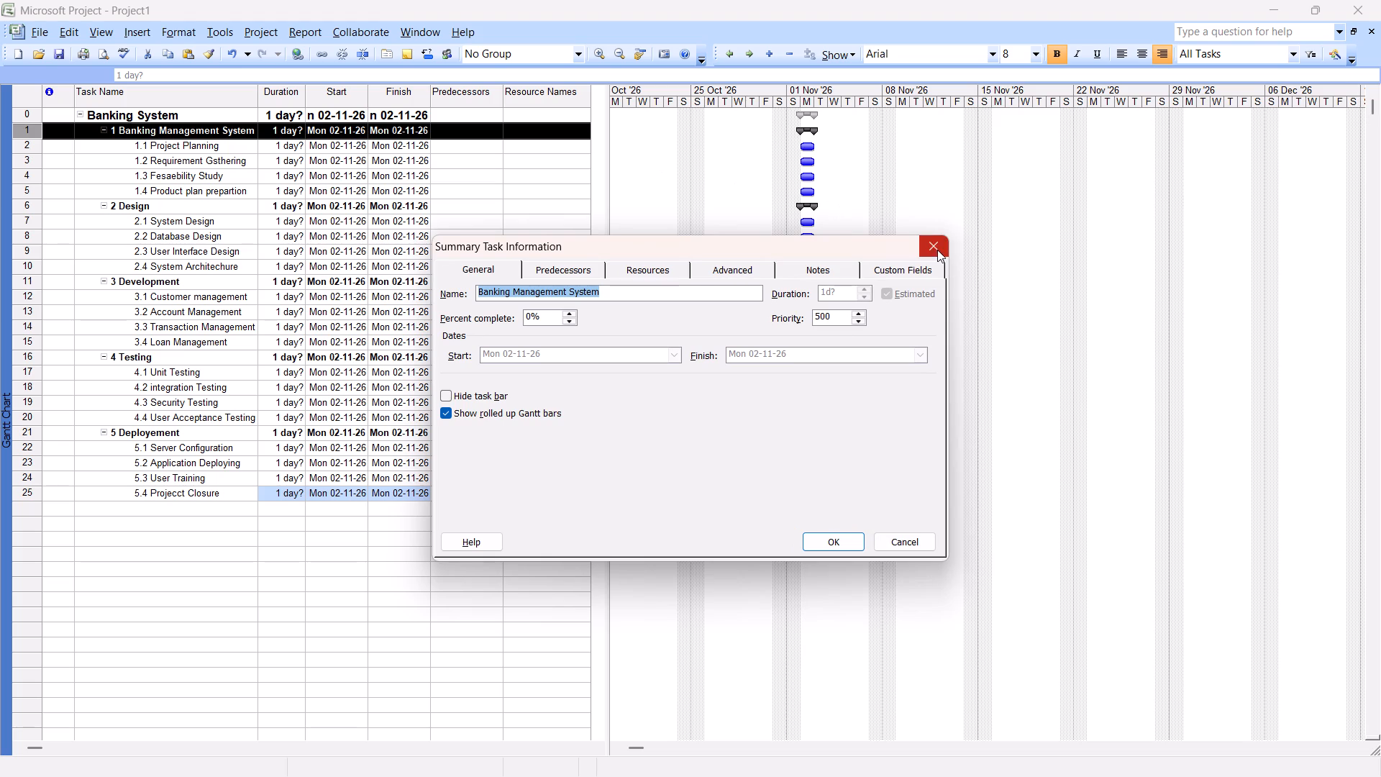
click(931, 243)
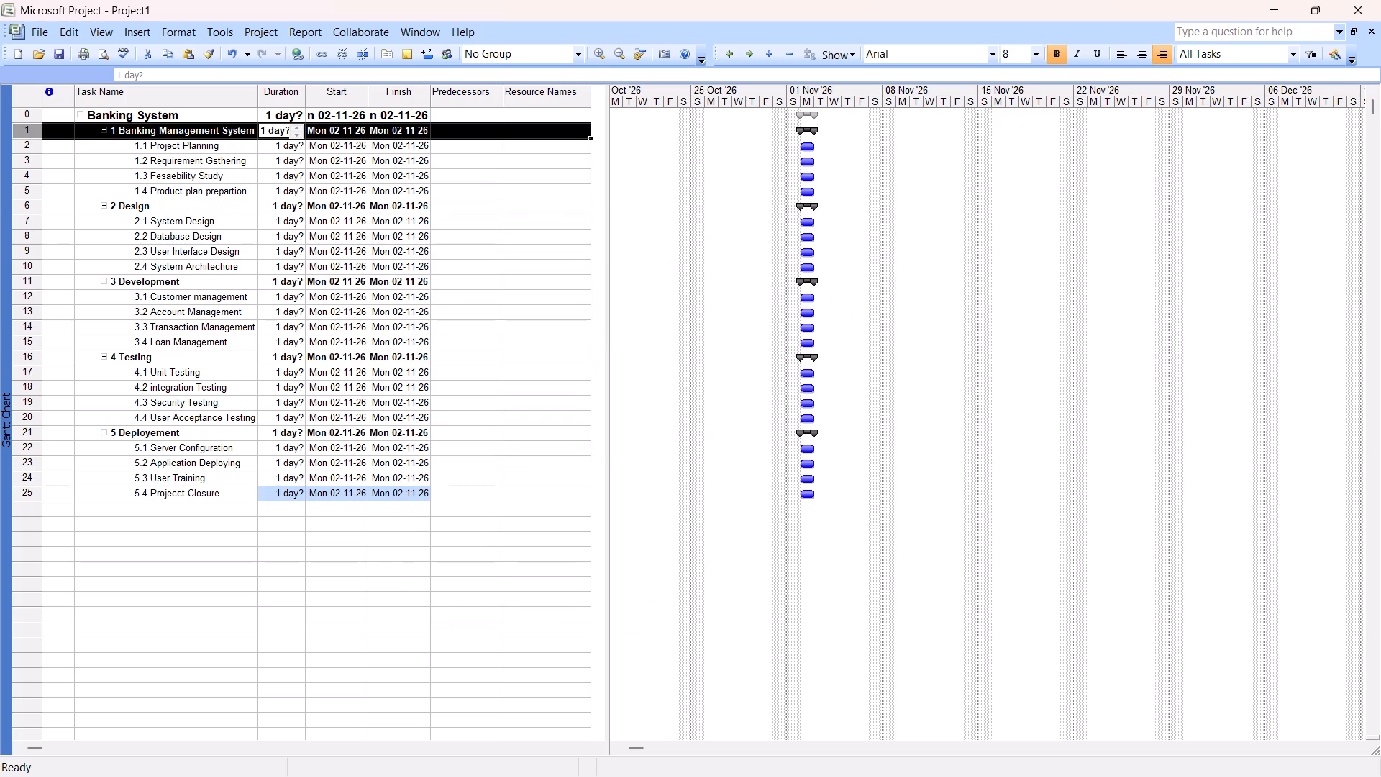
click(288, 145)
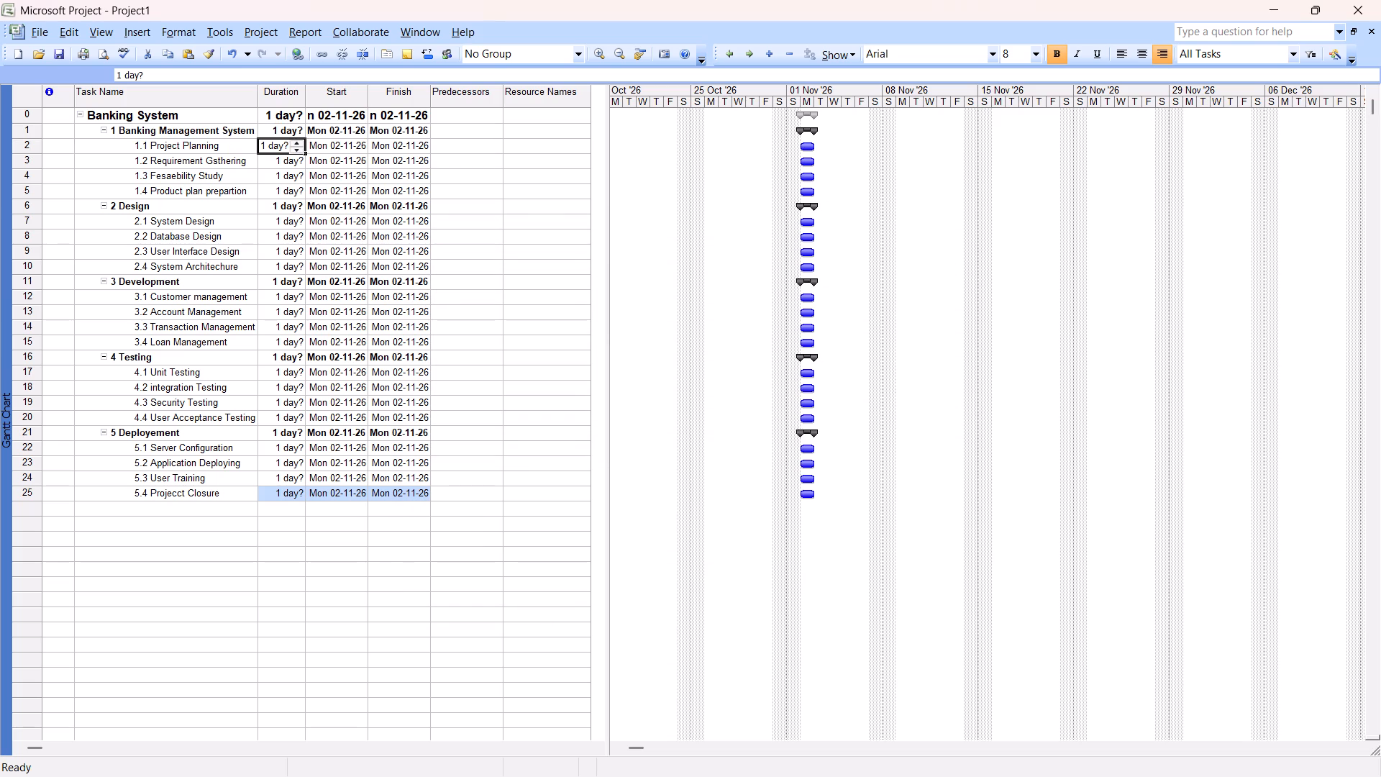
key(4)
key(Return)
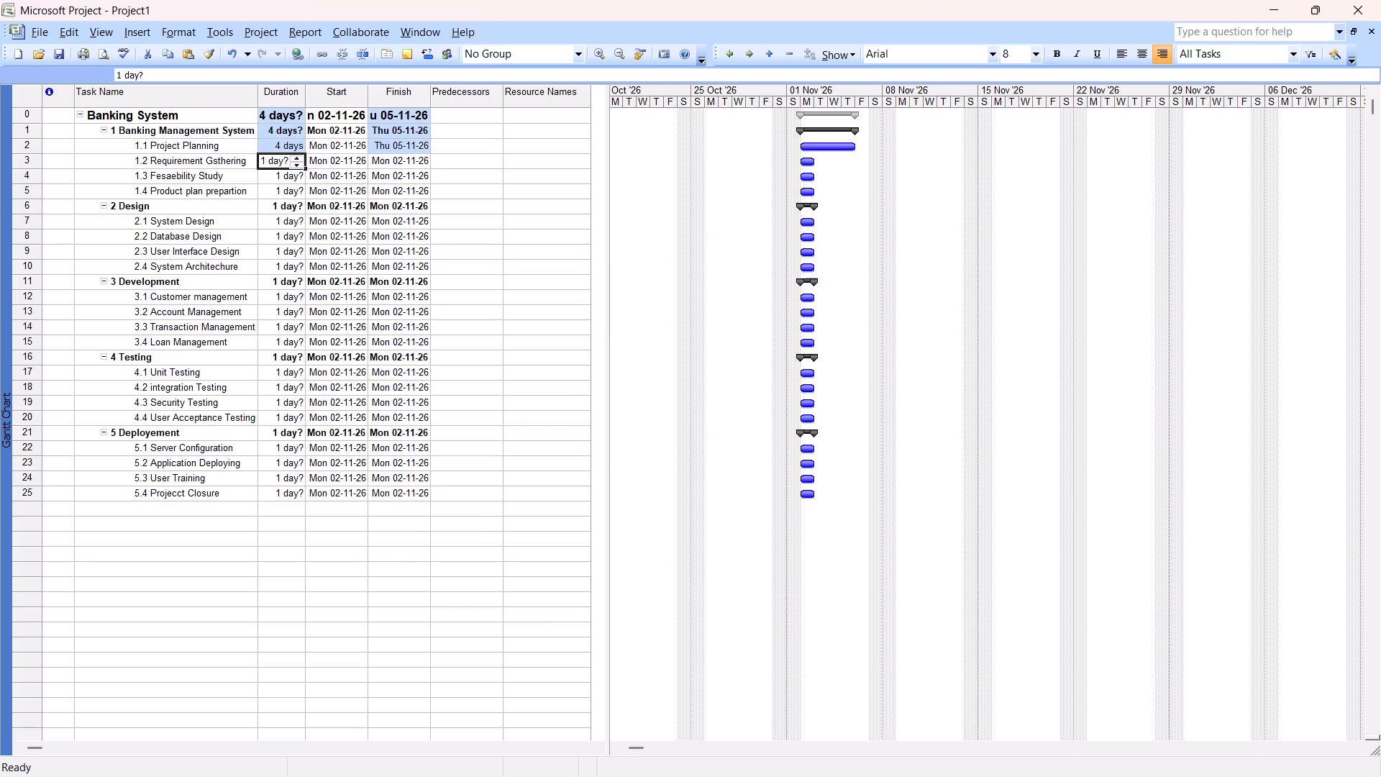
key(3)
key(Return)
key(2)
key(Return)
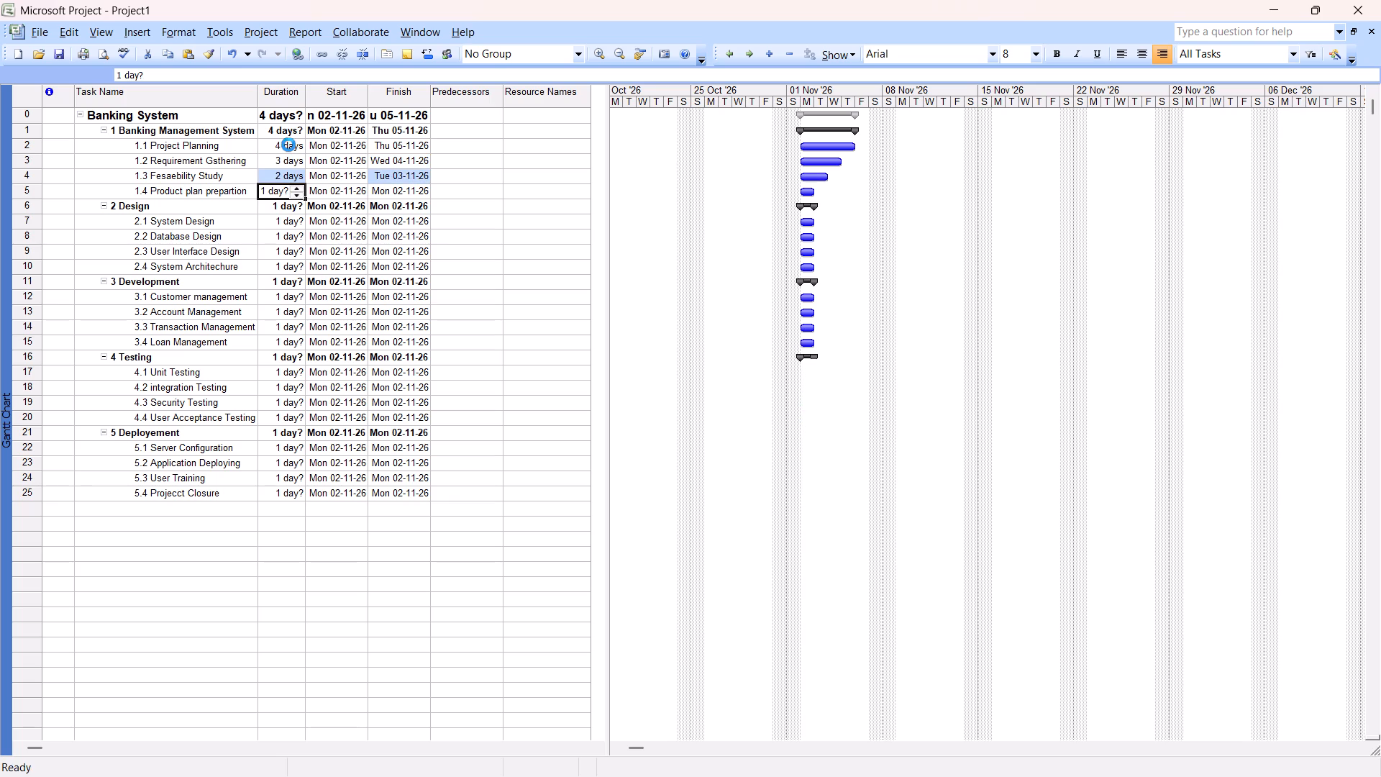
key(2)
key(Return)
Set the Design subtask durations to 1, 2, 3 and 3 days, from System Design down to System Architechure.
key(Return)
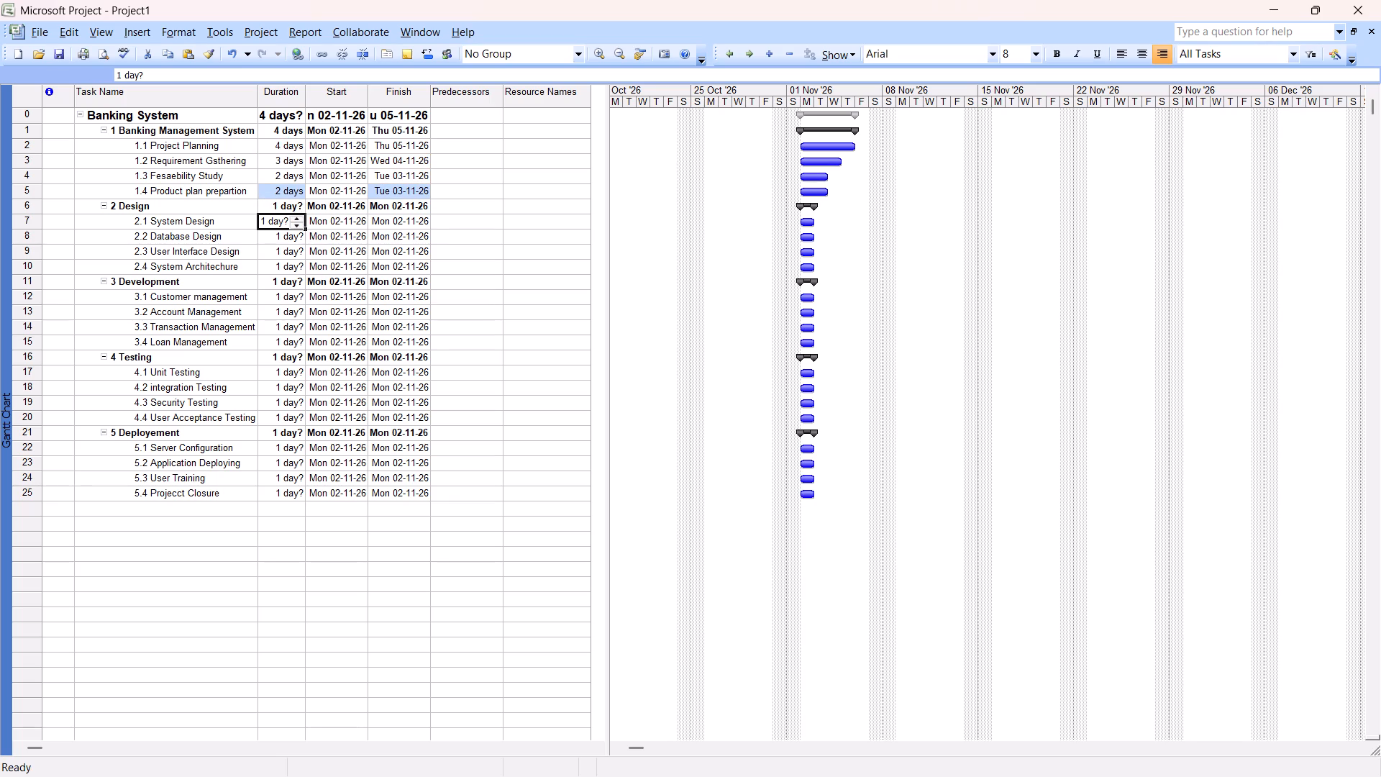
key(1)
key(Return)
key(2)
key(Return)
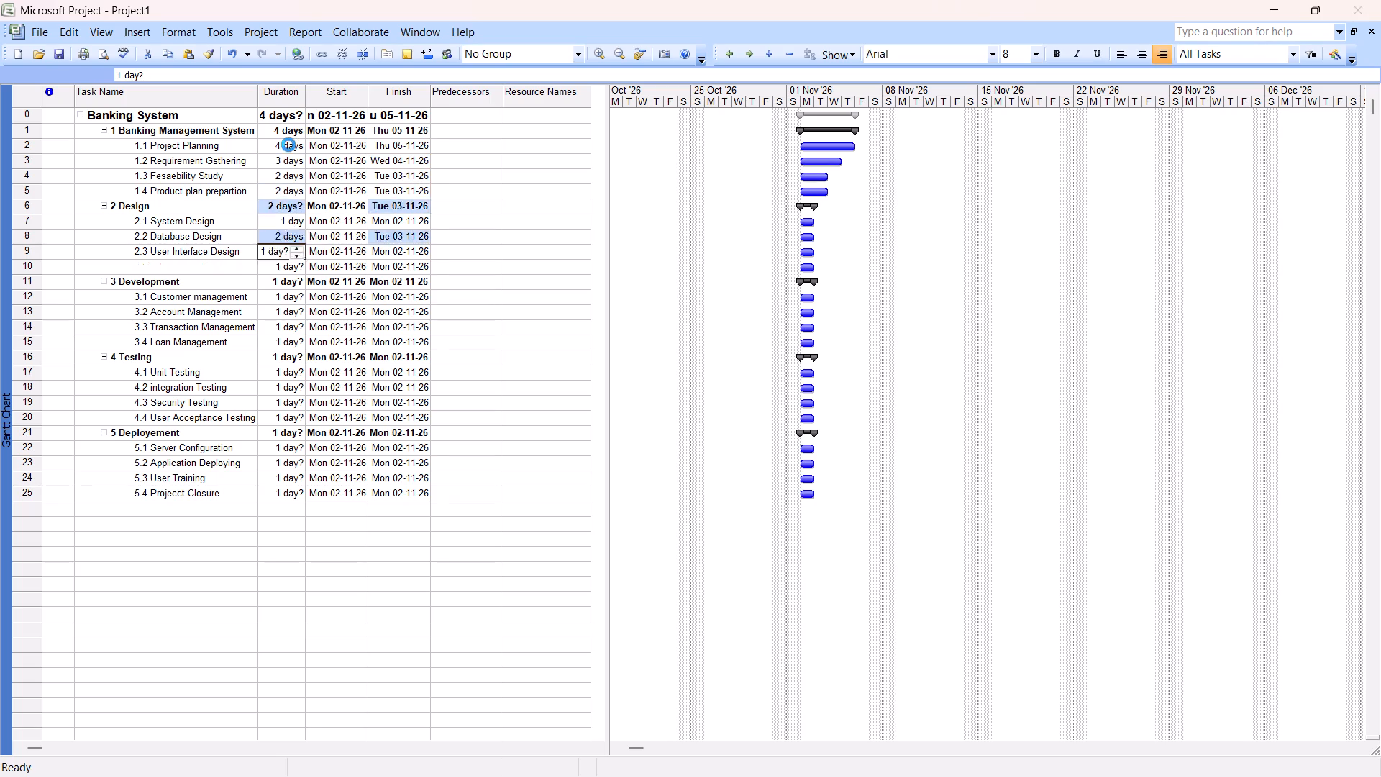
key(3)
key(Return)
key(3)
key(Return)
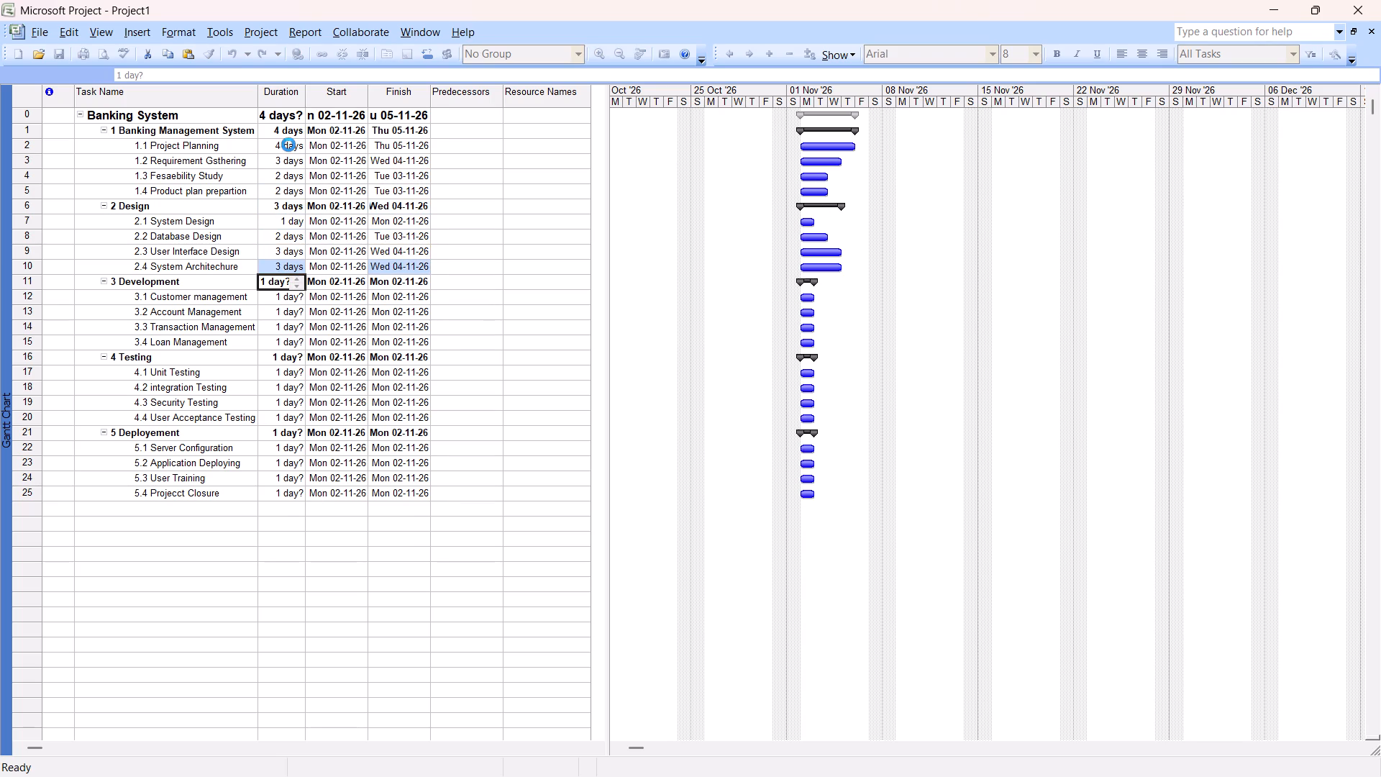
Set the Development subtask durations to 3, 2, 2 and 1 days, from Customer management down to Loan Management.
key(Return)
key(3)
key(Return)
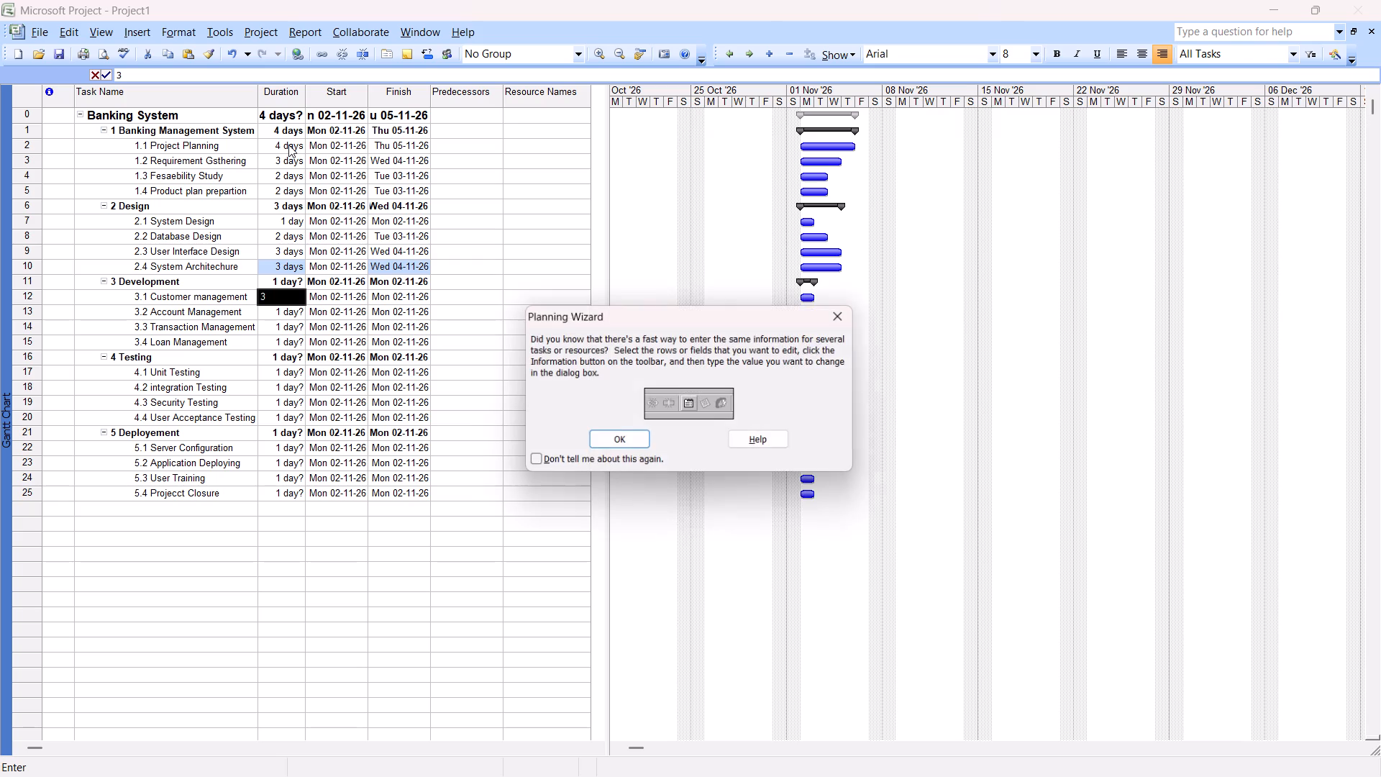
key(2)
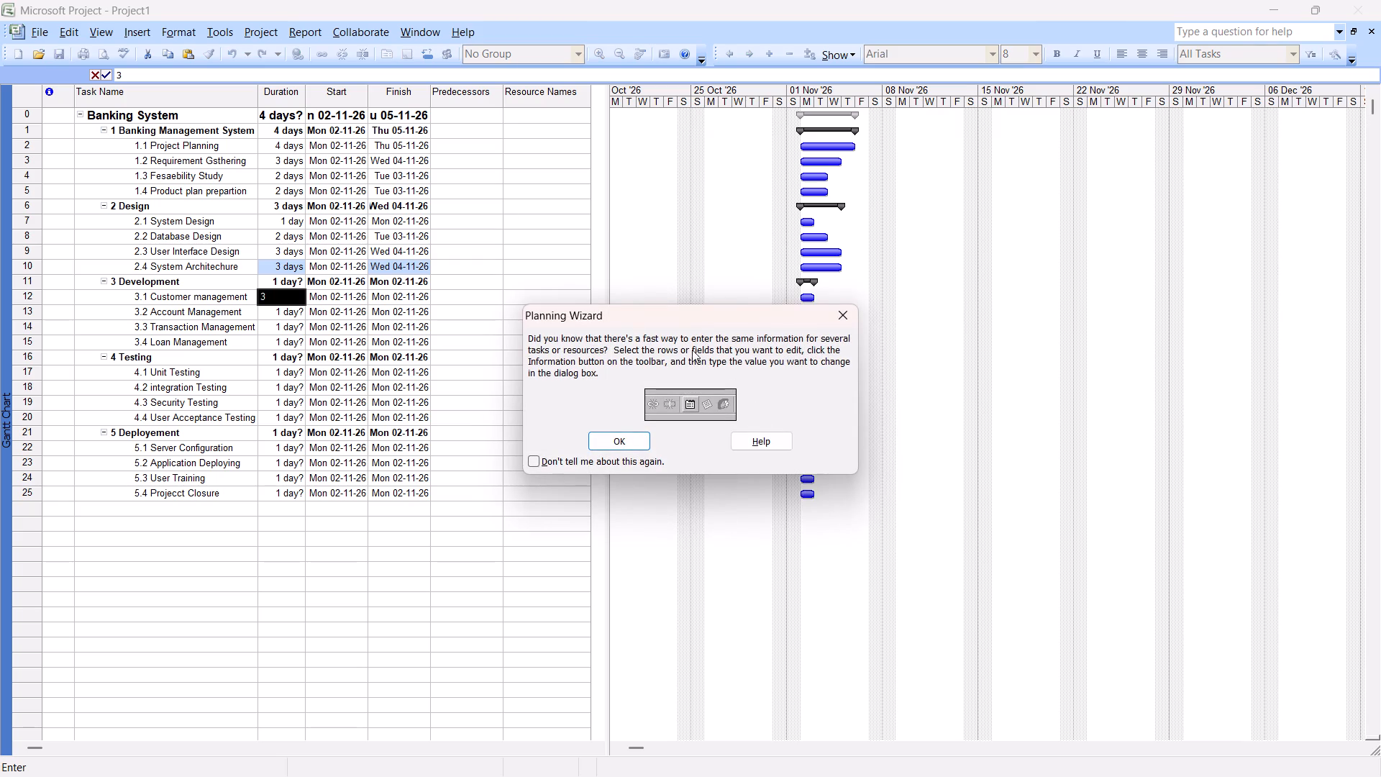
click(604, 448)
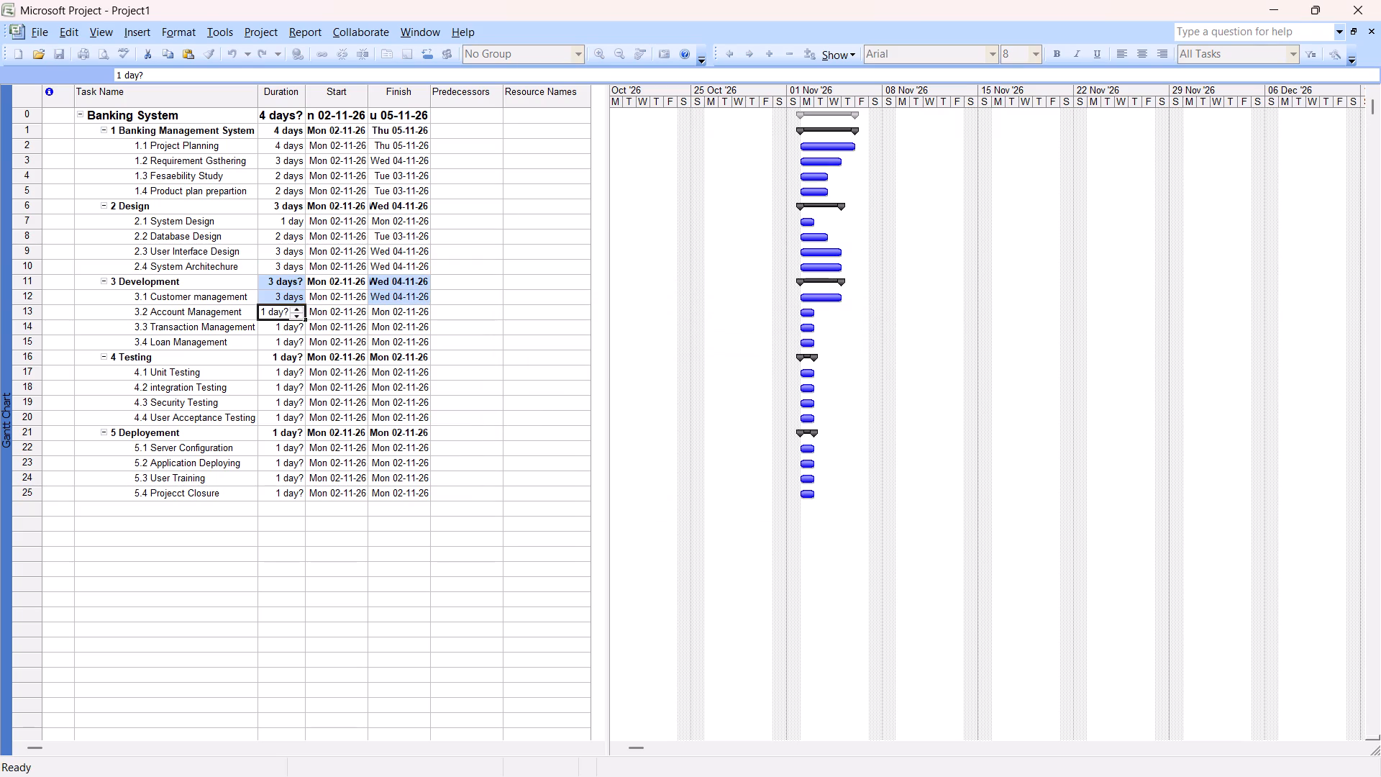
key(2)
key(Return)
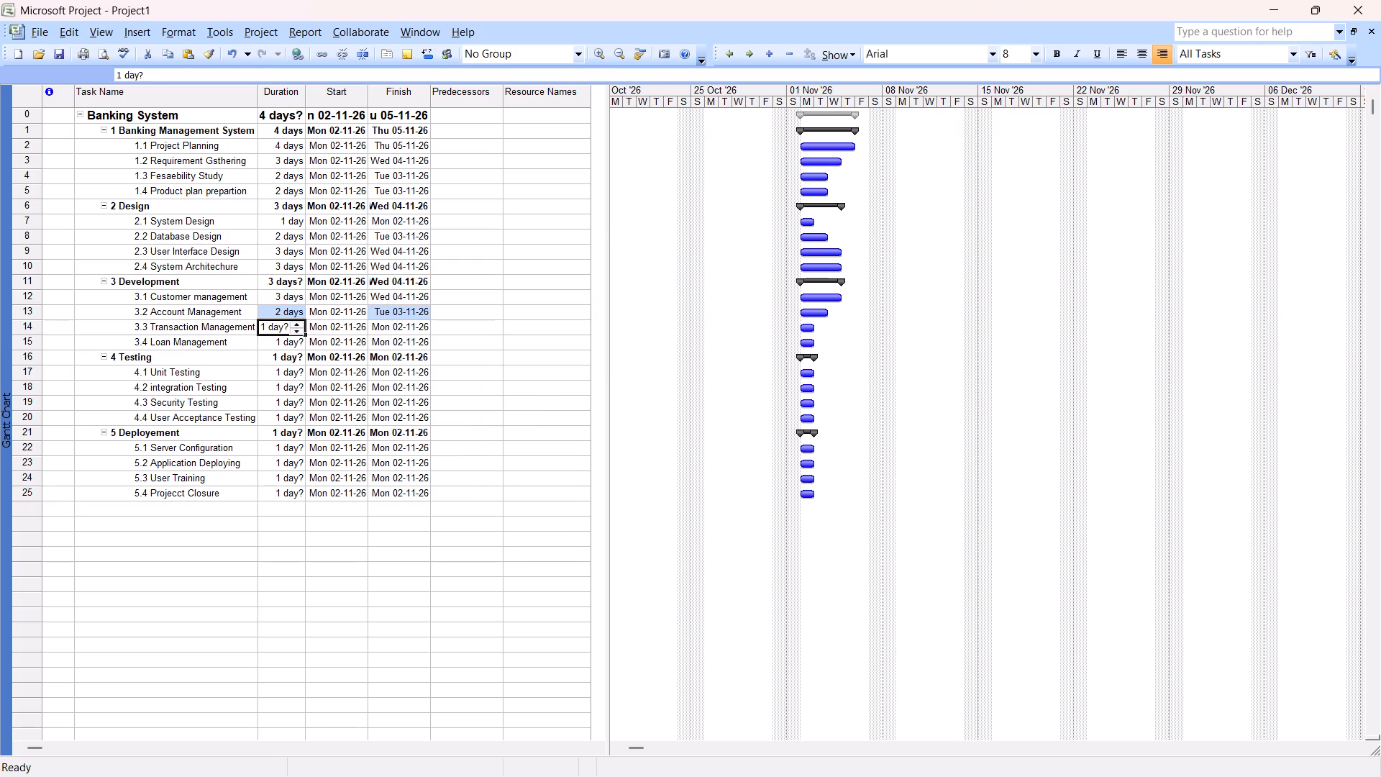
key(2)
key(Return)
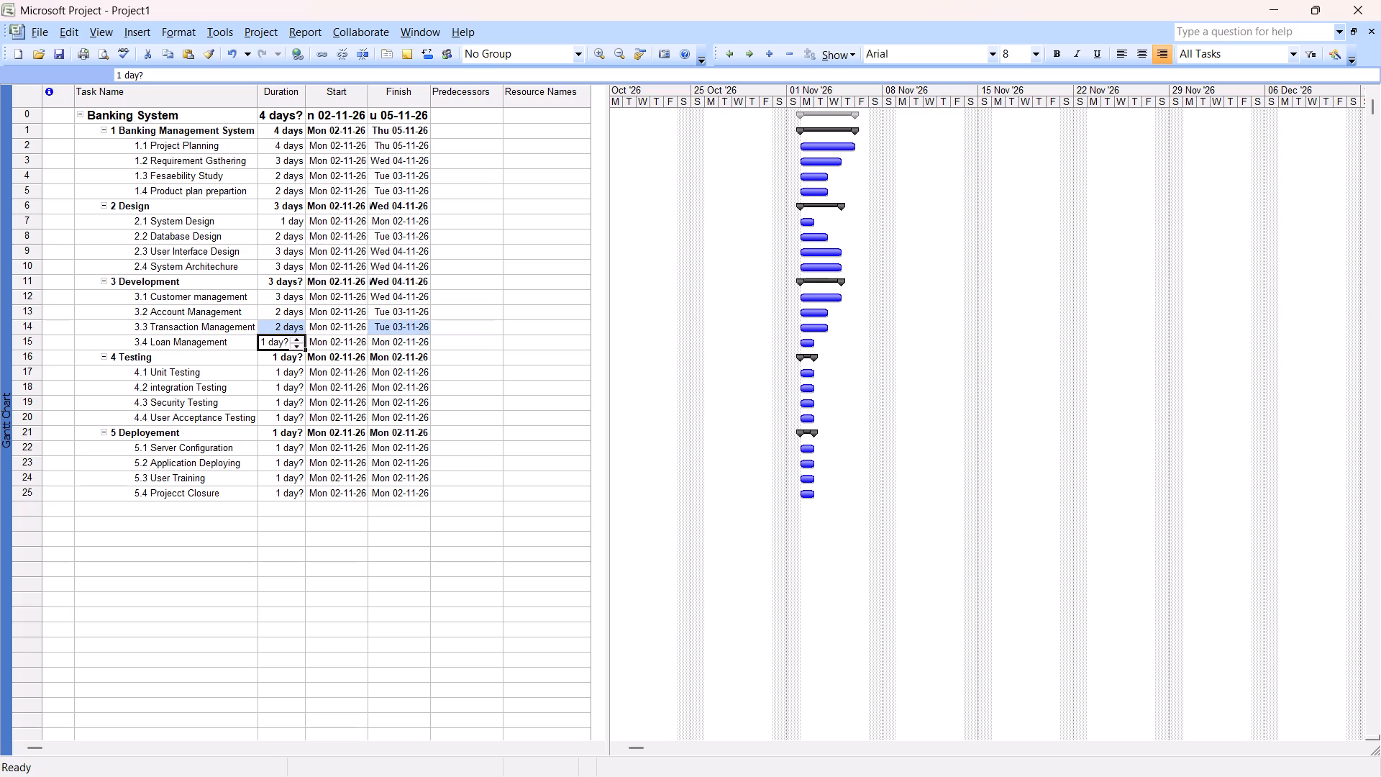
key(1)
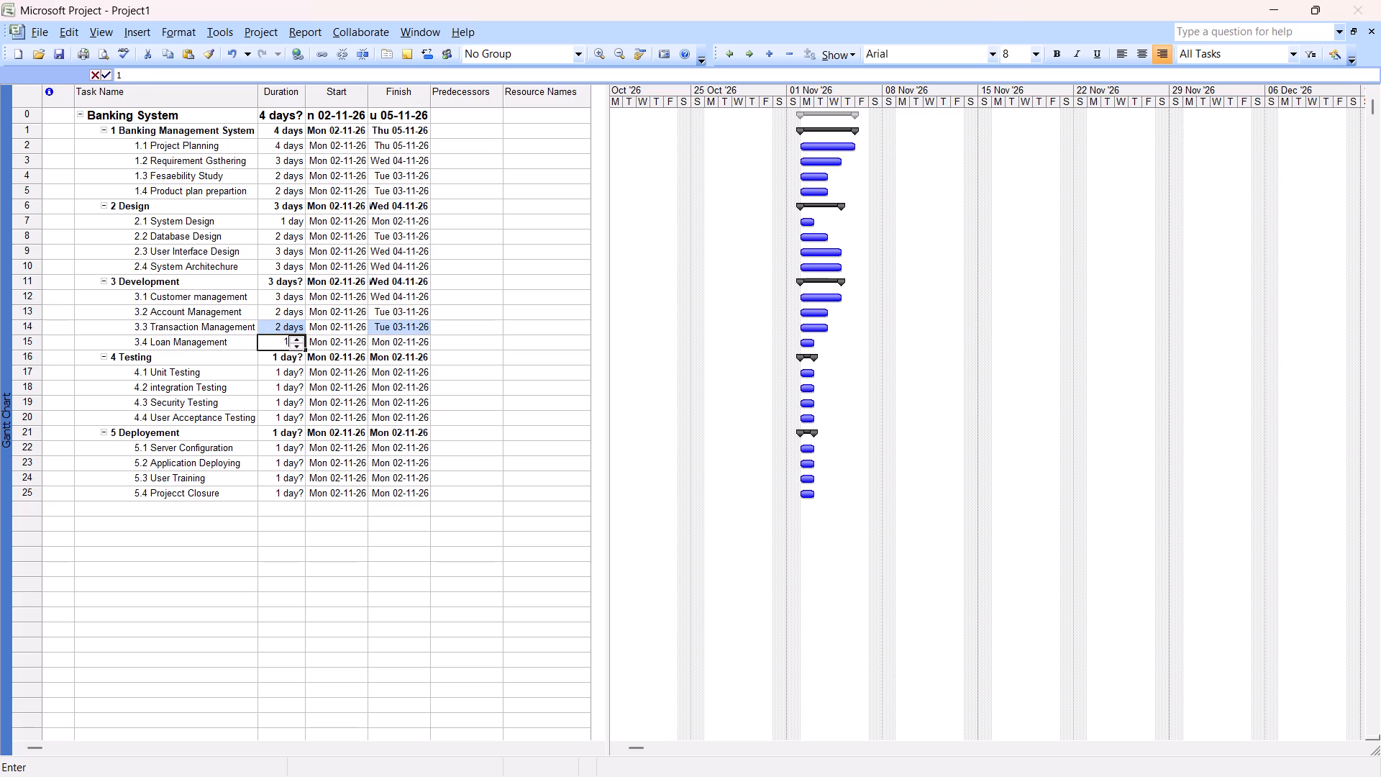
key(Return)
Set the Testing subtask durations to 2, 2, 1 and 2 days, from Unit Testing down to User Acceptance Testing.
key(Return)
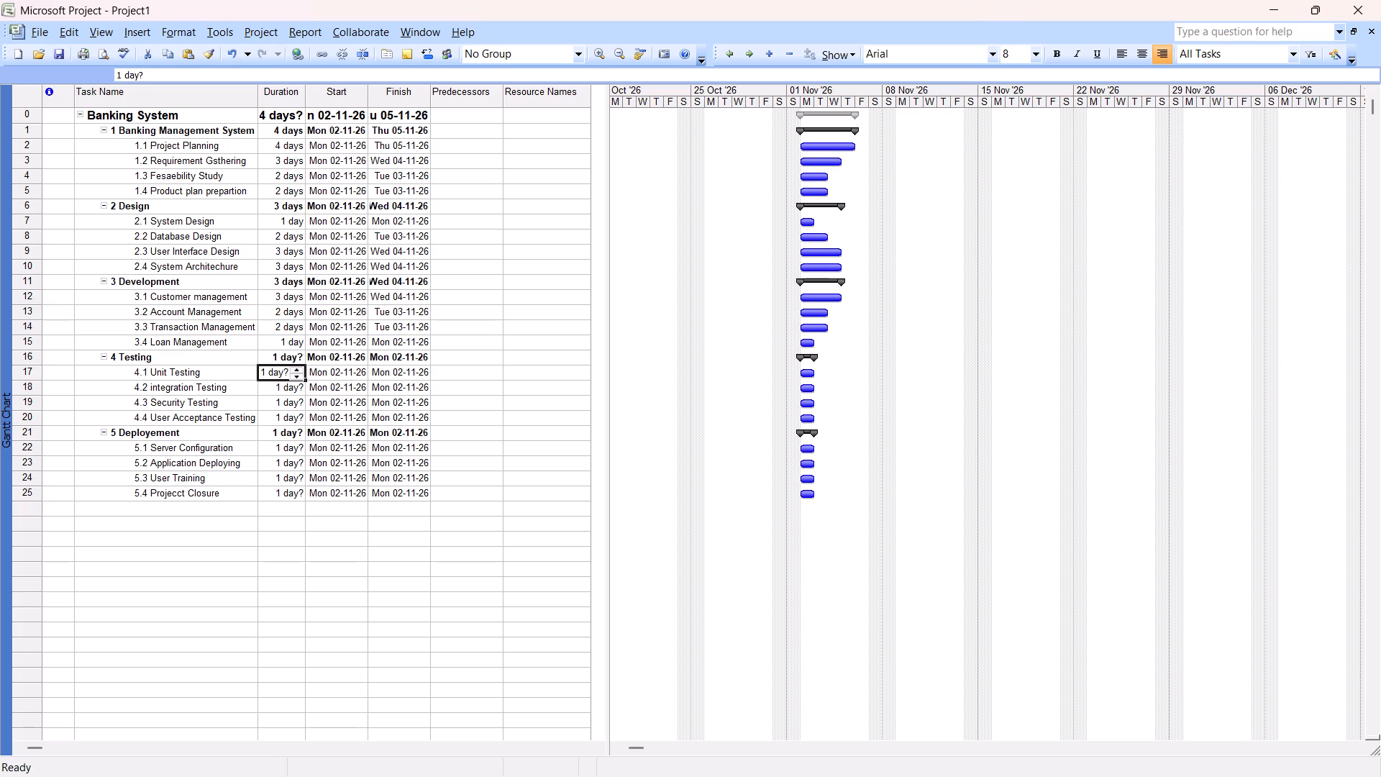
key(2)
key(Return)
key(2)
key(Return)
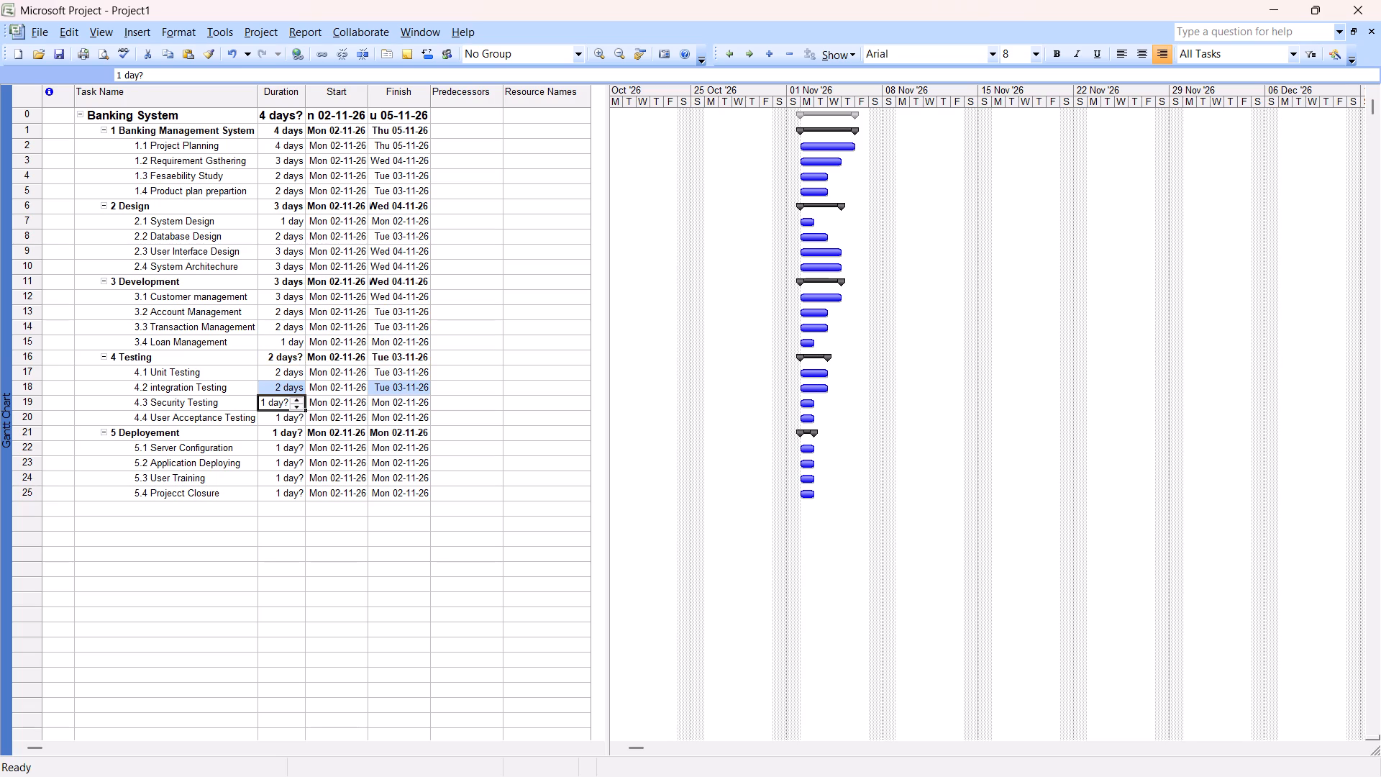
key(1)
key(Return)
key(2)
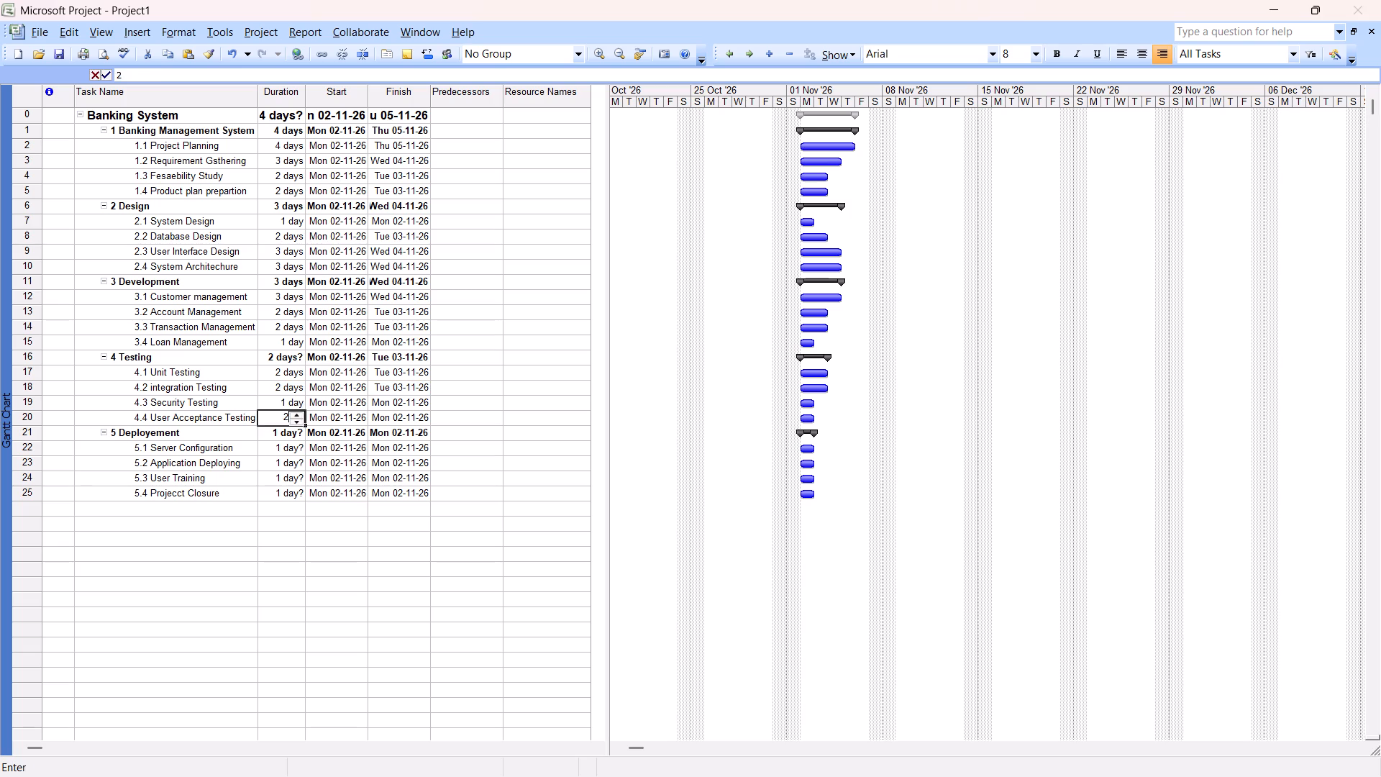
key(Return)
Set the Deployement subtask durations to 3, 2, 3 and 1 days, from Server Configuration down to Projecct Closure.
key(Return)
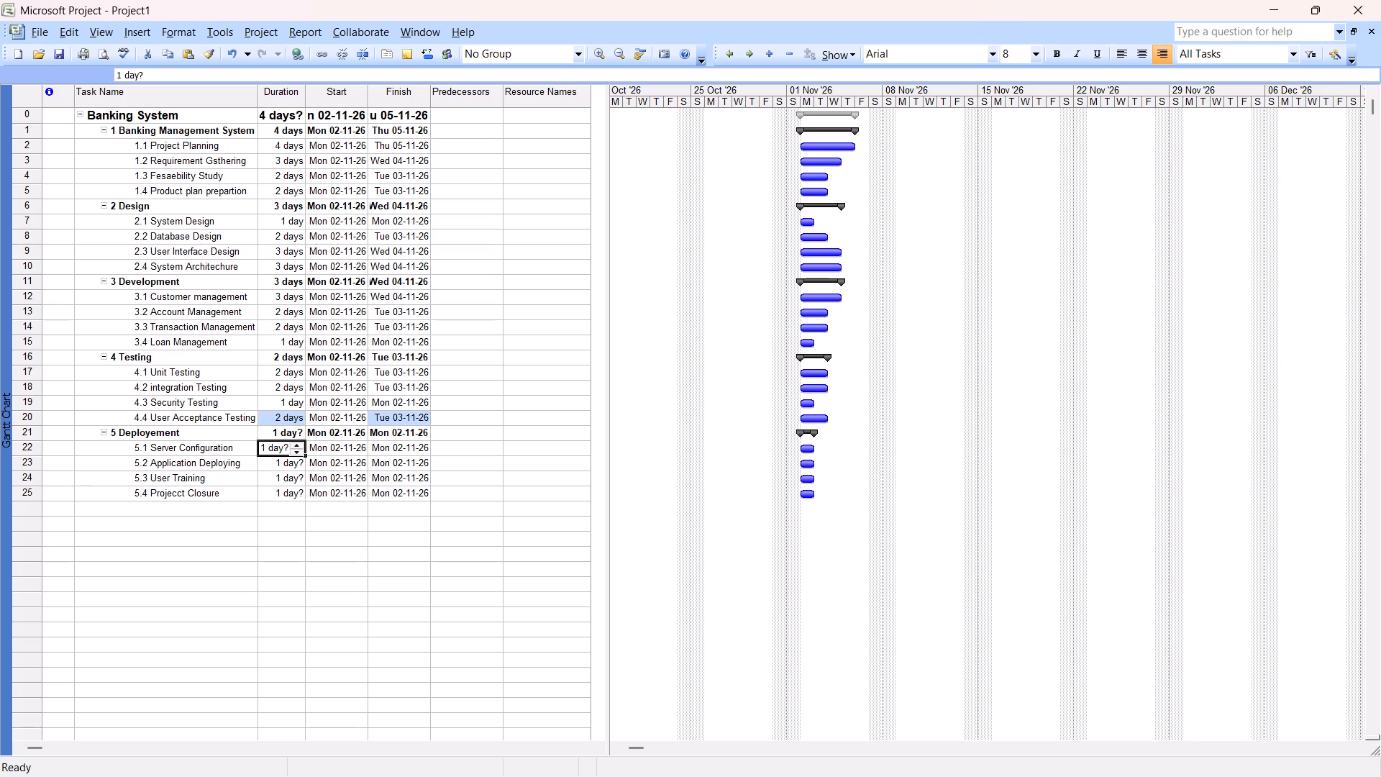
key(3)
key(Return)
key(2)
key(Return)
key(3)
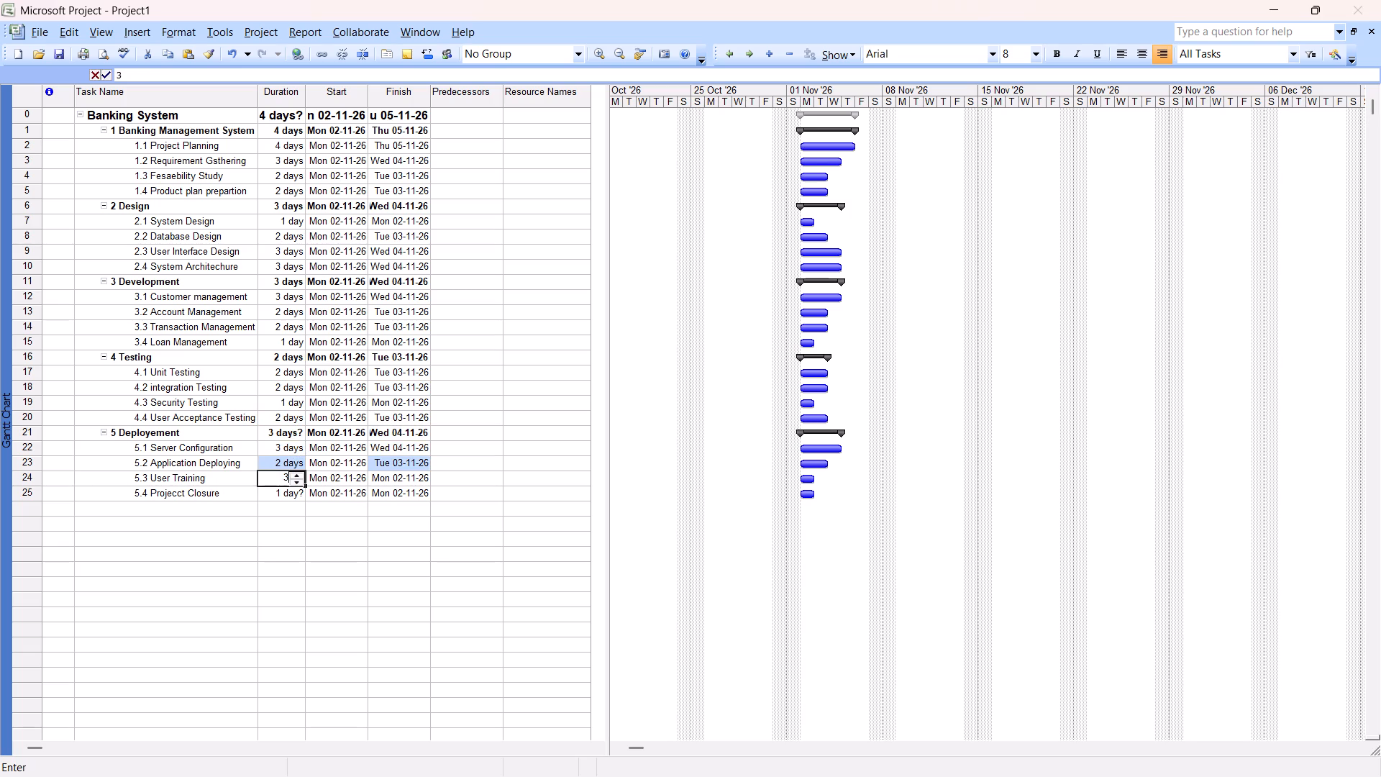
key(Return)
key(1)
key(Return)
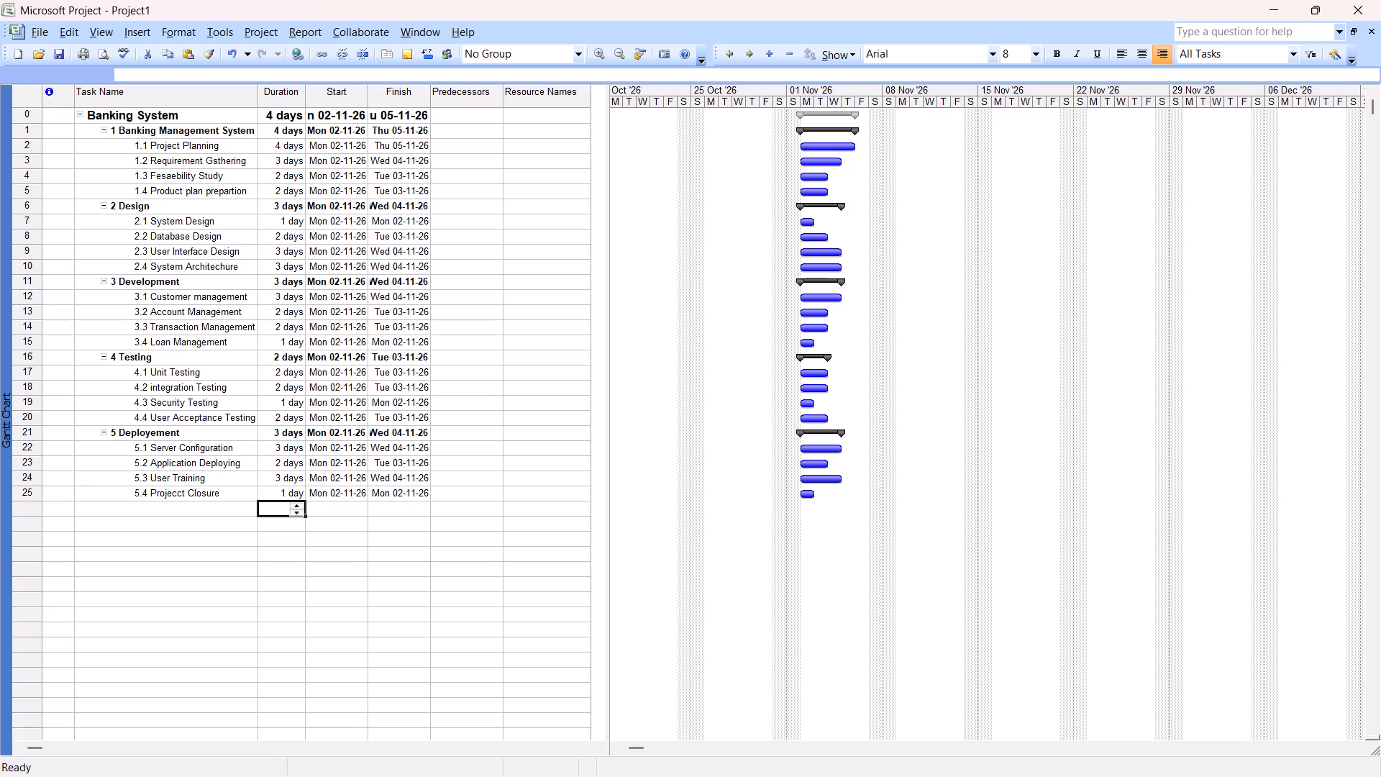
Enter predecessors 2, 3SS and 4 for the Banking Management System subtasks, from Requirement Gsthering down to Product plan prepartion.
click(467, 165)
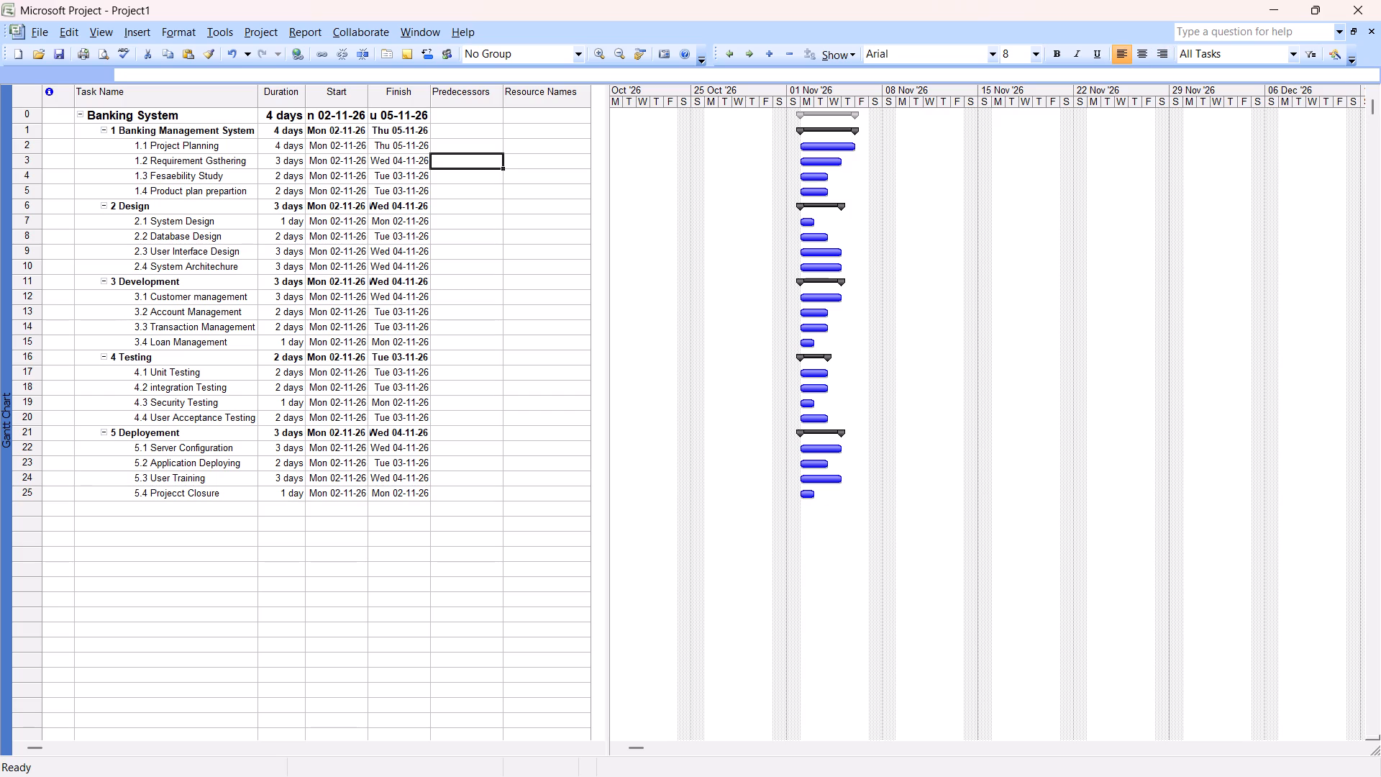
key(2)
key(Return)
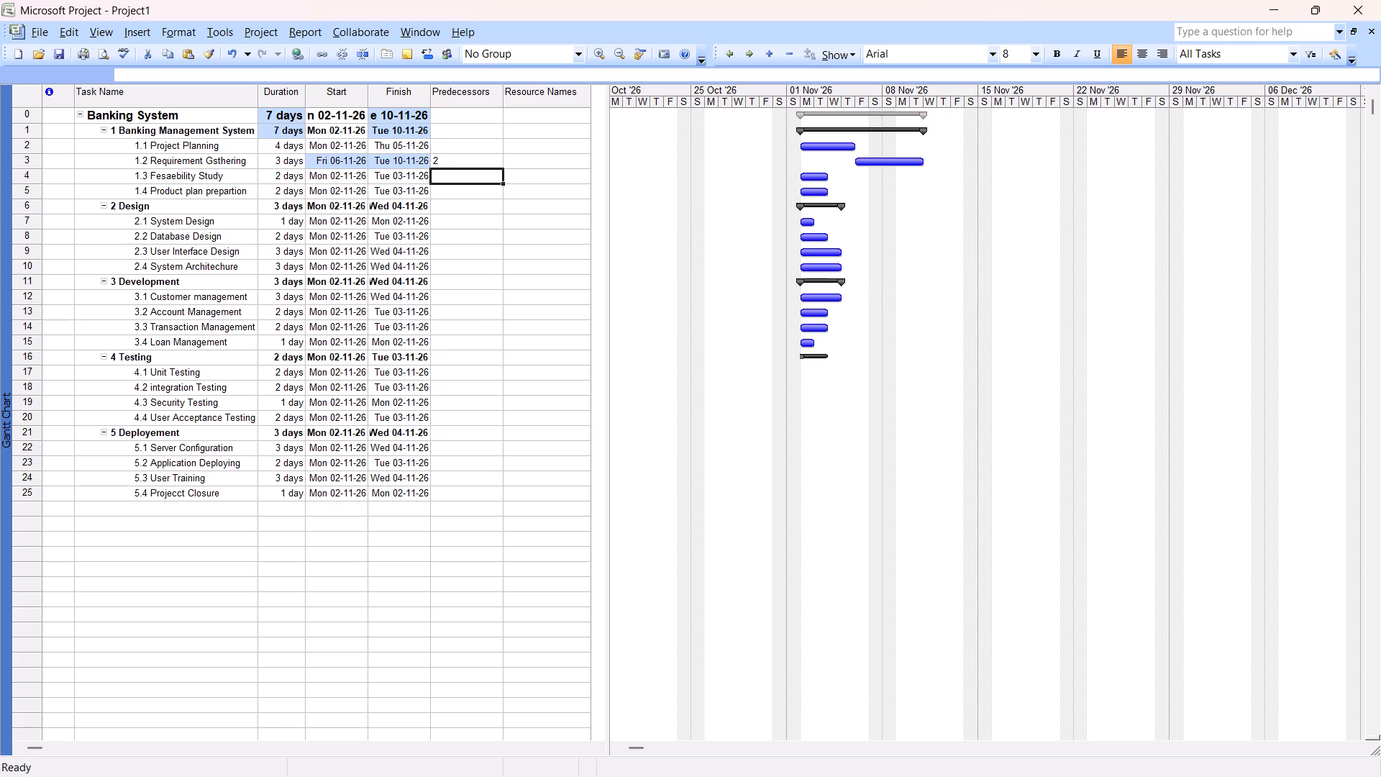
text(3ss)
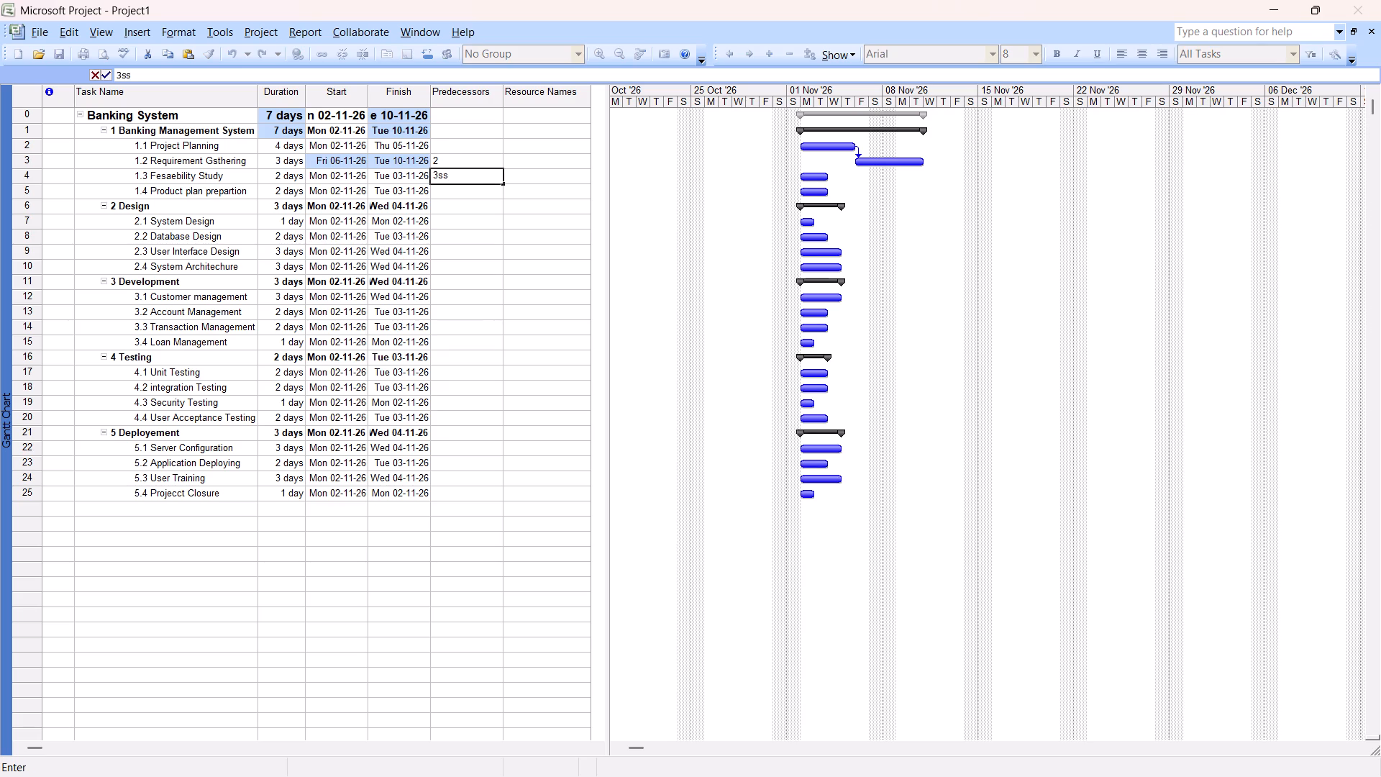
key(Return)
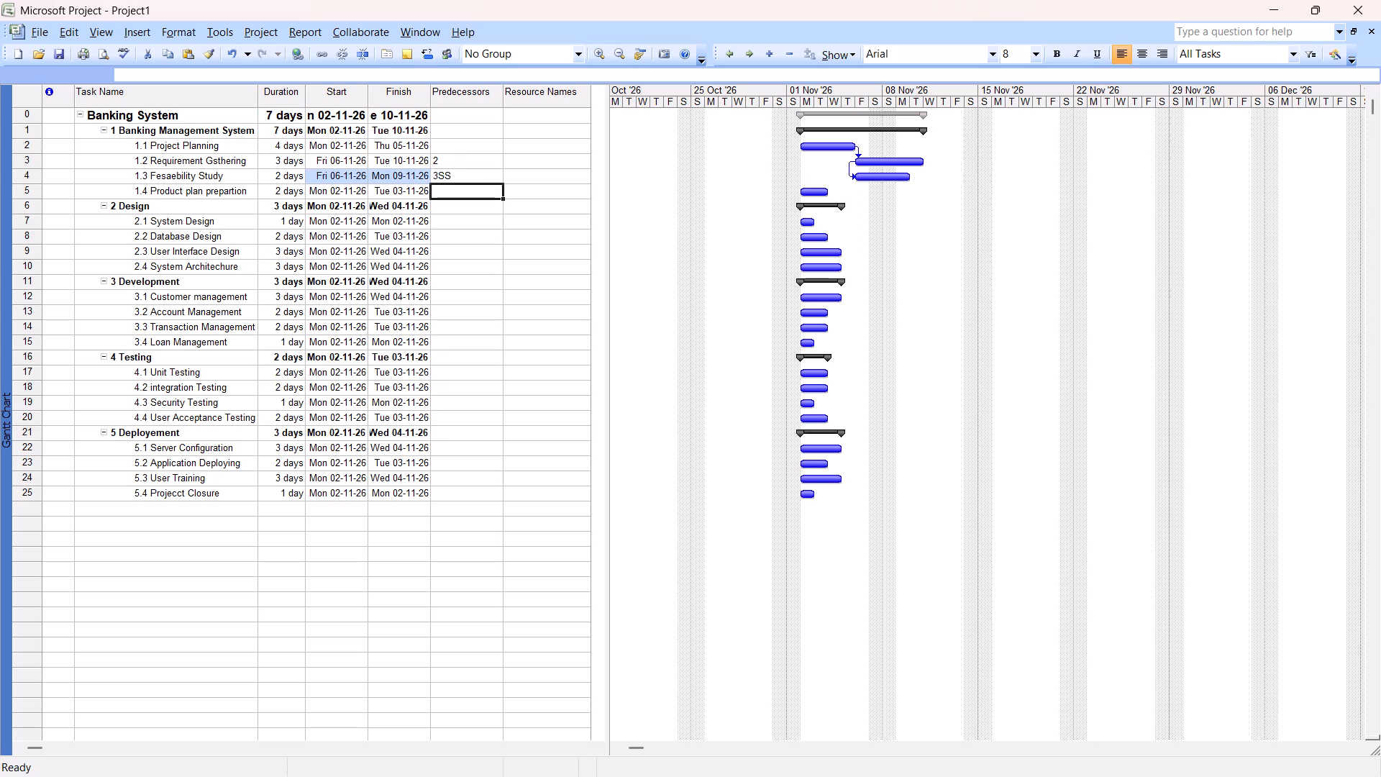
key(4)
key(Return)
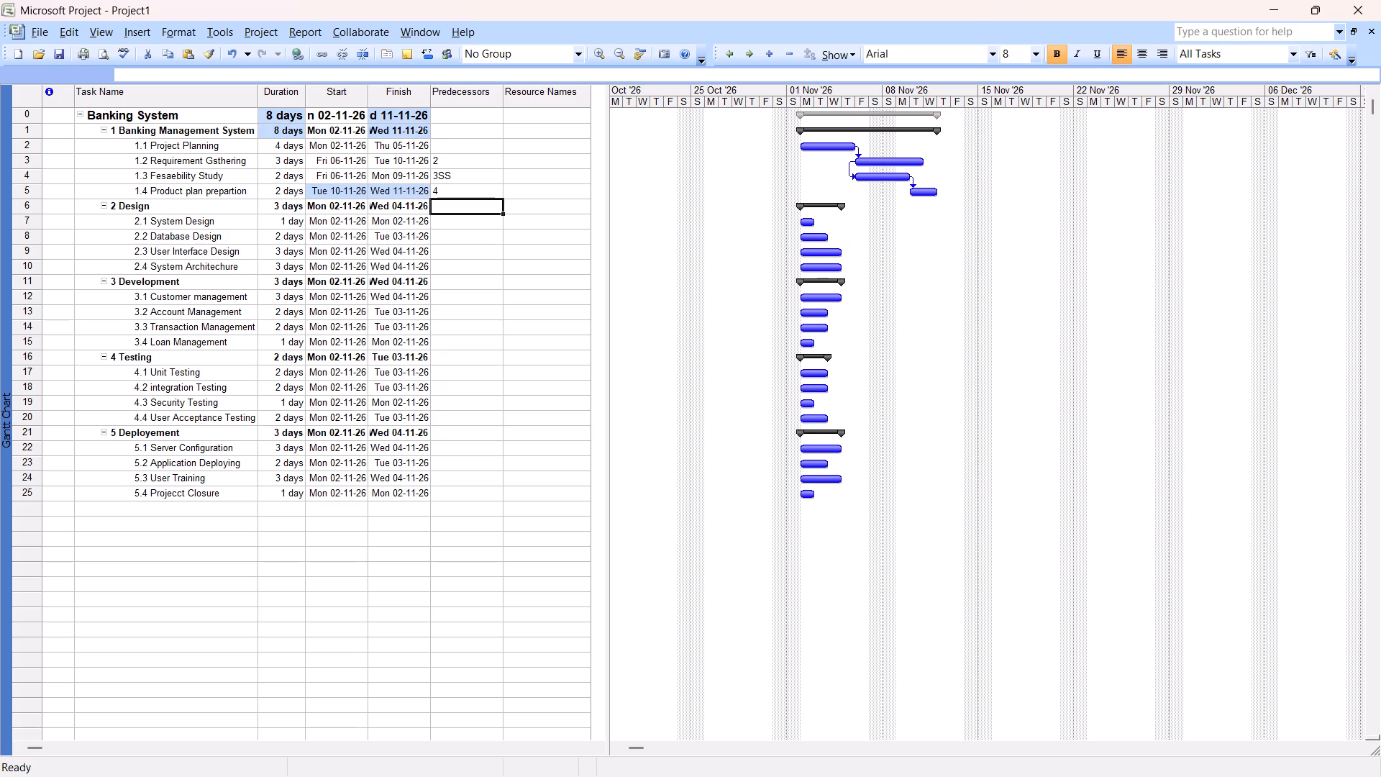
Enter predecessors 7SS, 8 and 9FF for the Design subtasks, from Database Design down to System Architechure.
key(Return)
key(Return)
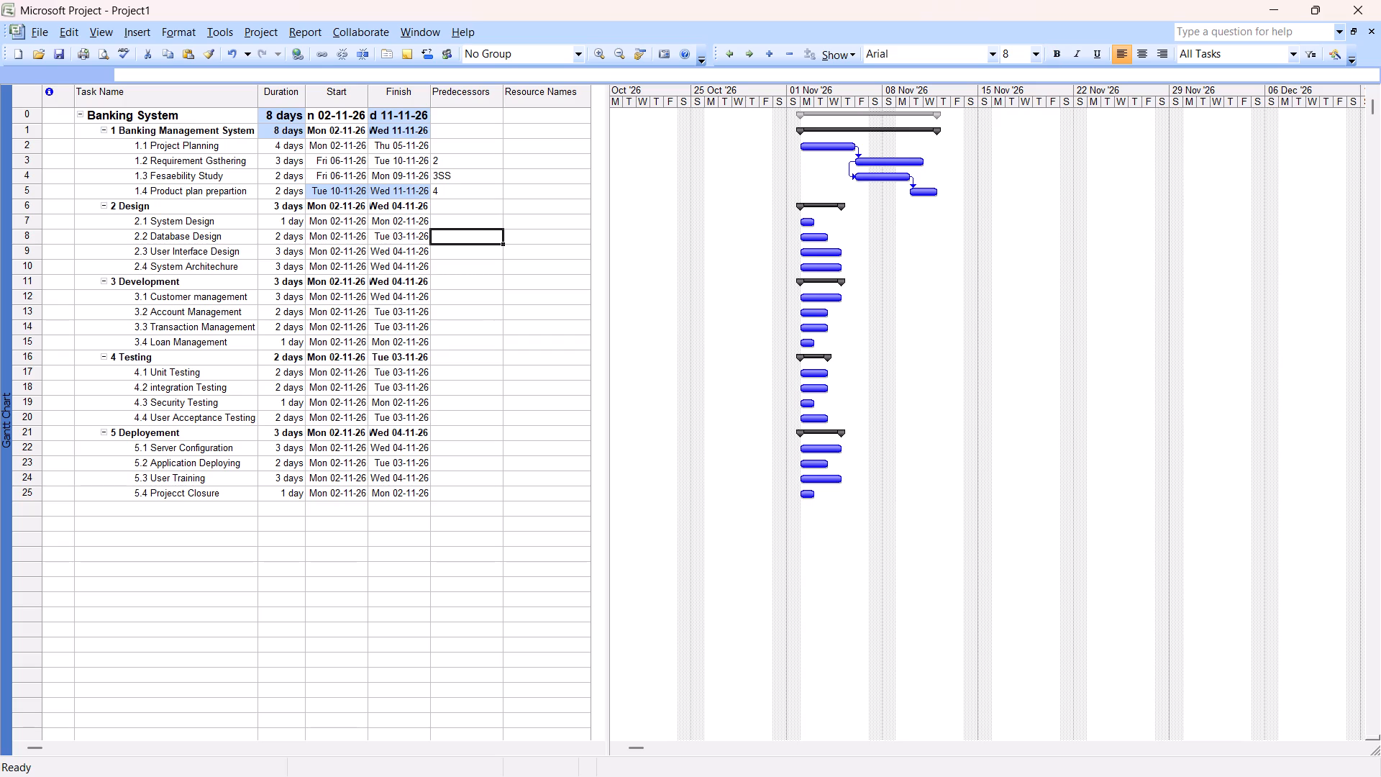
text(7ss)
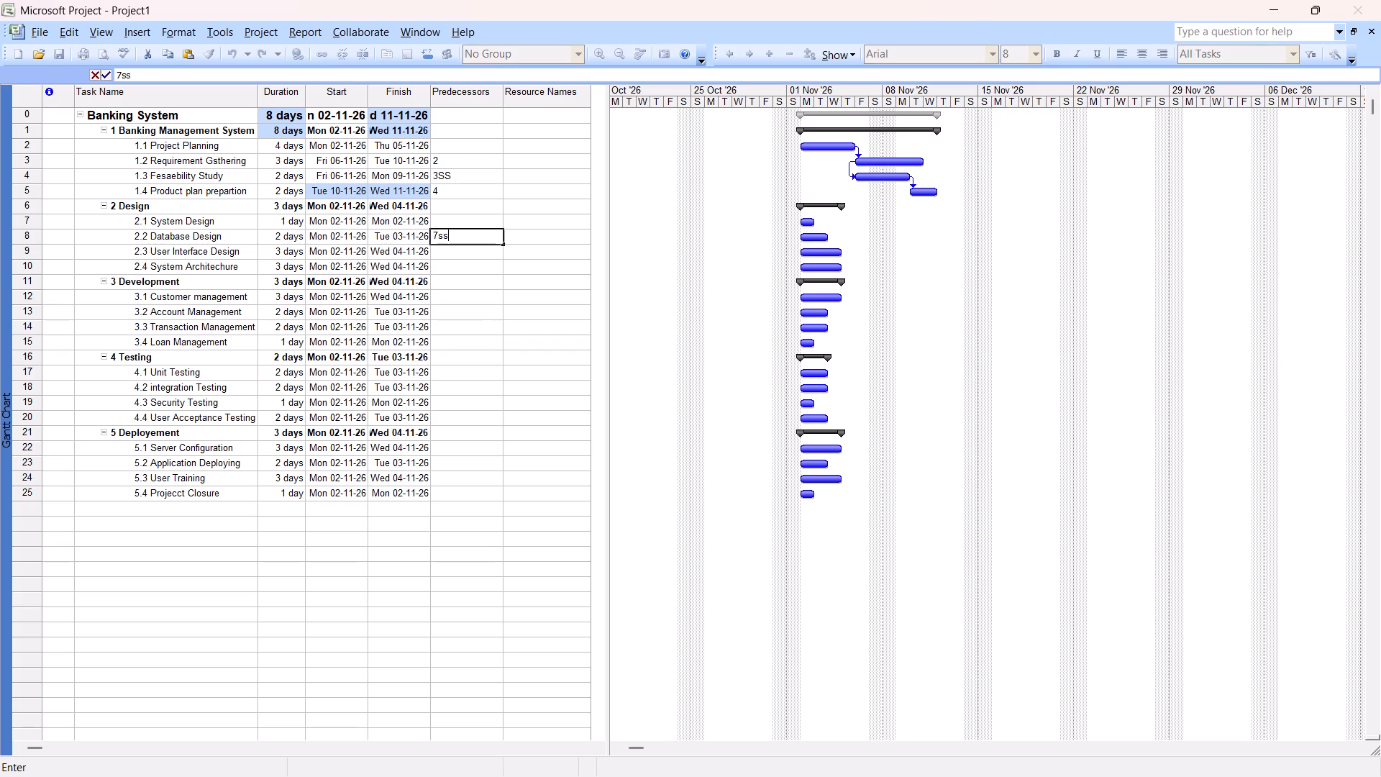
key(Return)
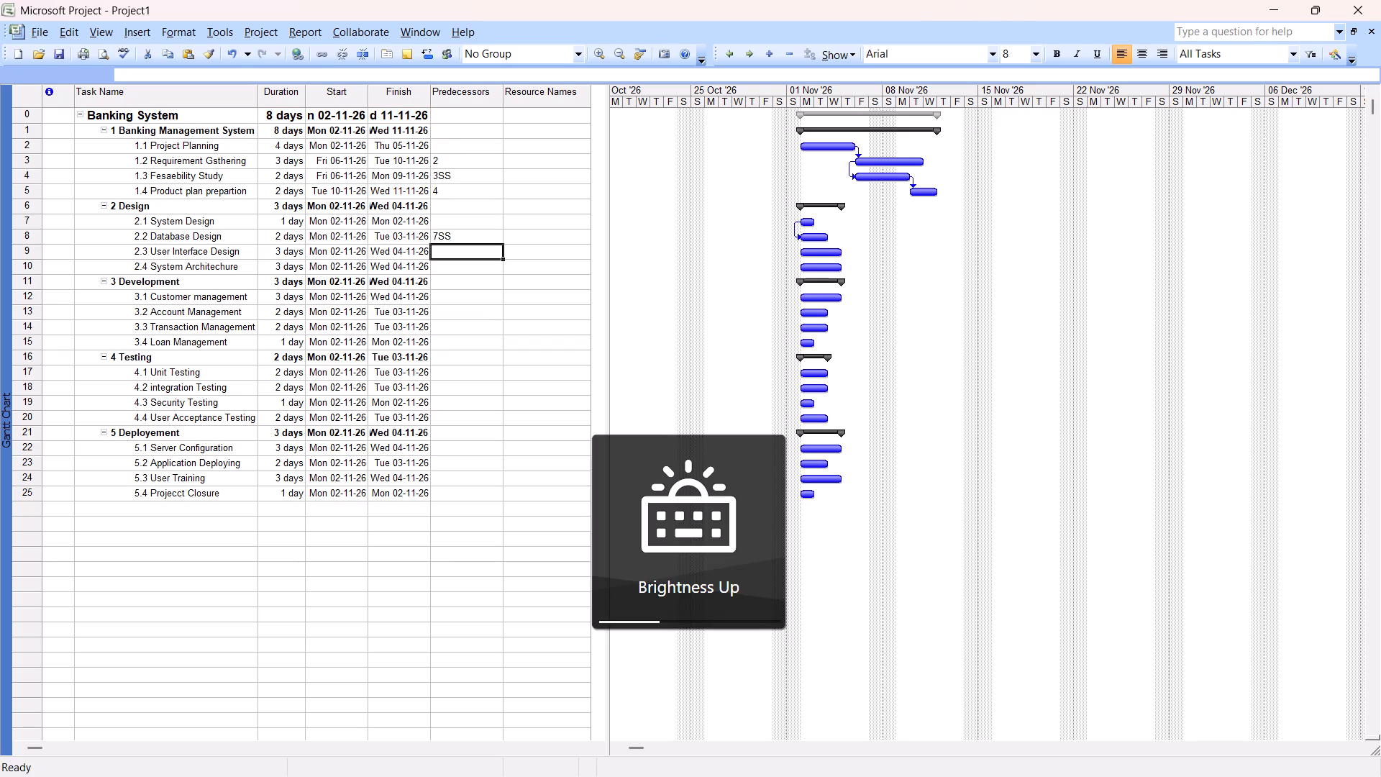
key(8)
key(Return)
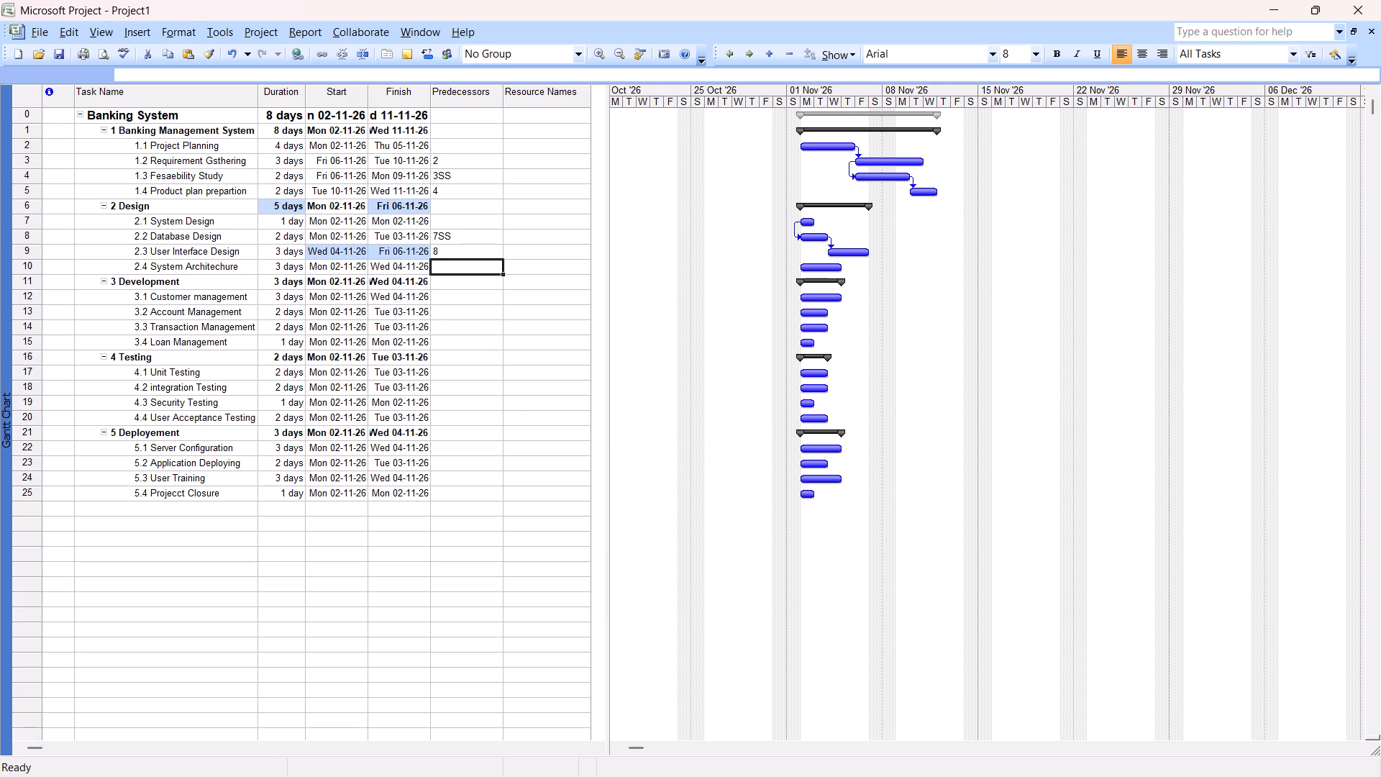
key(9)
text(ff)
key(Return)
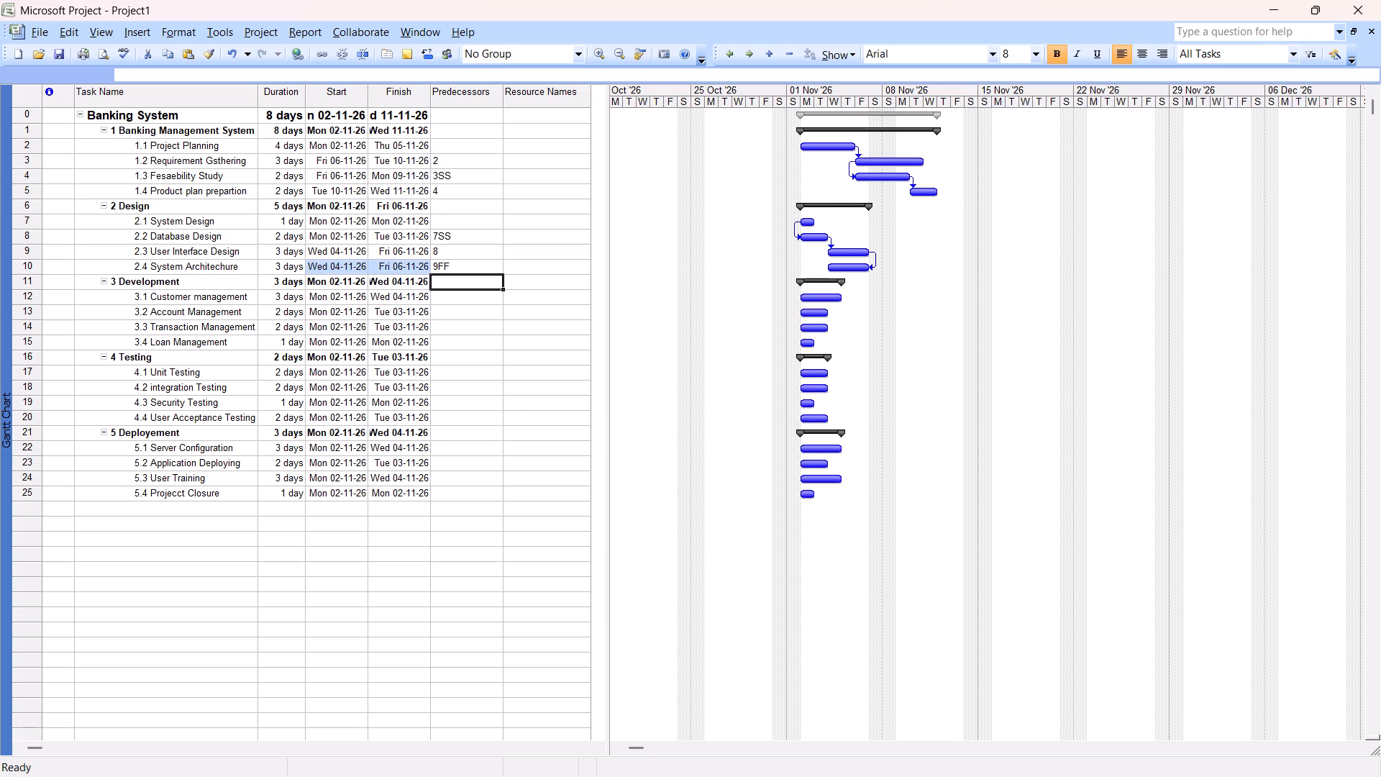
Enter predecessors 12FF, 13 and 14SF for the Development subtasks, from Account Management down to Loan Management.
key(Return)
key(Return)
text(12)
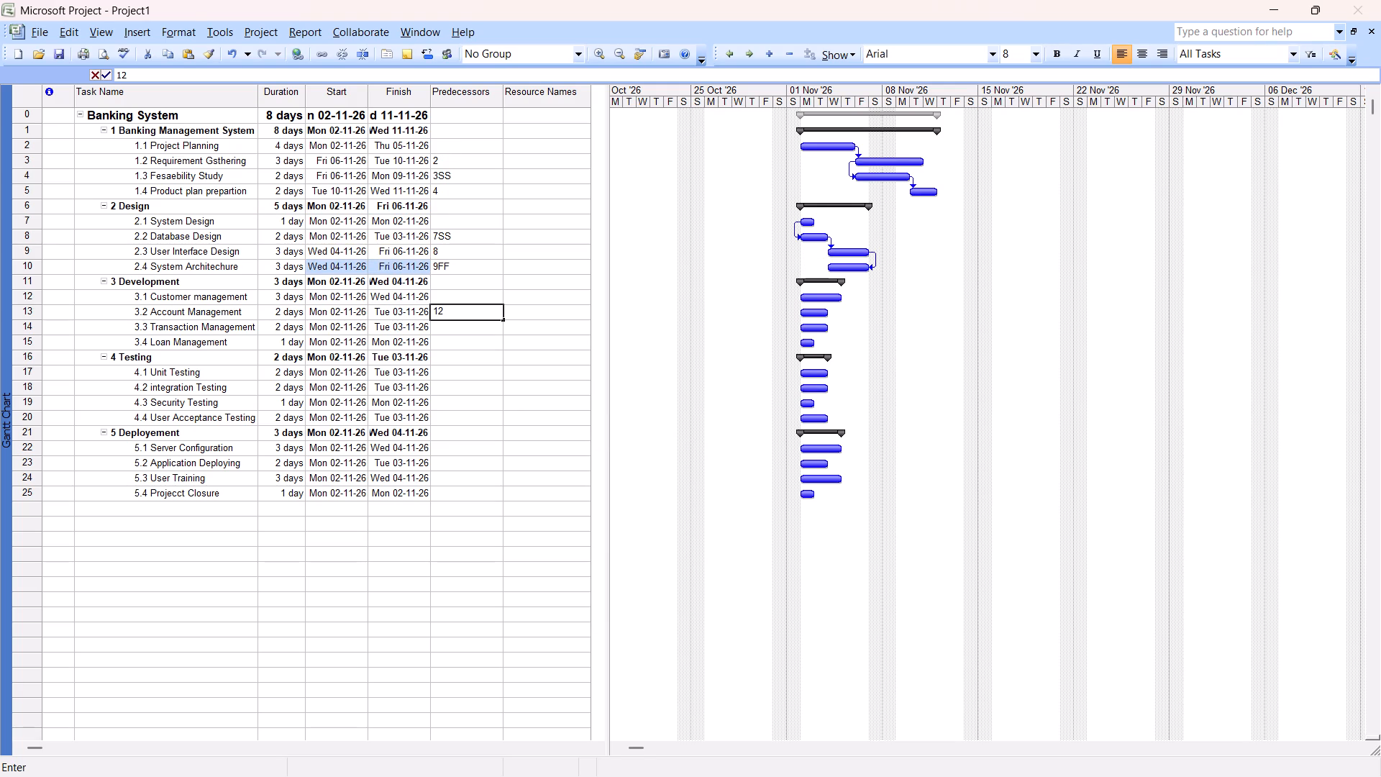
text(ff)
key(Return)
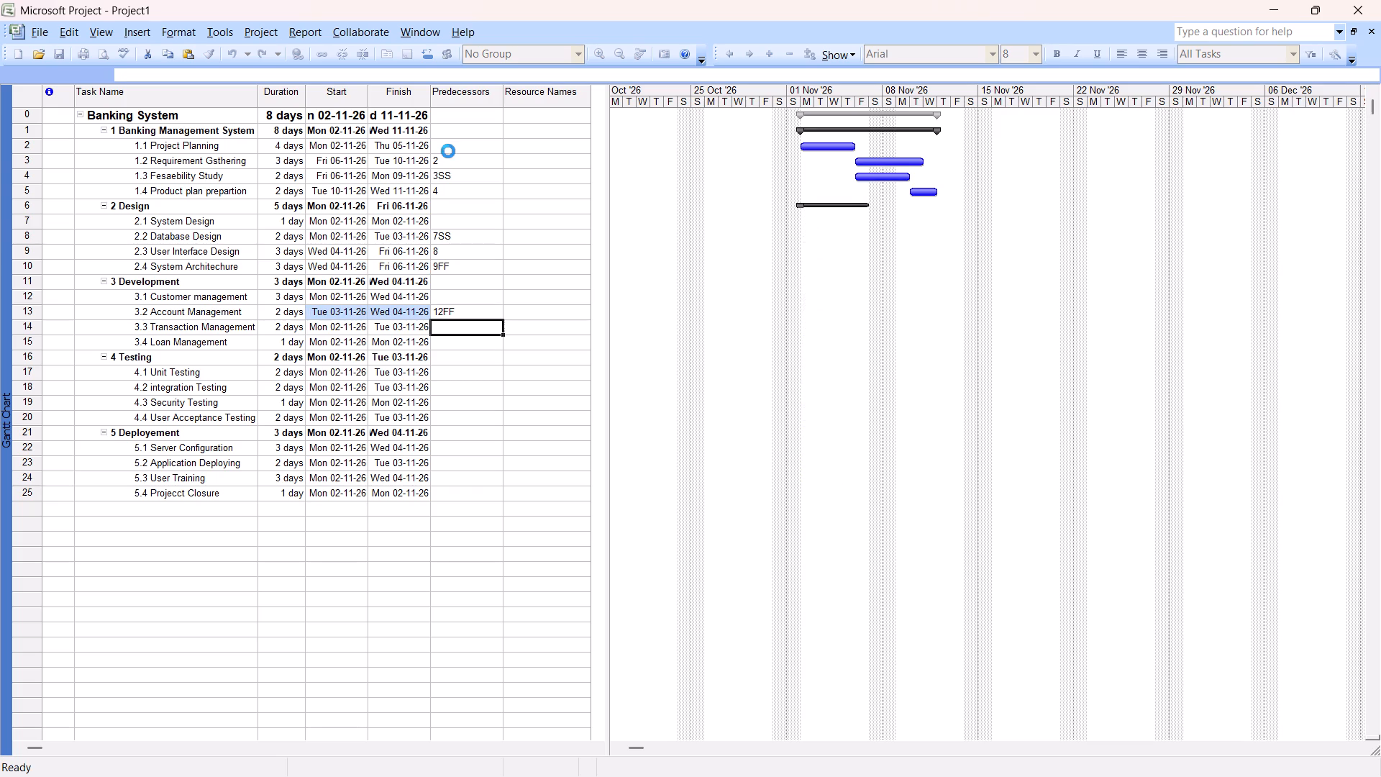
text(13)
key(Return)
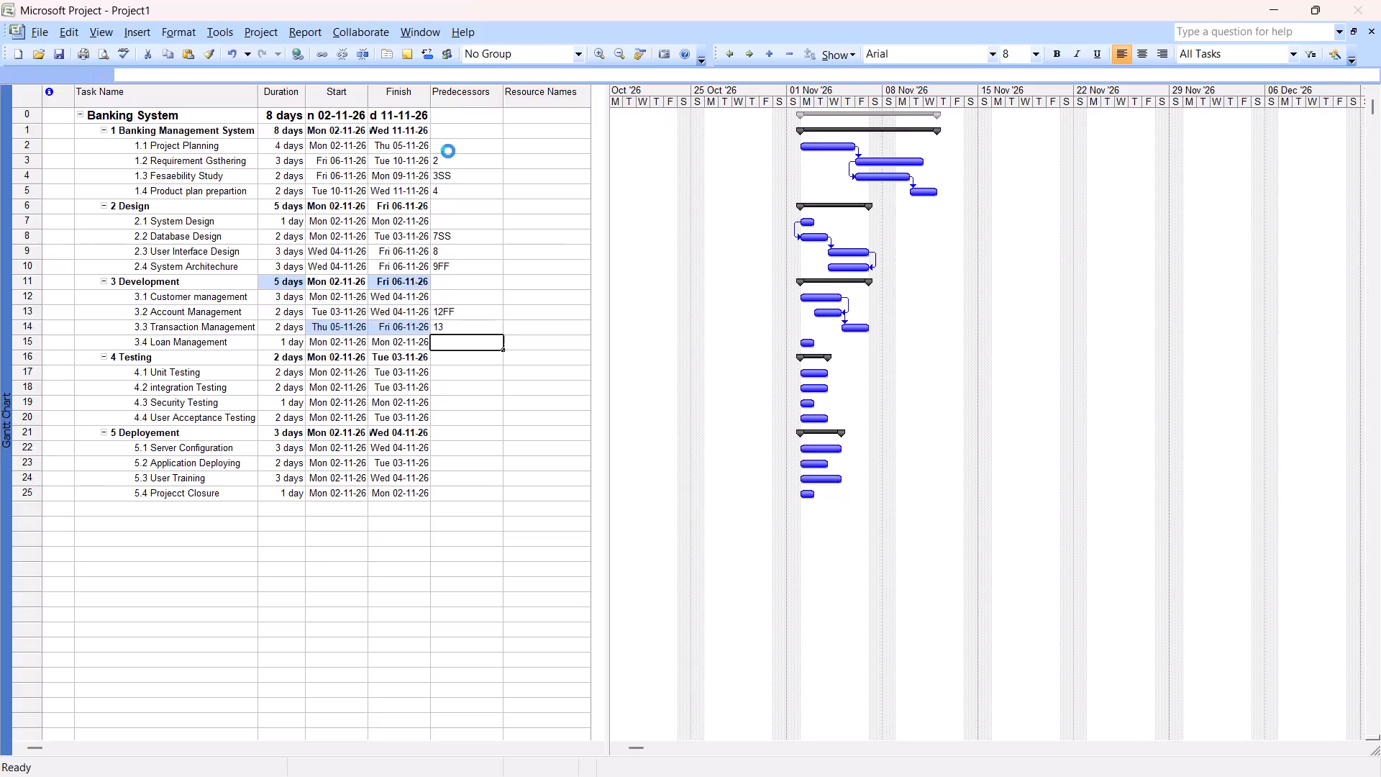
text(14sf)
key(Return)
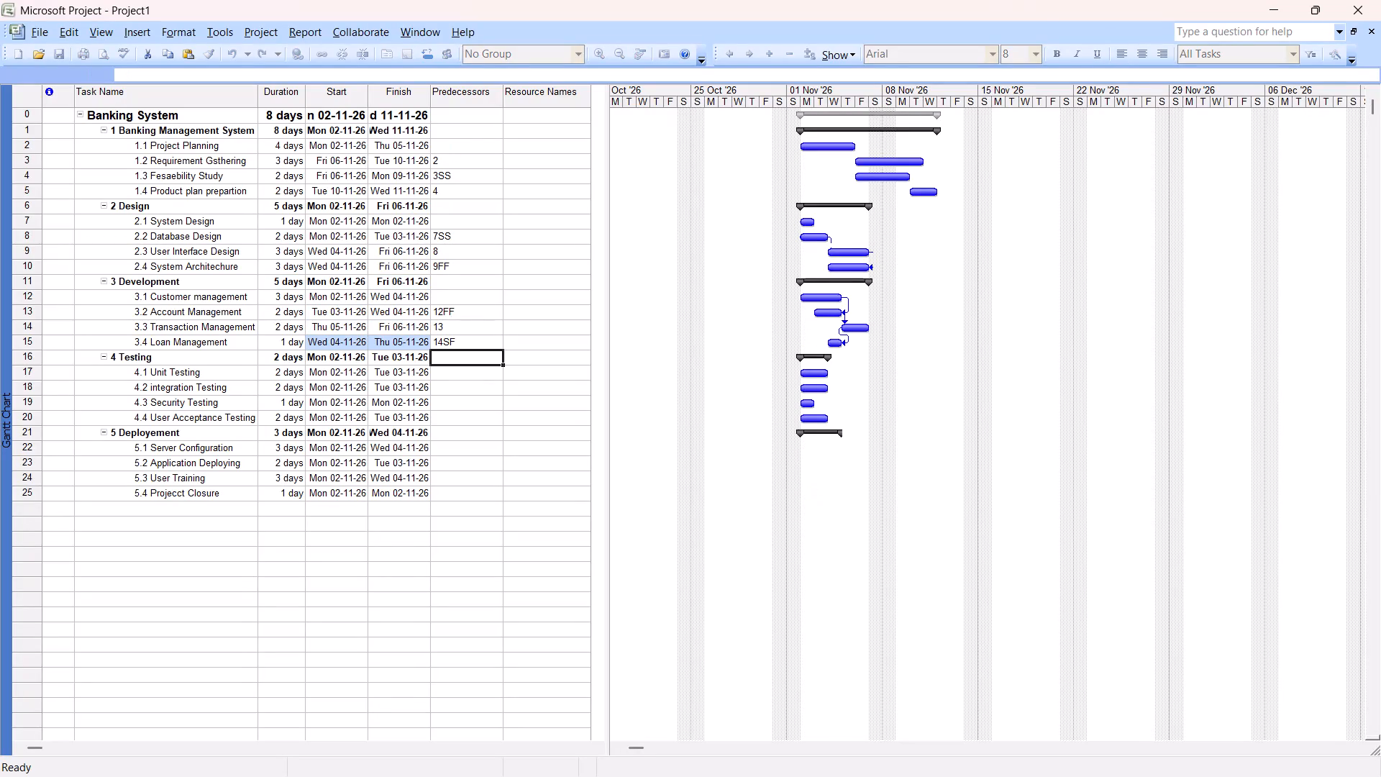
Enter predecessors 17, 18 and 19 for the Testing subtasks, from integration Testing down to User Acceptance Testing.
key(Return)
key(Return)
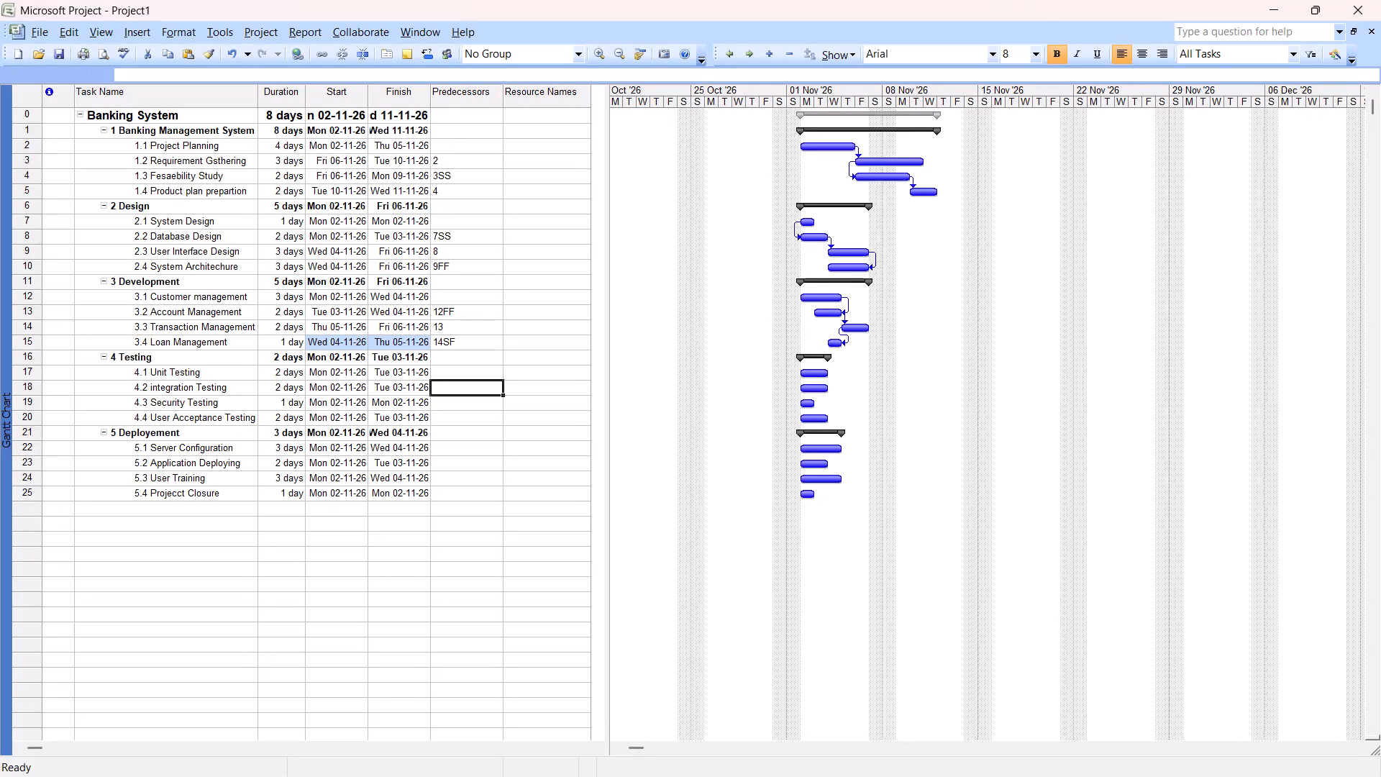
text(17)
key(apostrophe)
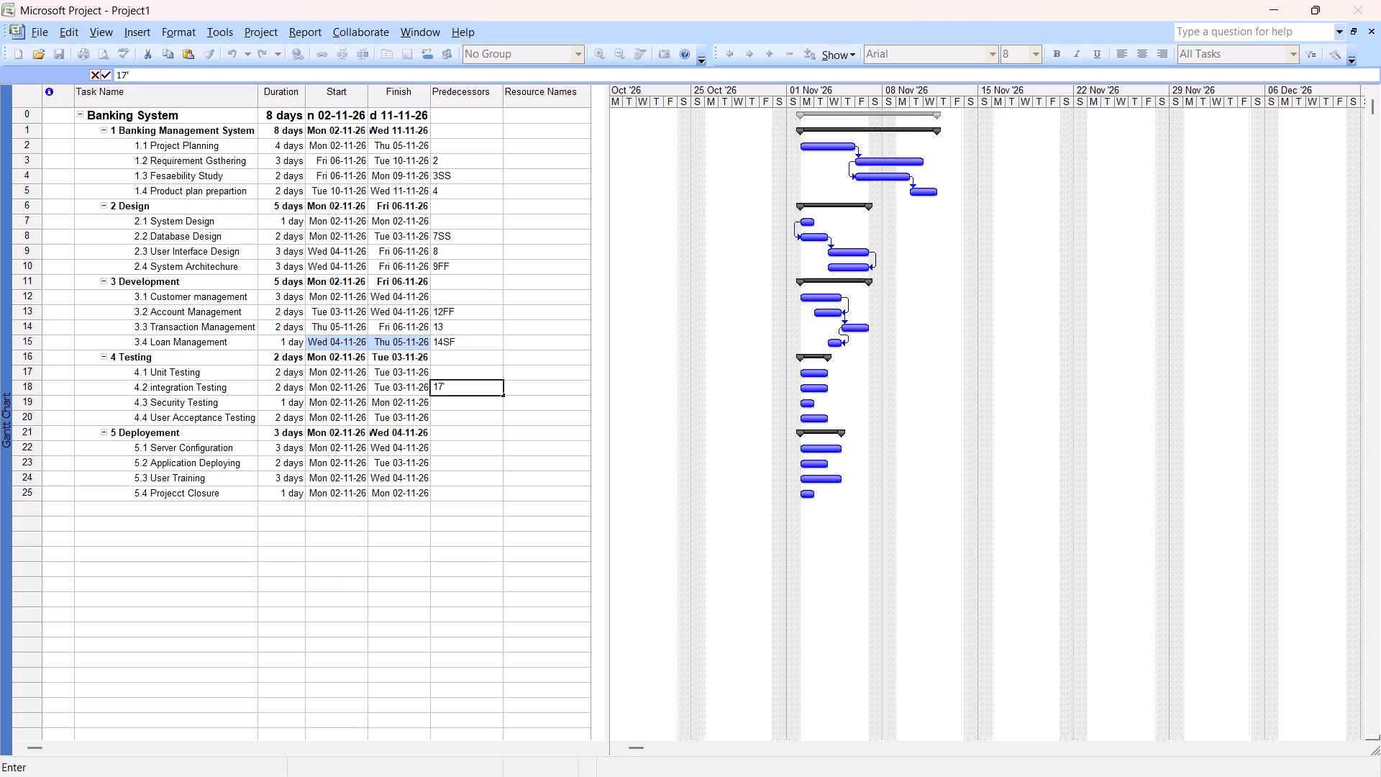
key(BackSpace)
key(Return)
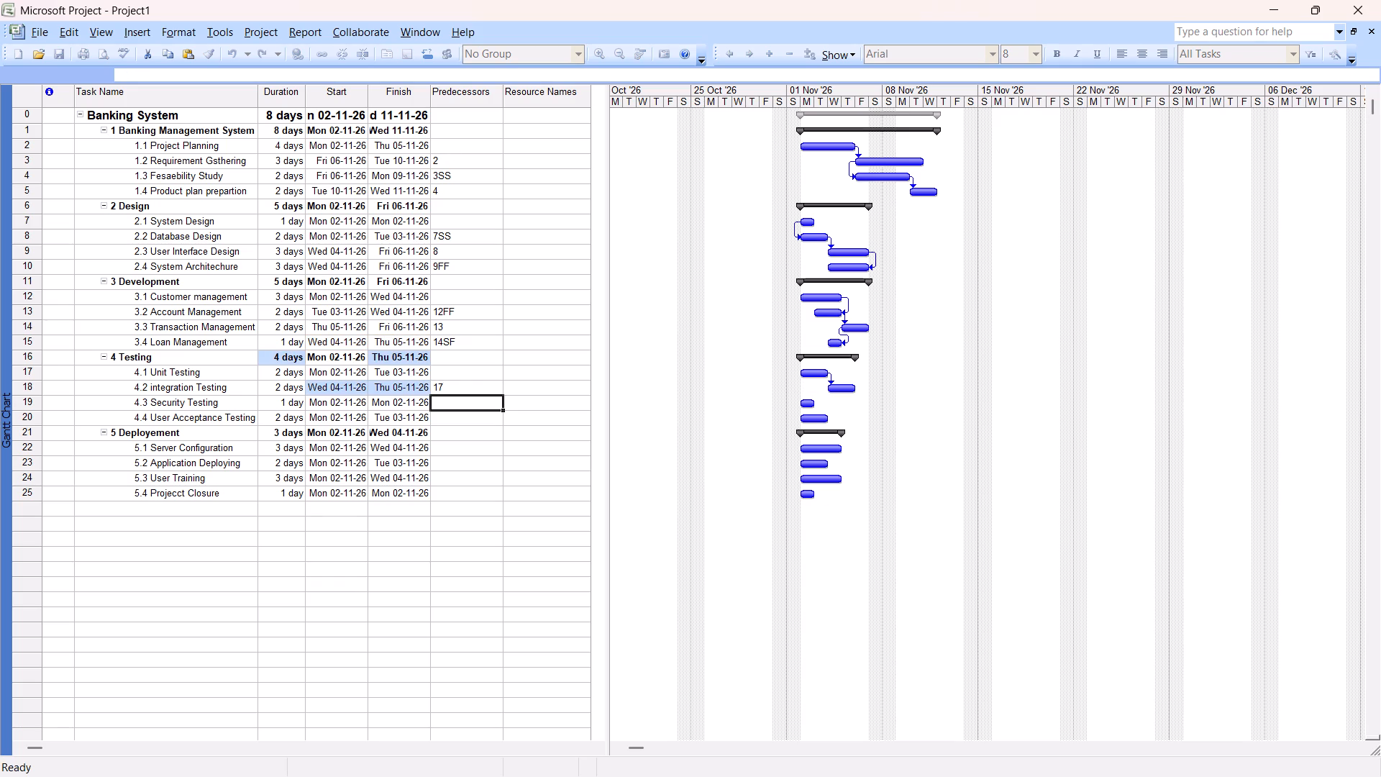
text(18)
key(Return)
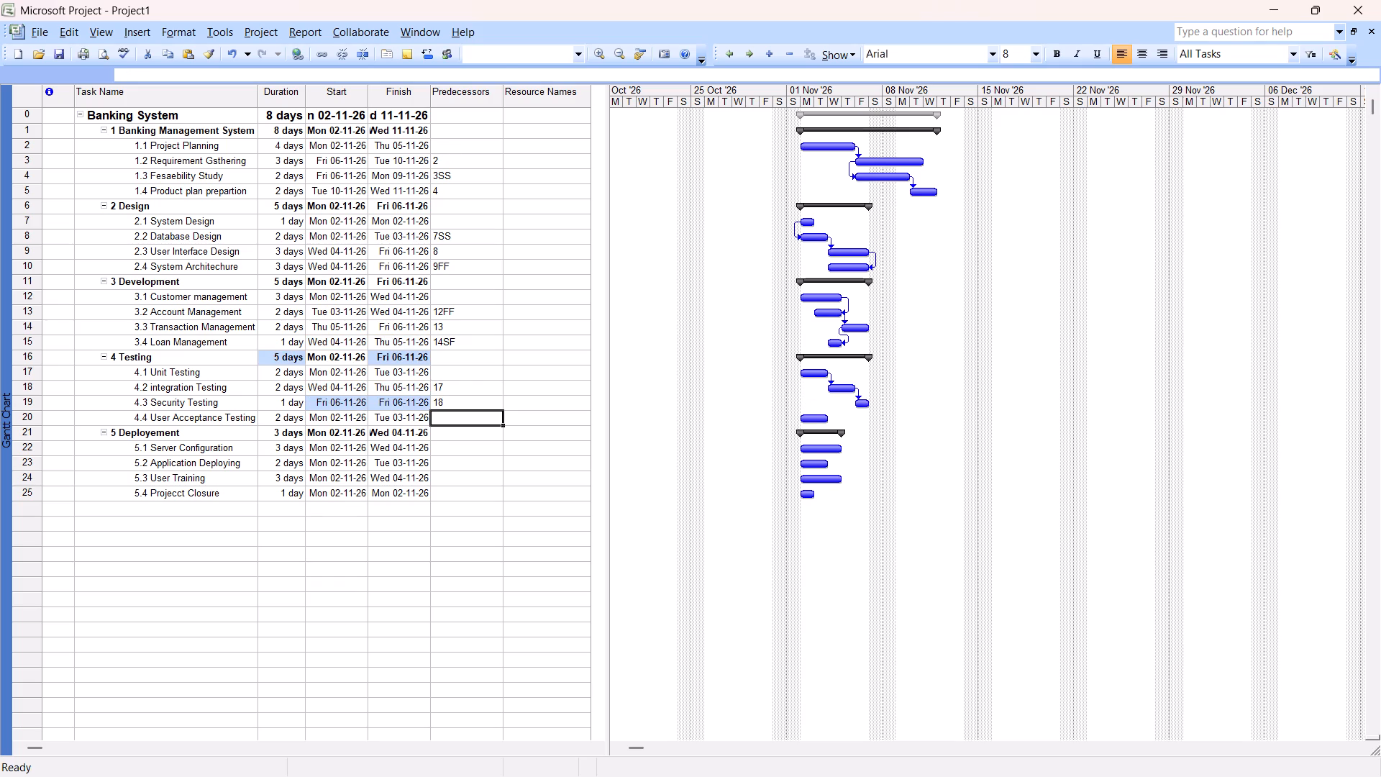
text(19)
key(Return)
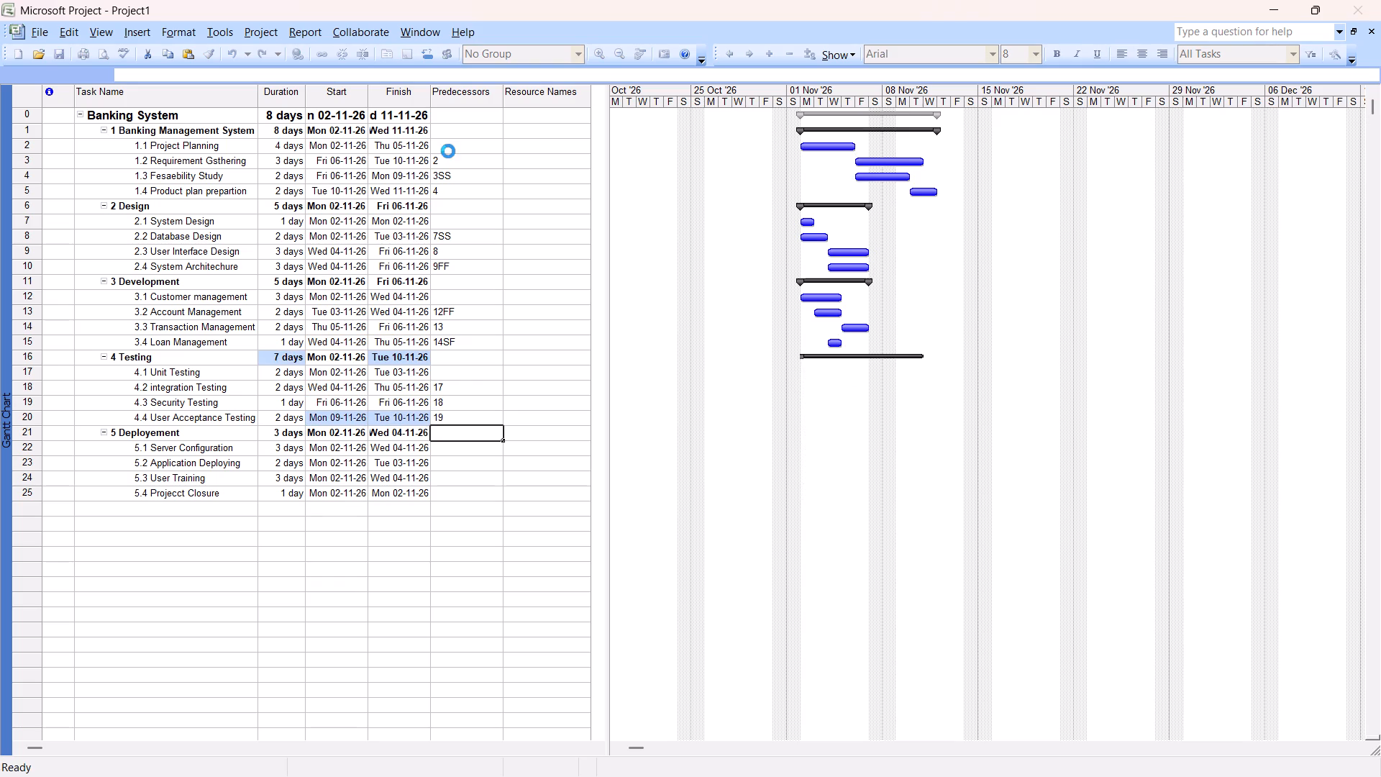
Enter predecessors 22, 23 and 24FS for the Deployement subtasks, from Application Deploying down to Projecct Closure.
key(Return)
key(Return)
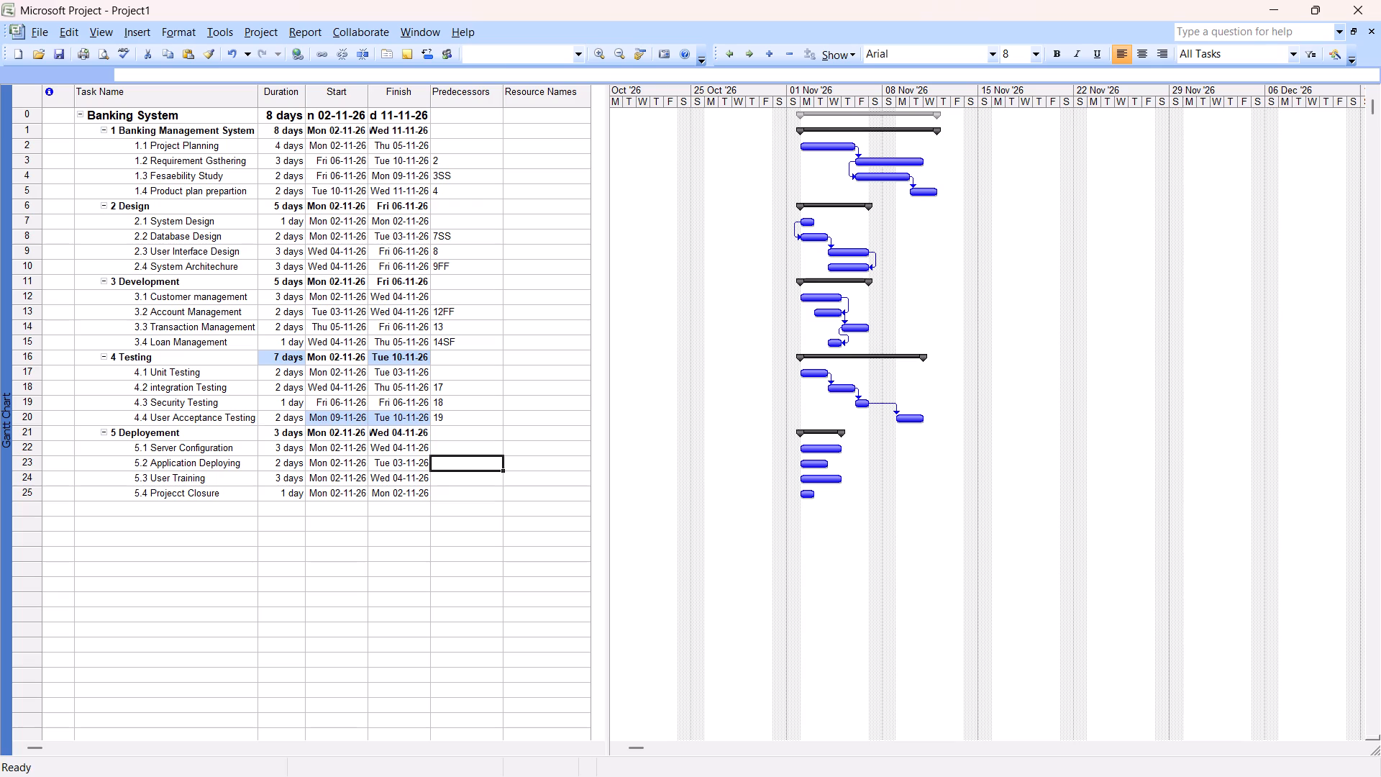
text(22)
key(Return)
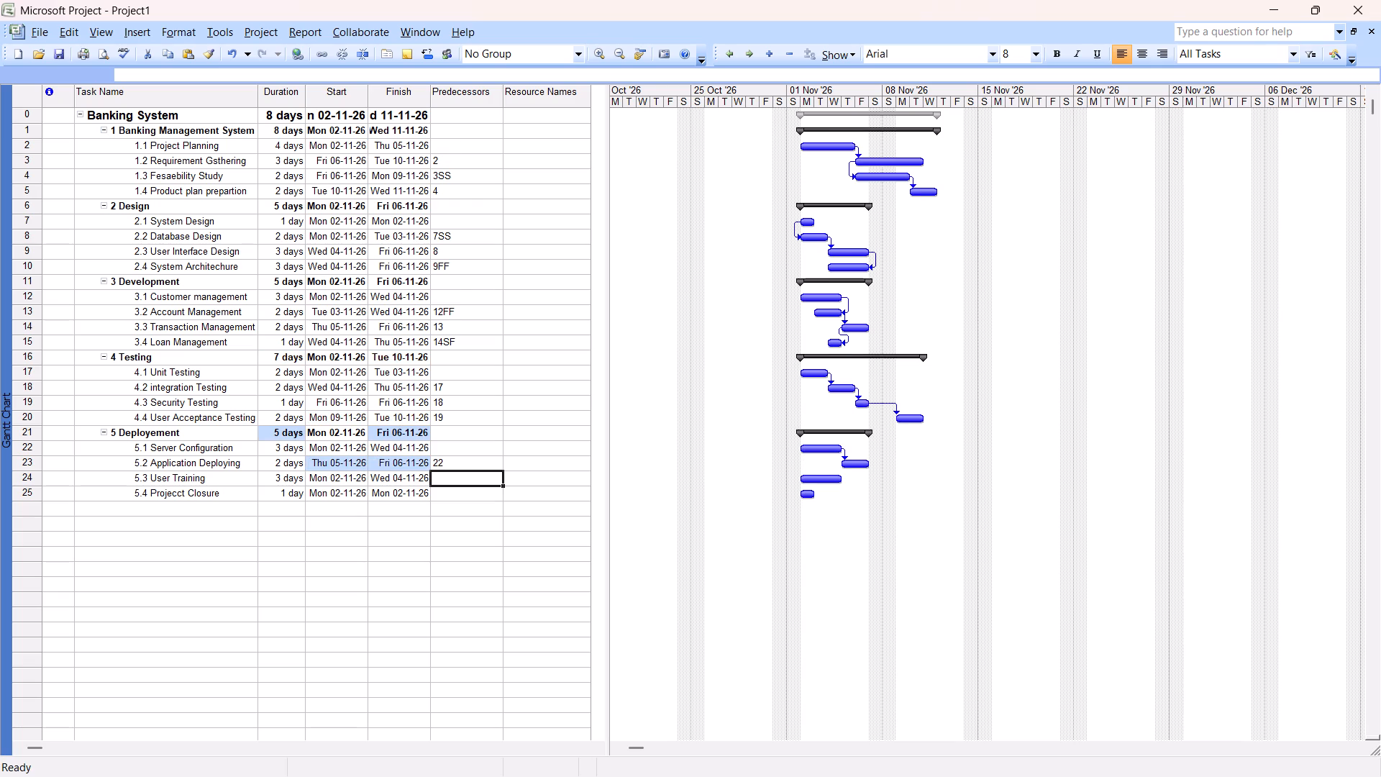
text(23)
key(Return)
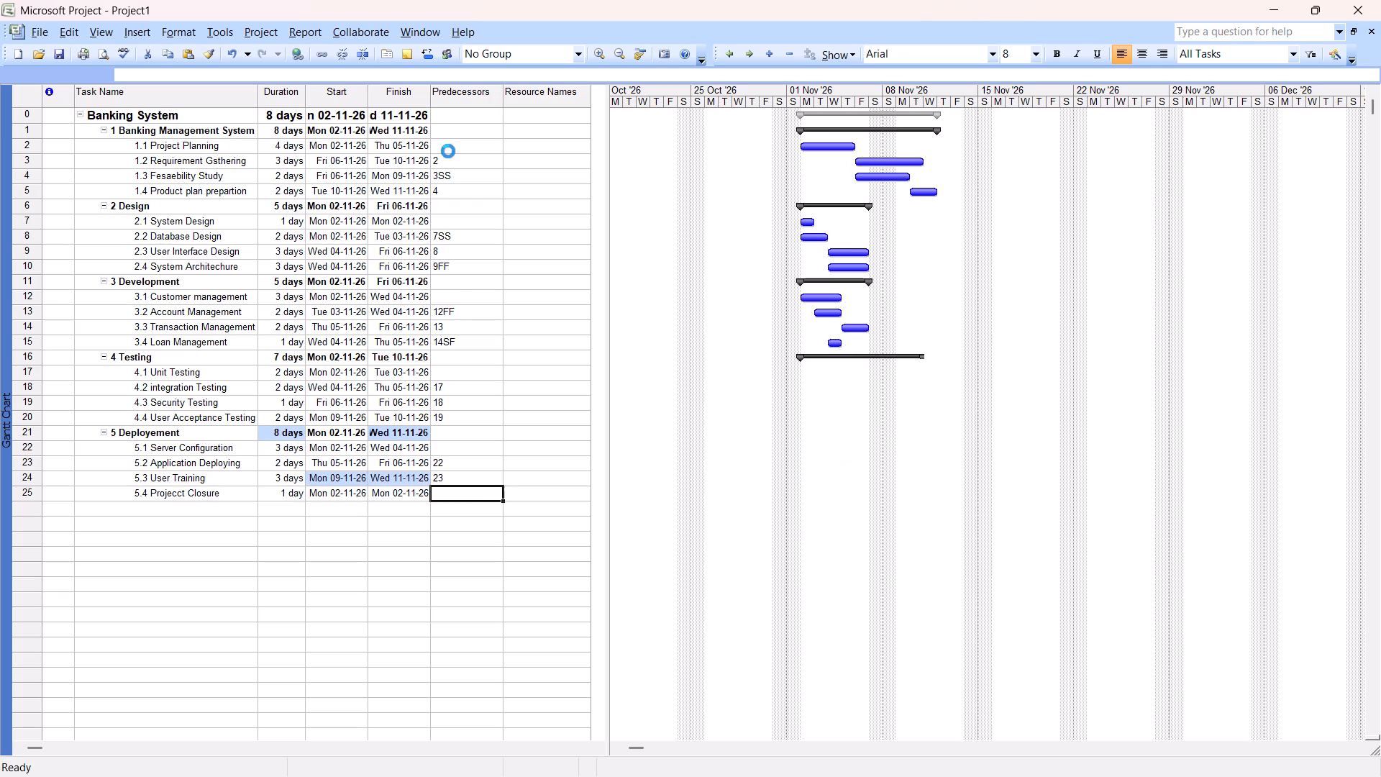
text(24fs)
key(Return)
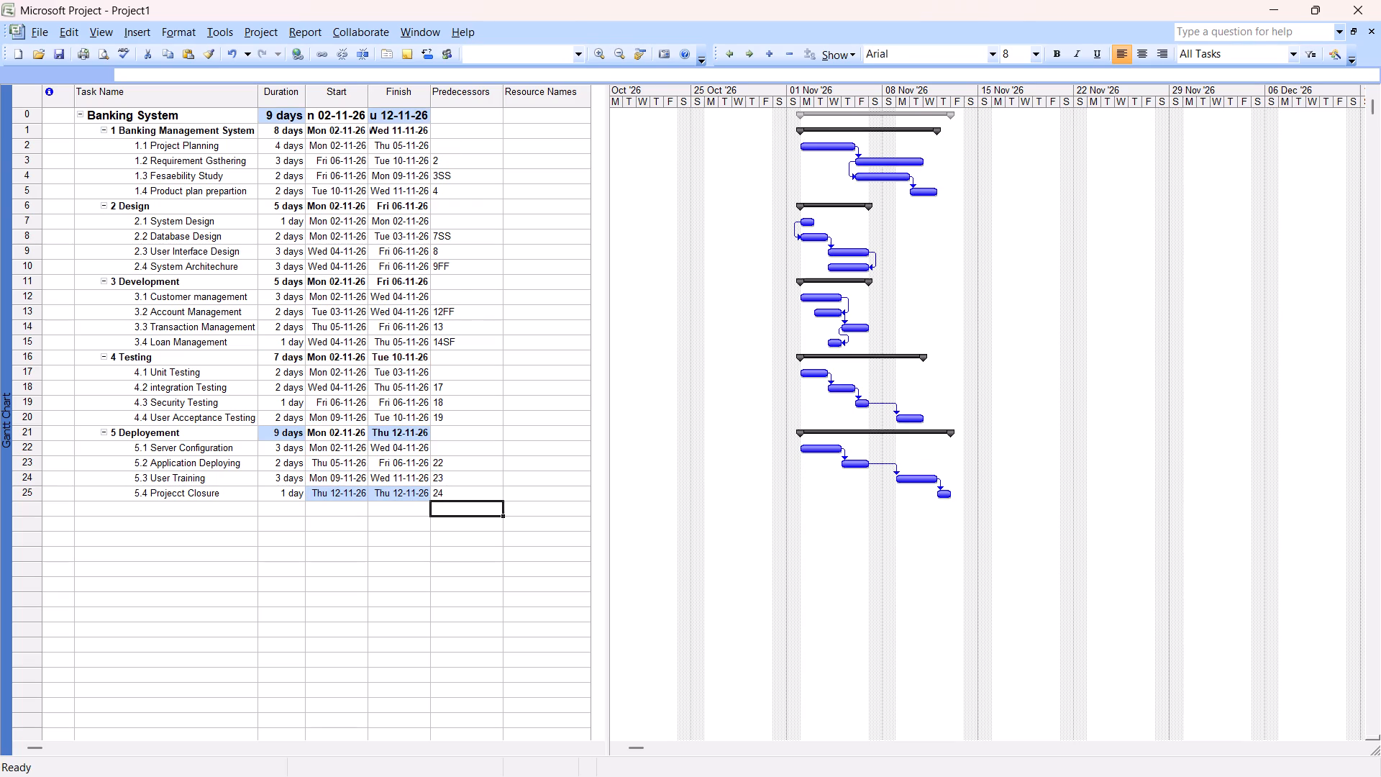
Change the User Training predecessor to 23FF.
click(457, 473)
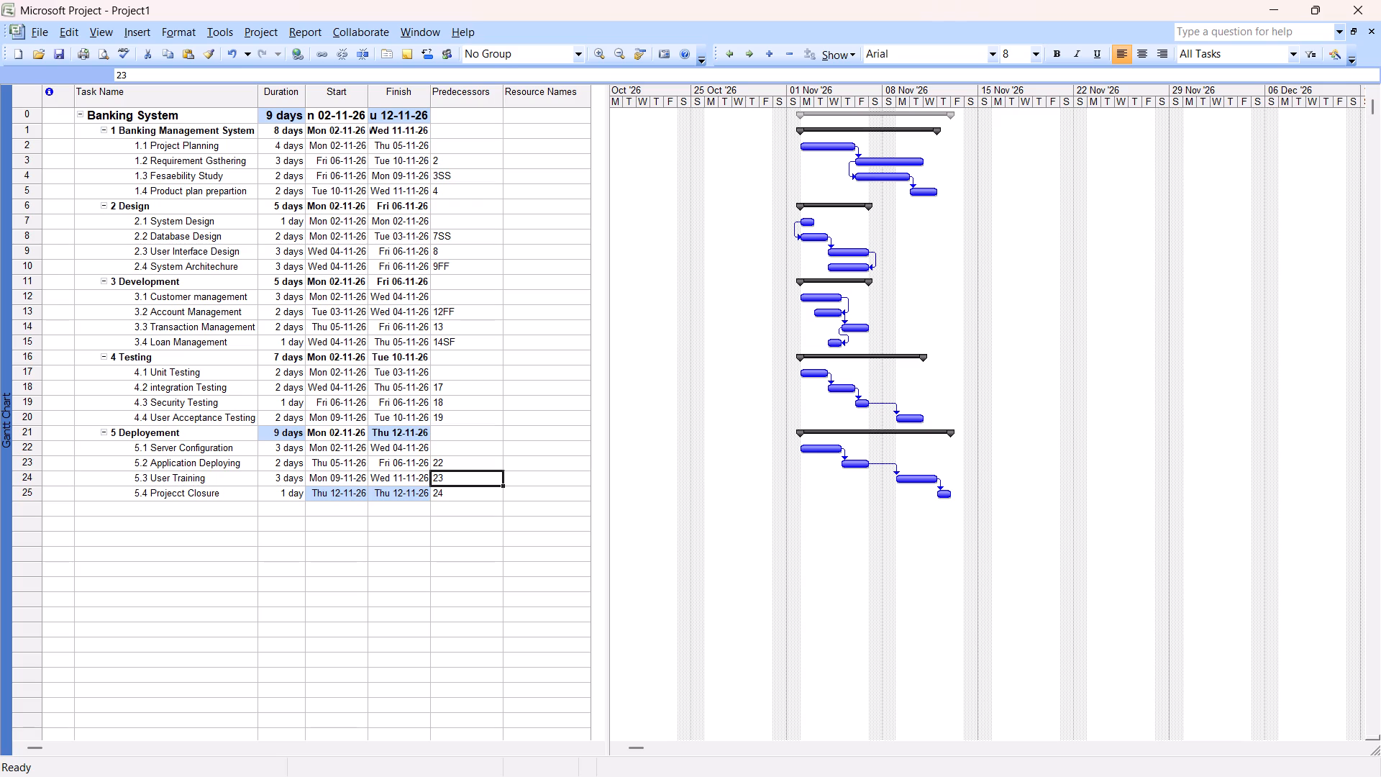
click(457, 473)
click(457, 473)
text(ff)
key(Return)
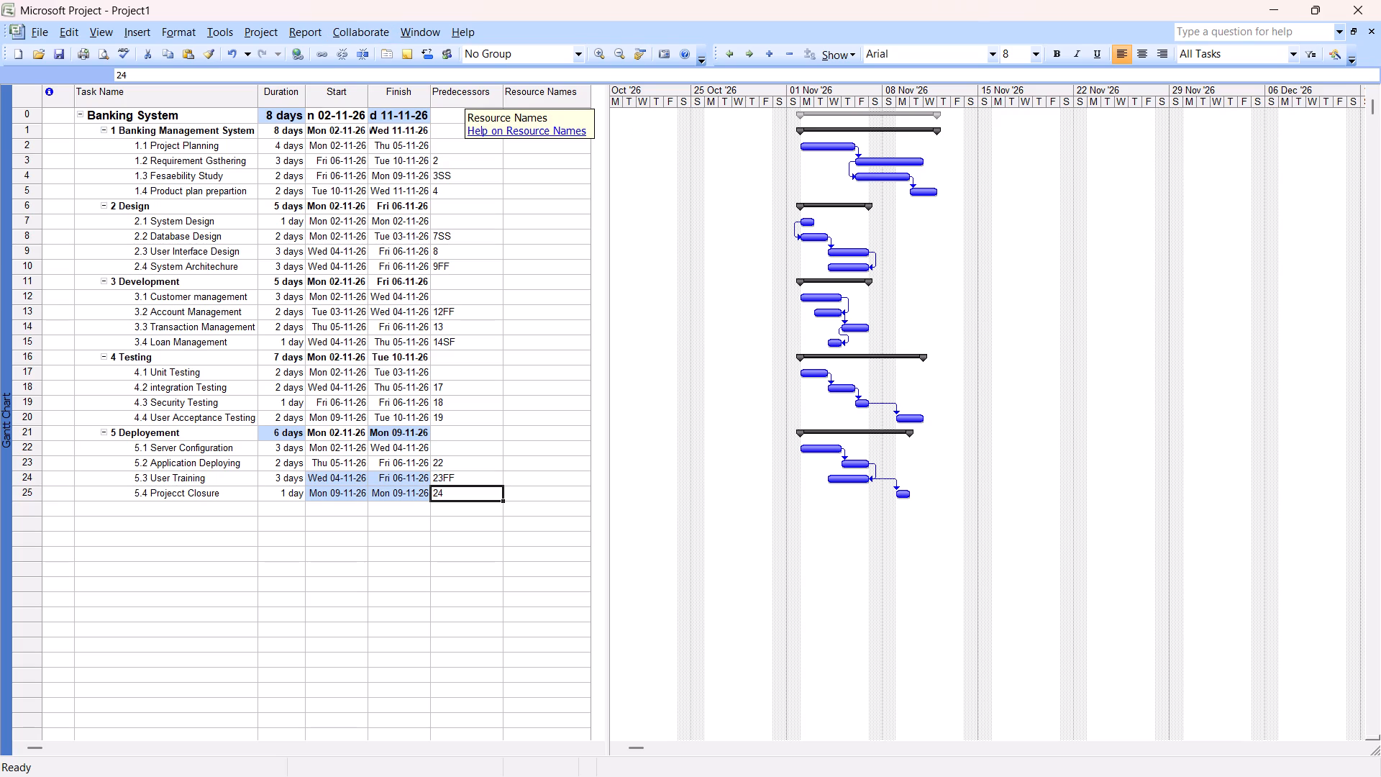
Widen the Resource Names column slightly.
drag(591, 104, 601, 104)
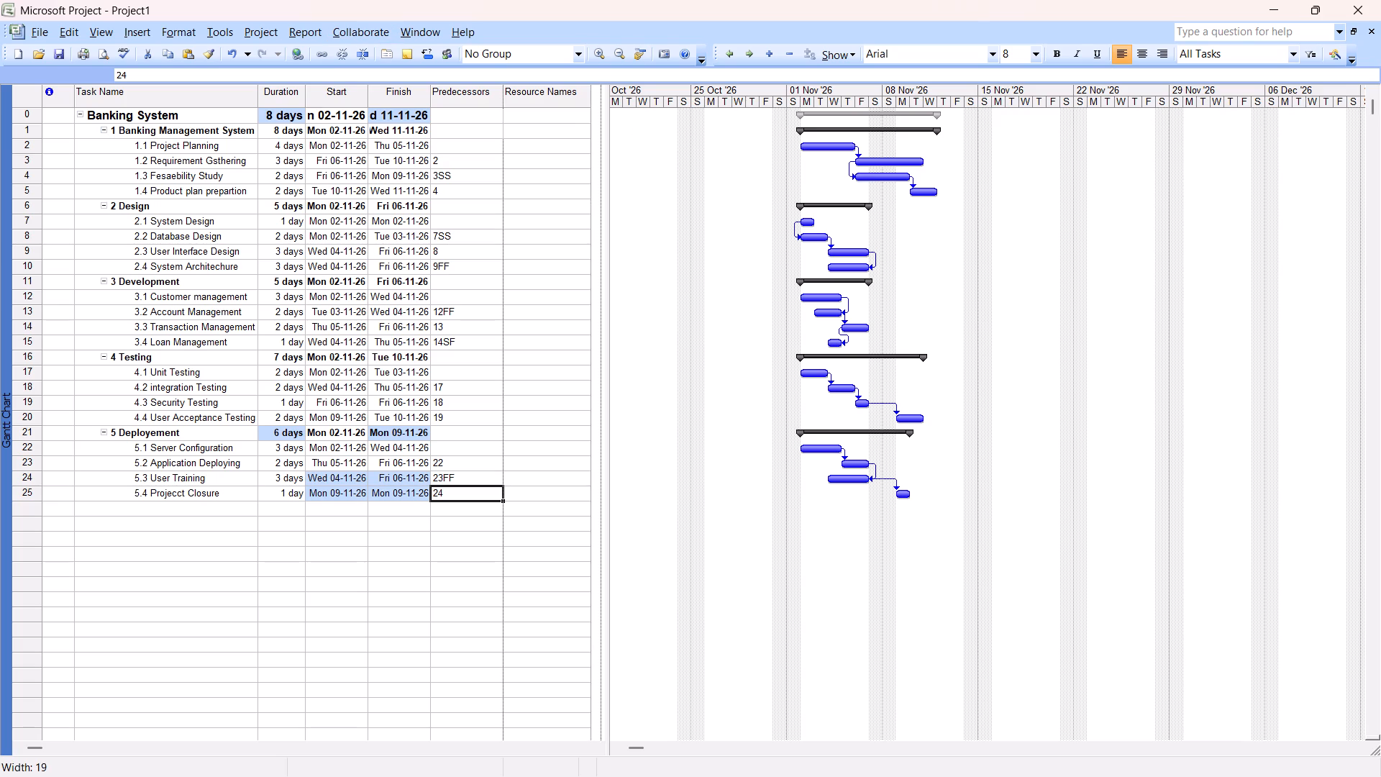
drag(601, 104, 607, 102)
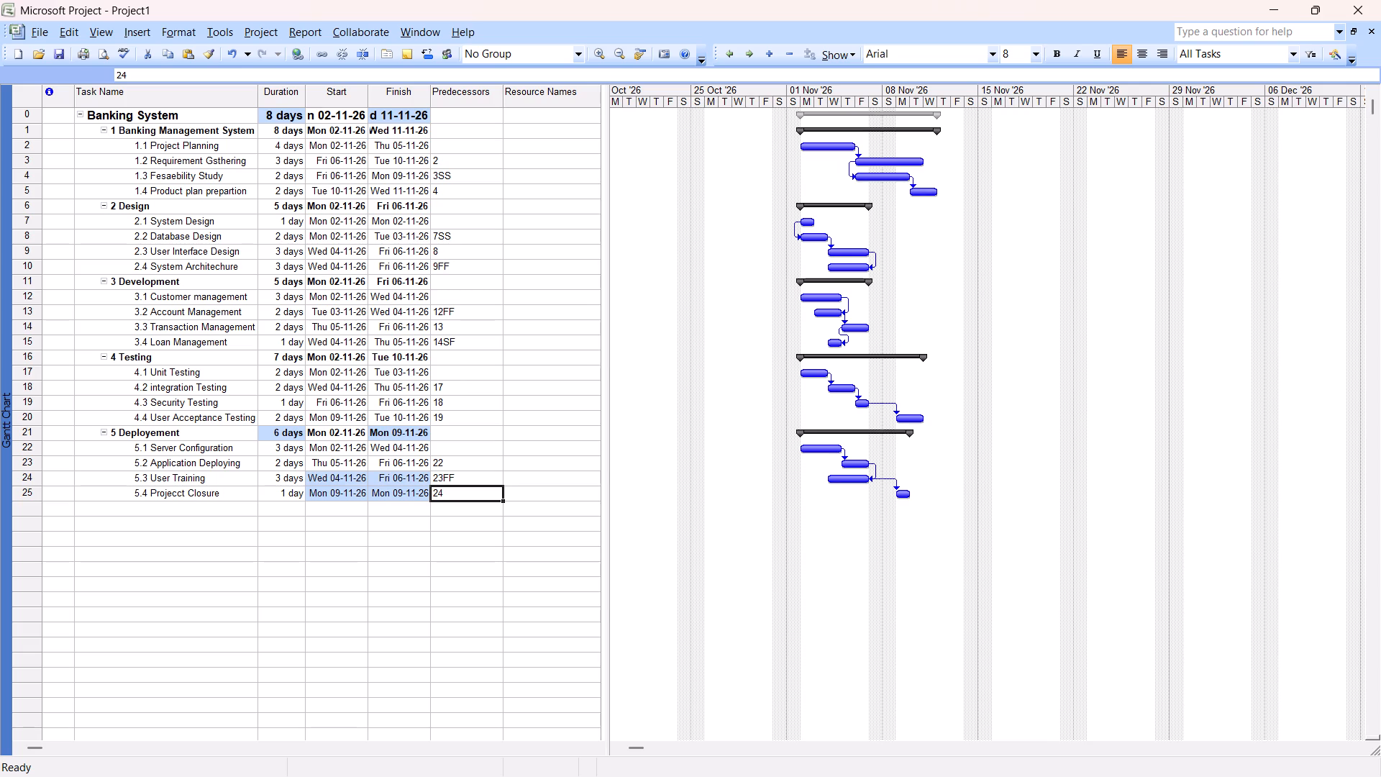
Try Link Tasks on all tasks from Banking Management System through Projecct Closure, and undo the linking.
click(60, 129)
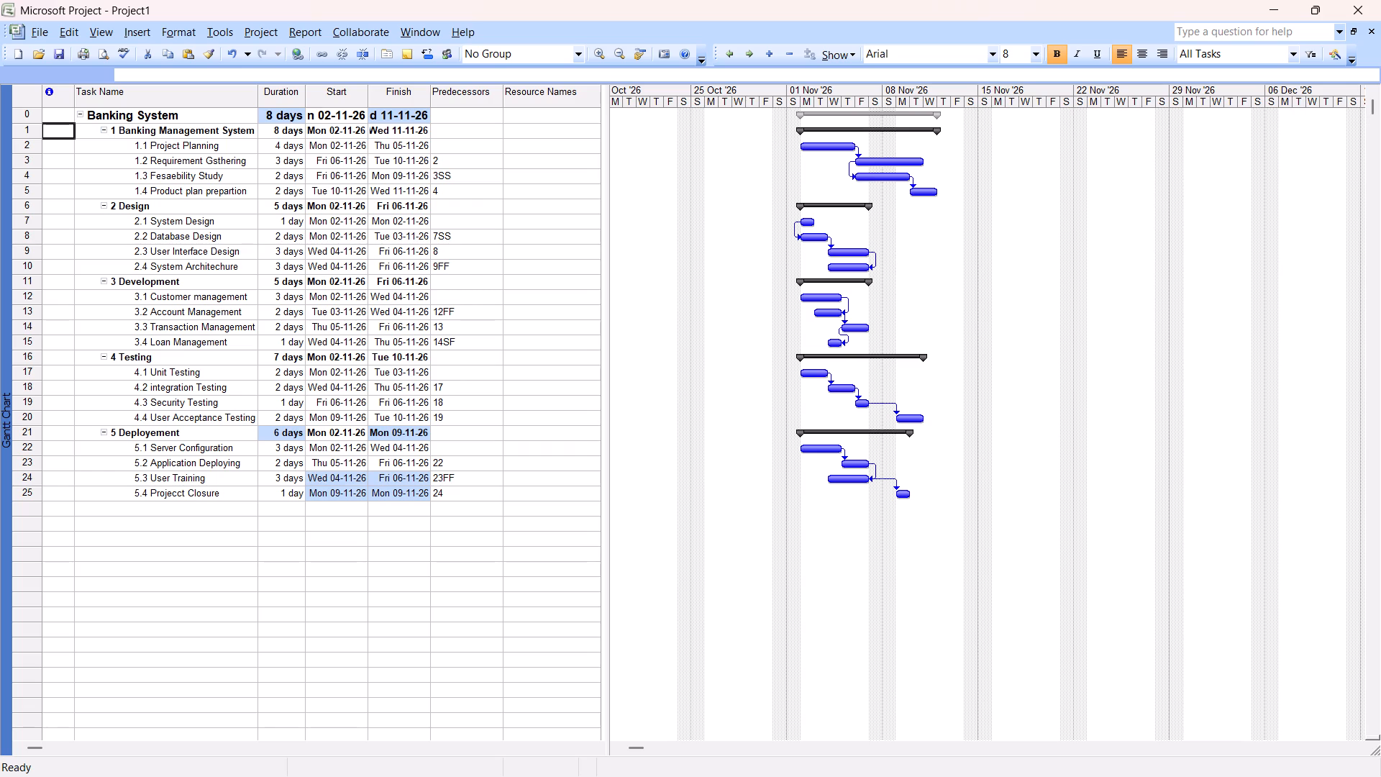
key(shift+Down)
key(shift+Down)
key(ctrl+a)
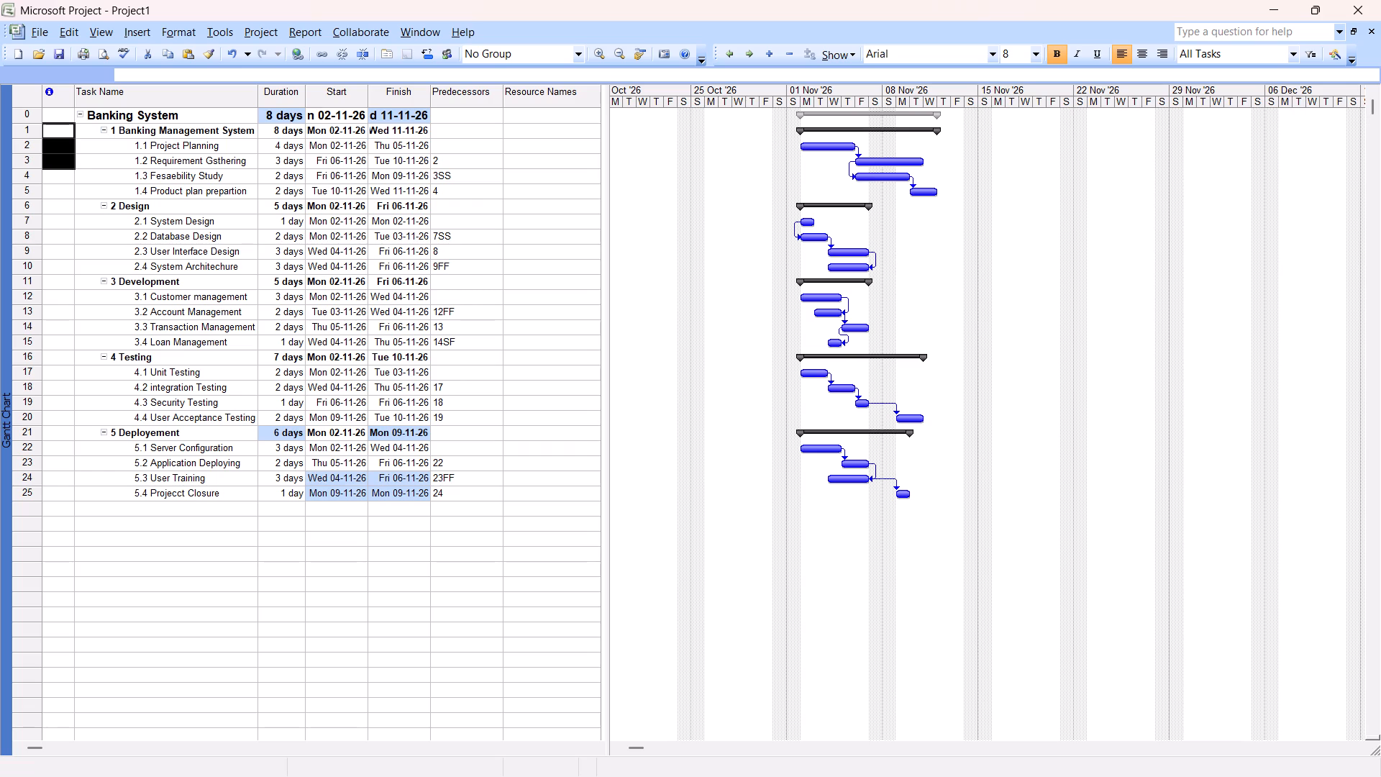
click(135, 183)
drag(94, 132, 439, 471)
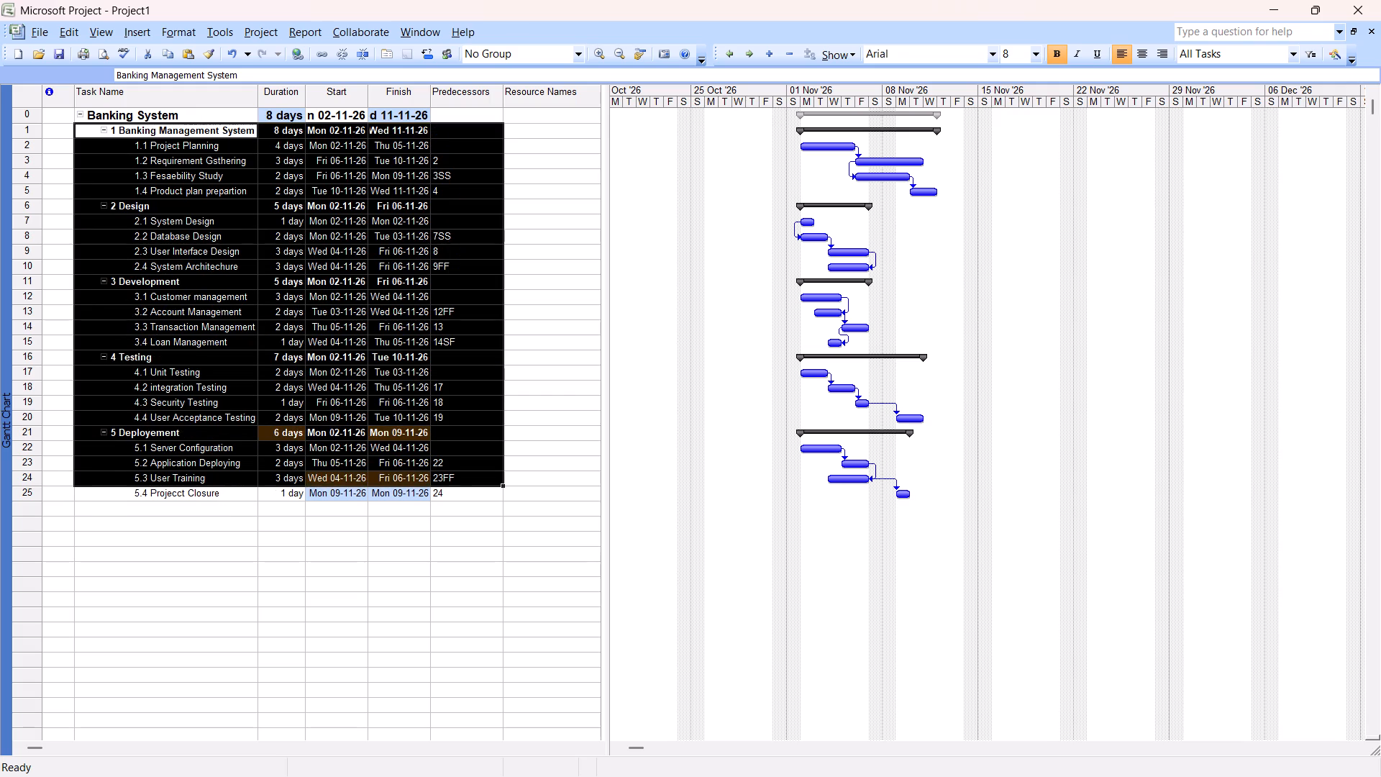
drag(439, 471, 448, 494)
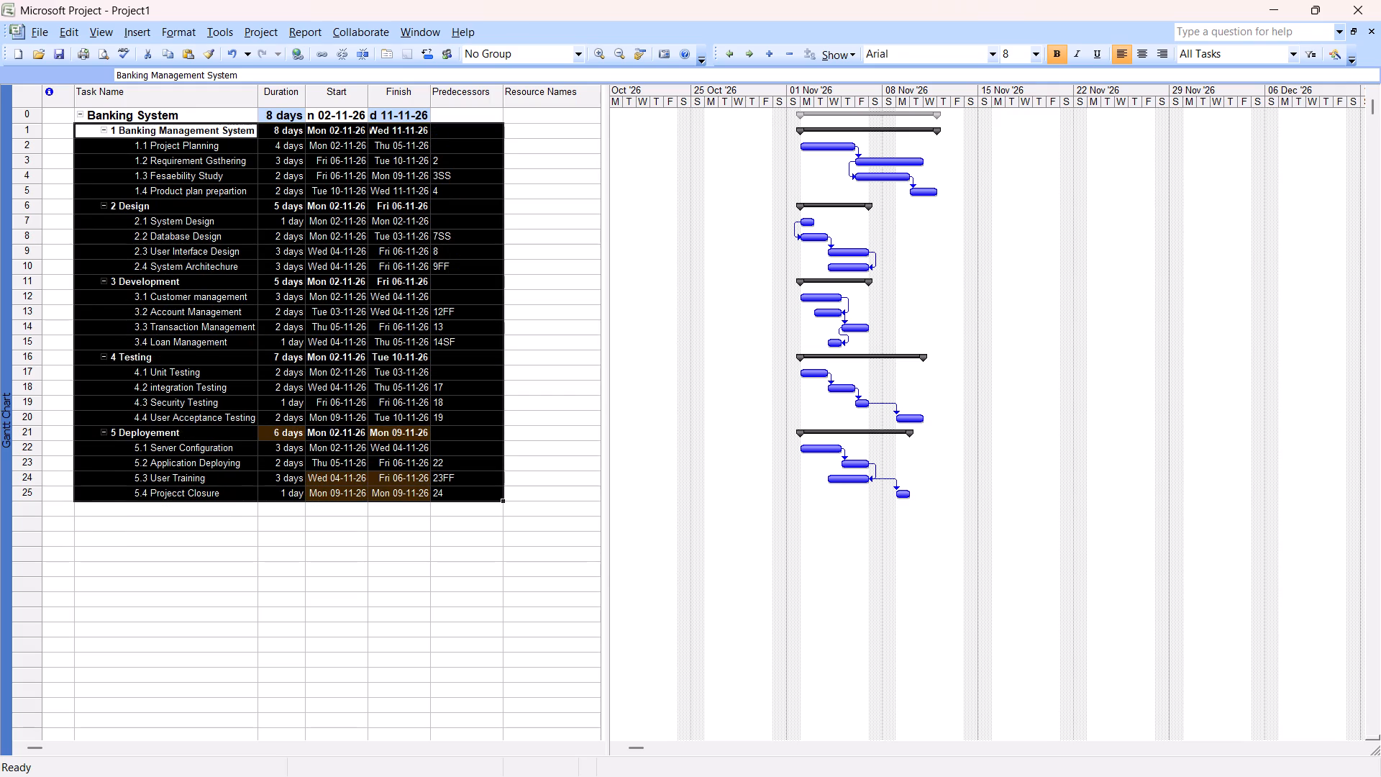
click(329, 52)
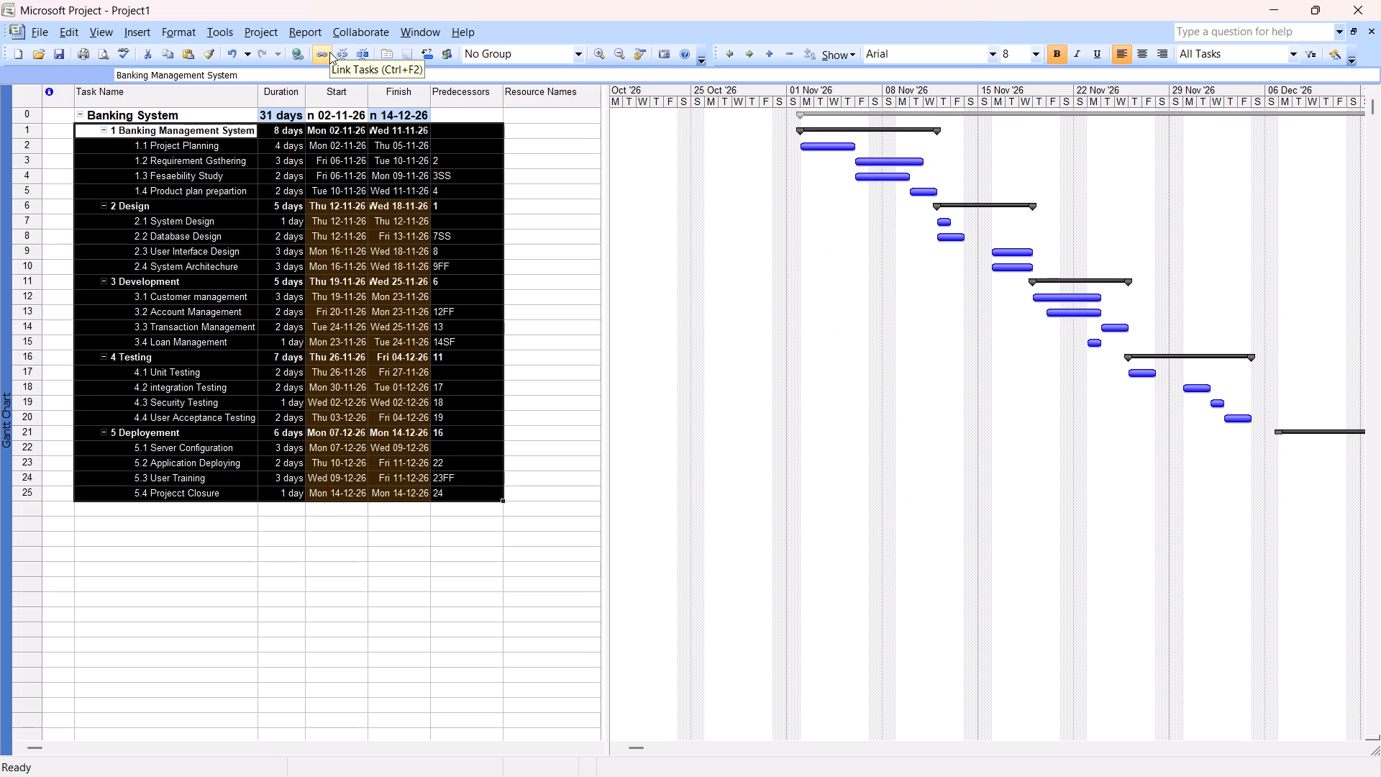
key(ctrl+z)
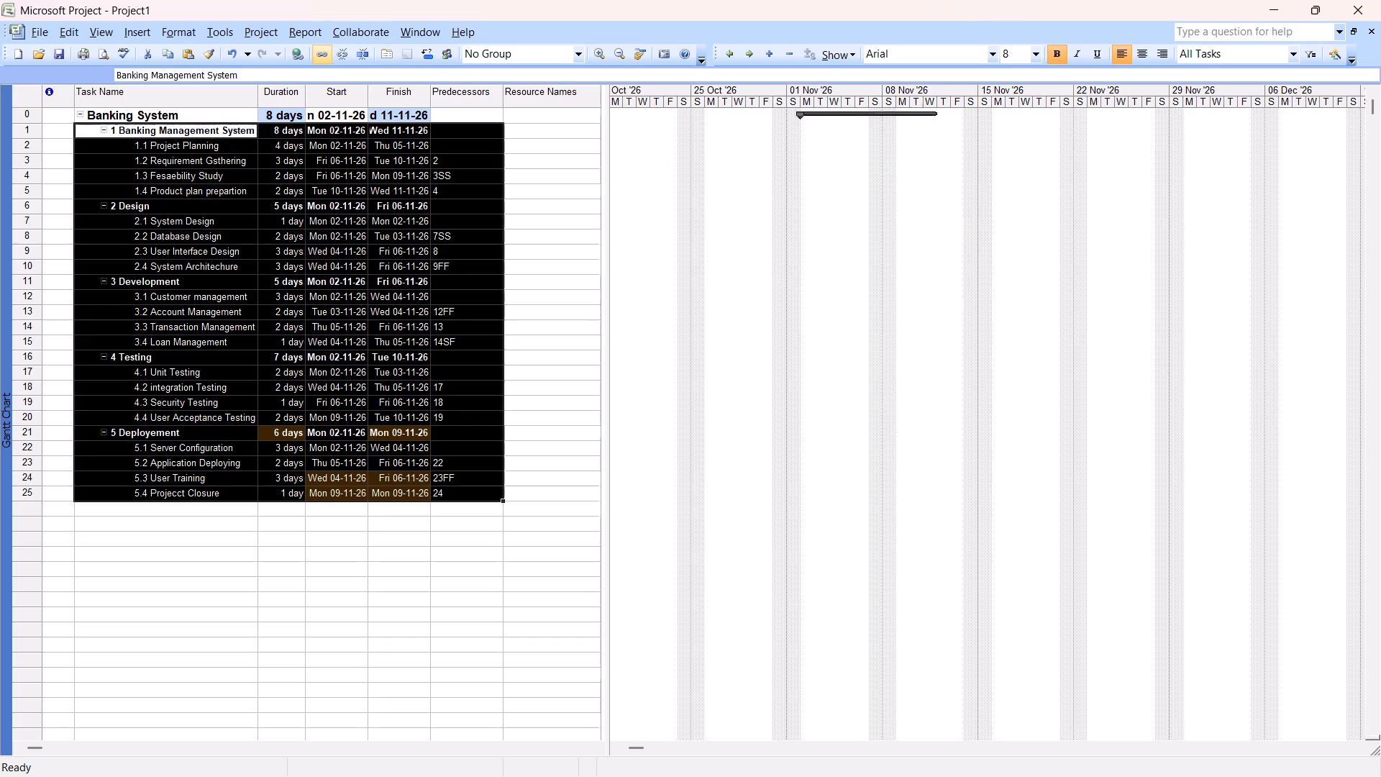
Enter predecessors 1, 6, 11 and 16 for the Design, Development, Testing and Deployement phases respectively.
click(527, 199)
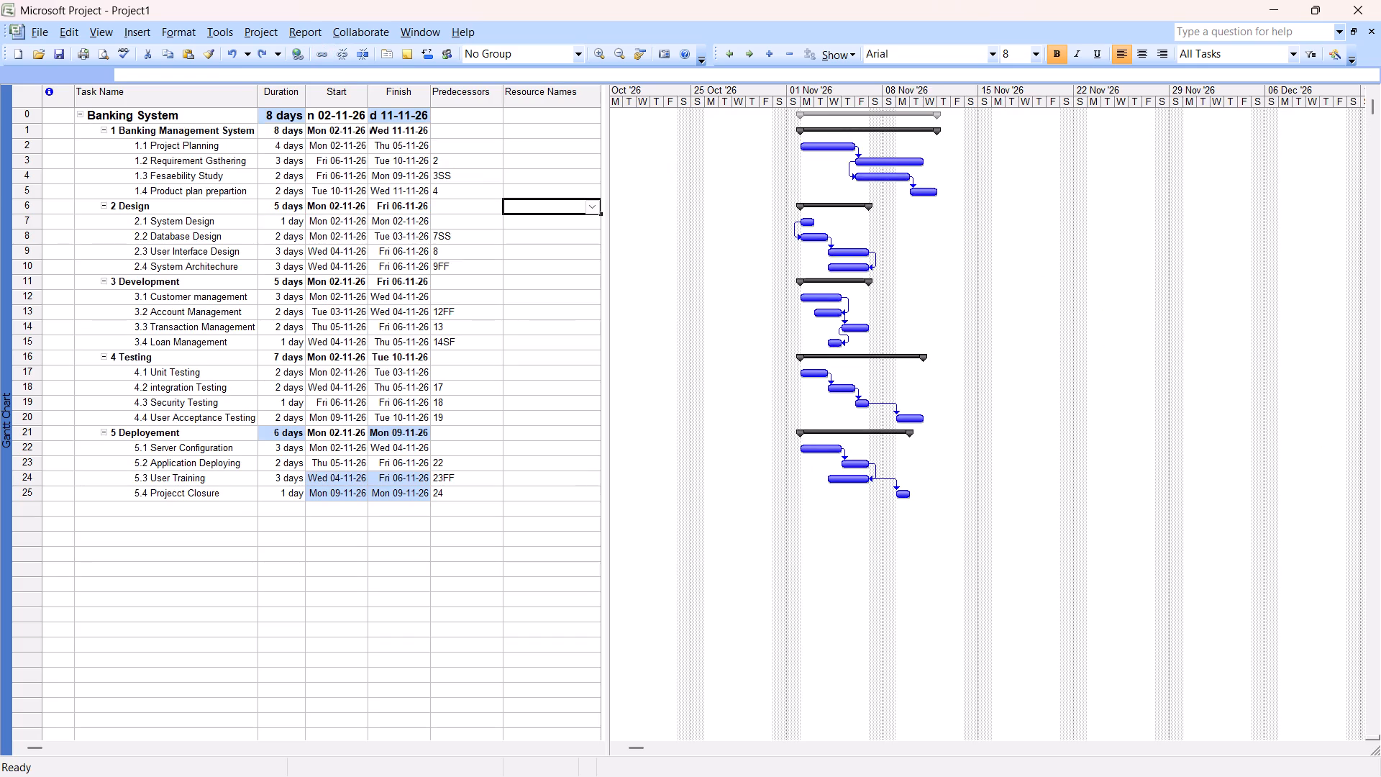
click(475, 207)
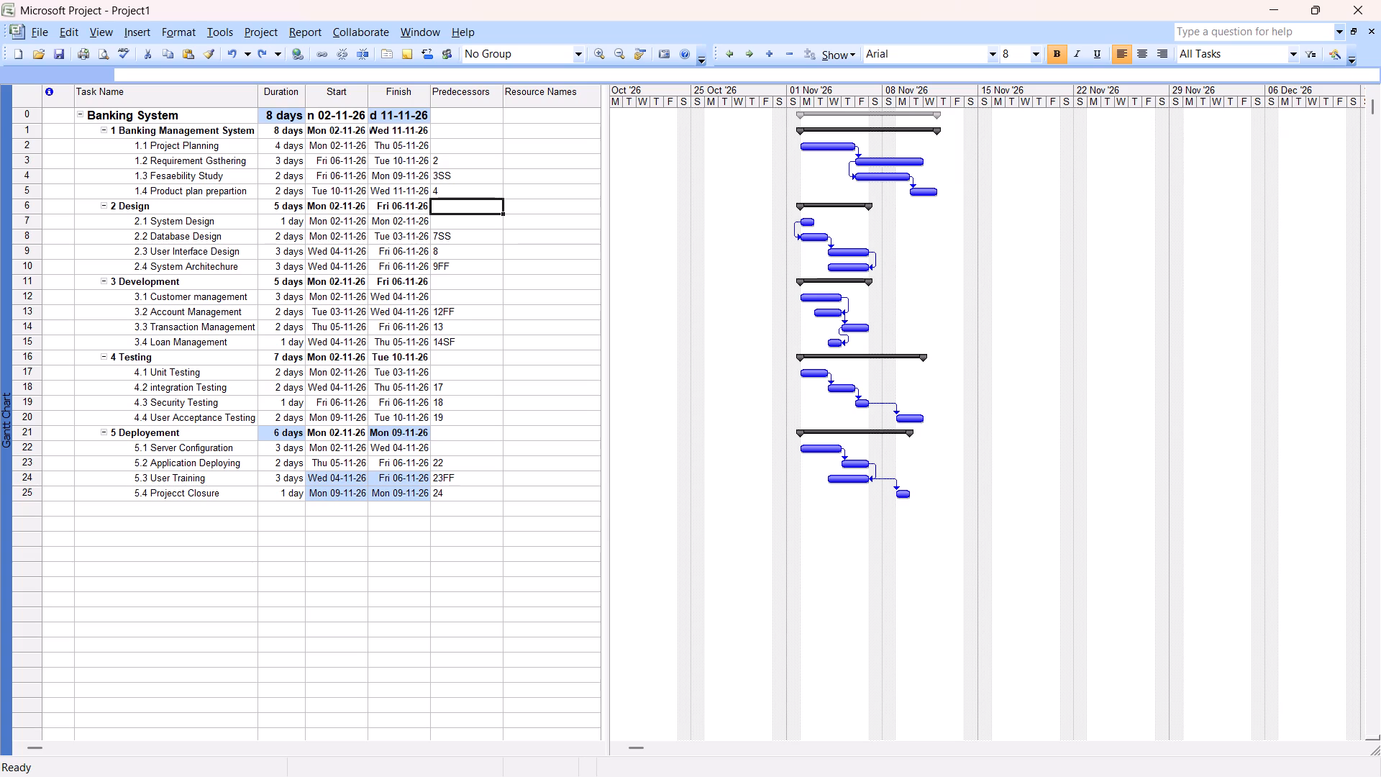
click(506, 434)
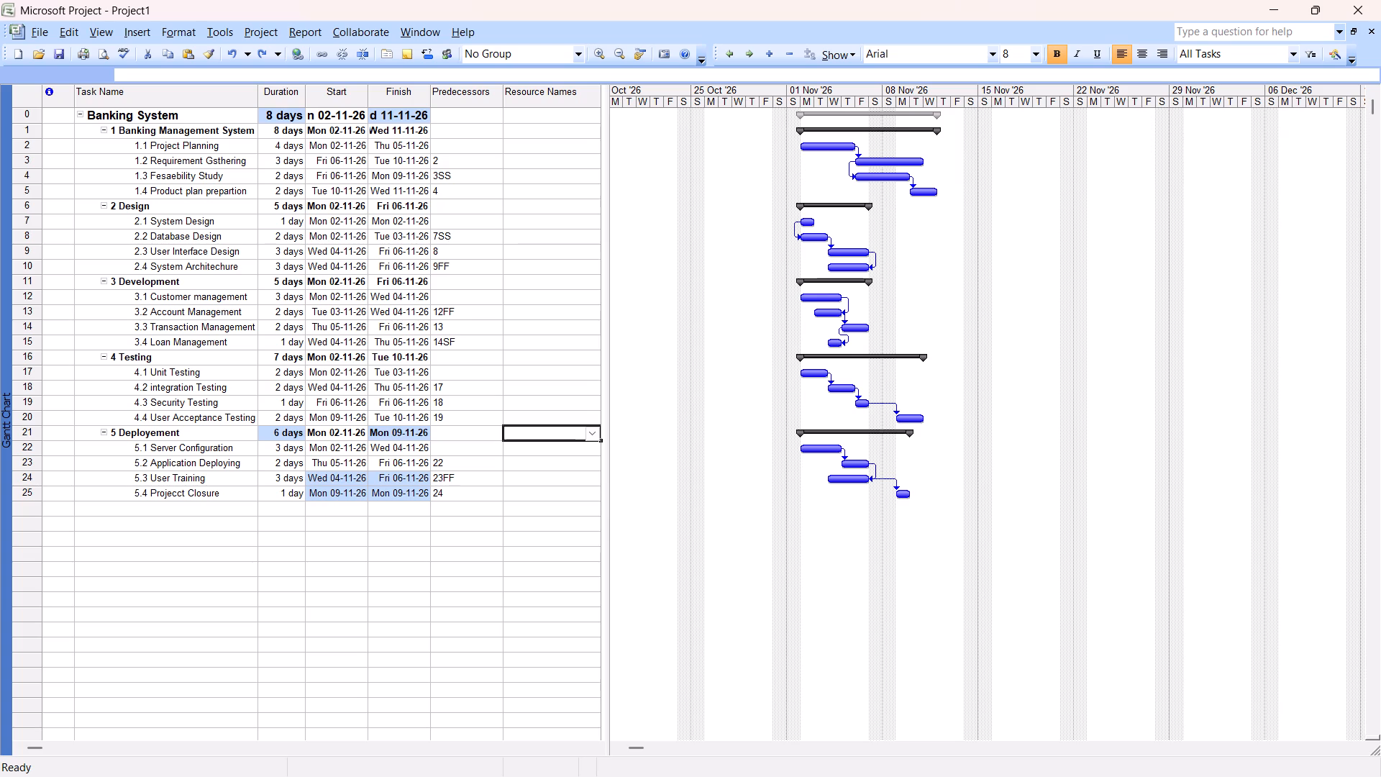
click(450, 204)
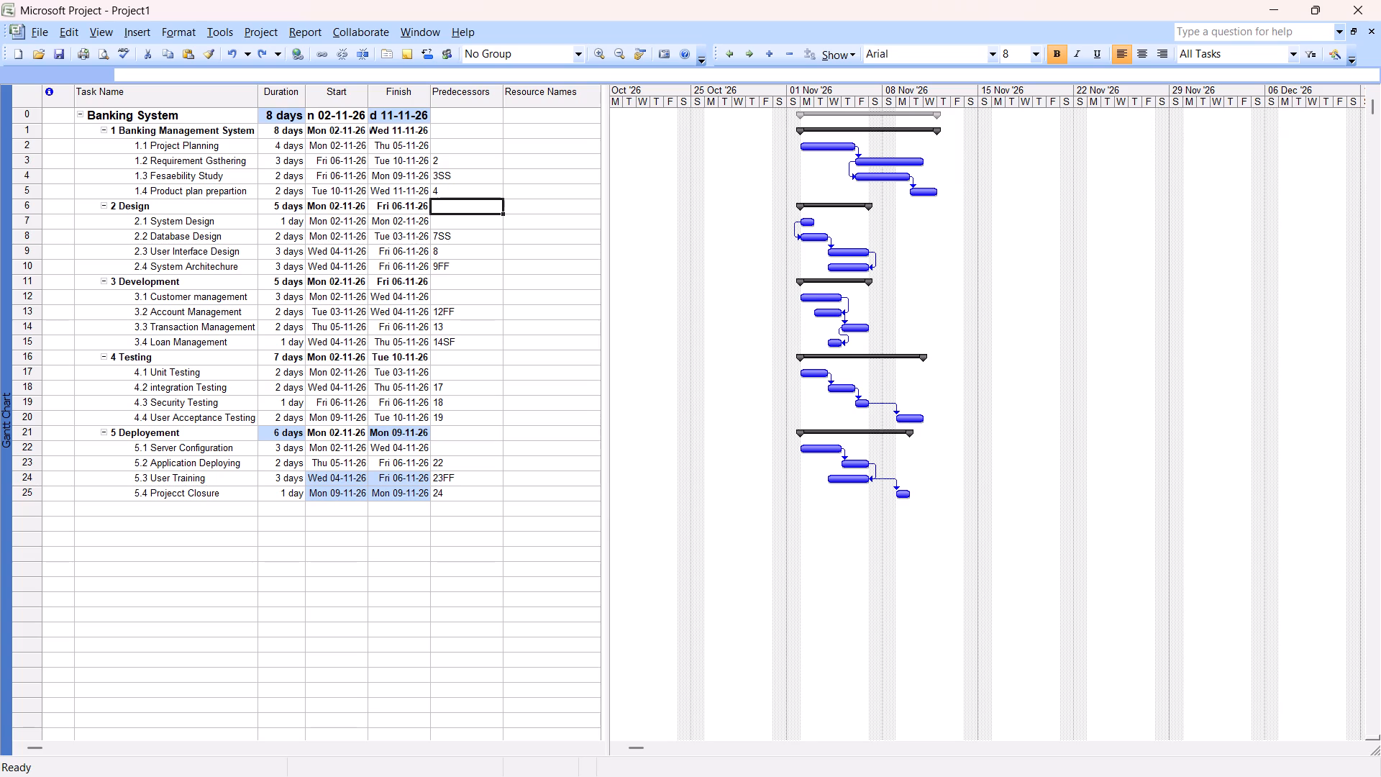
key(1)
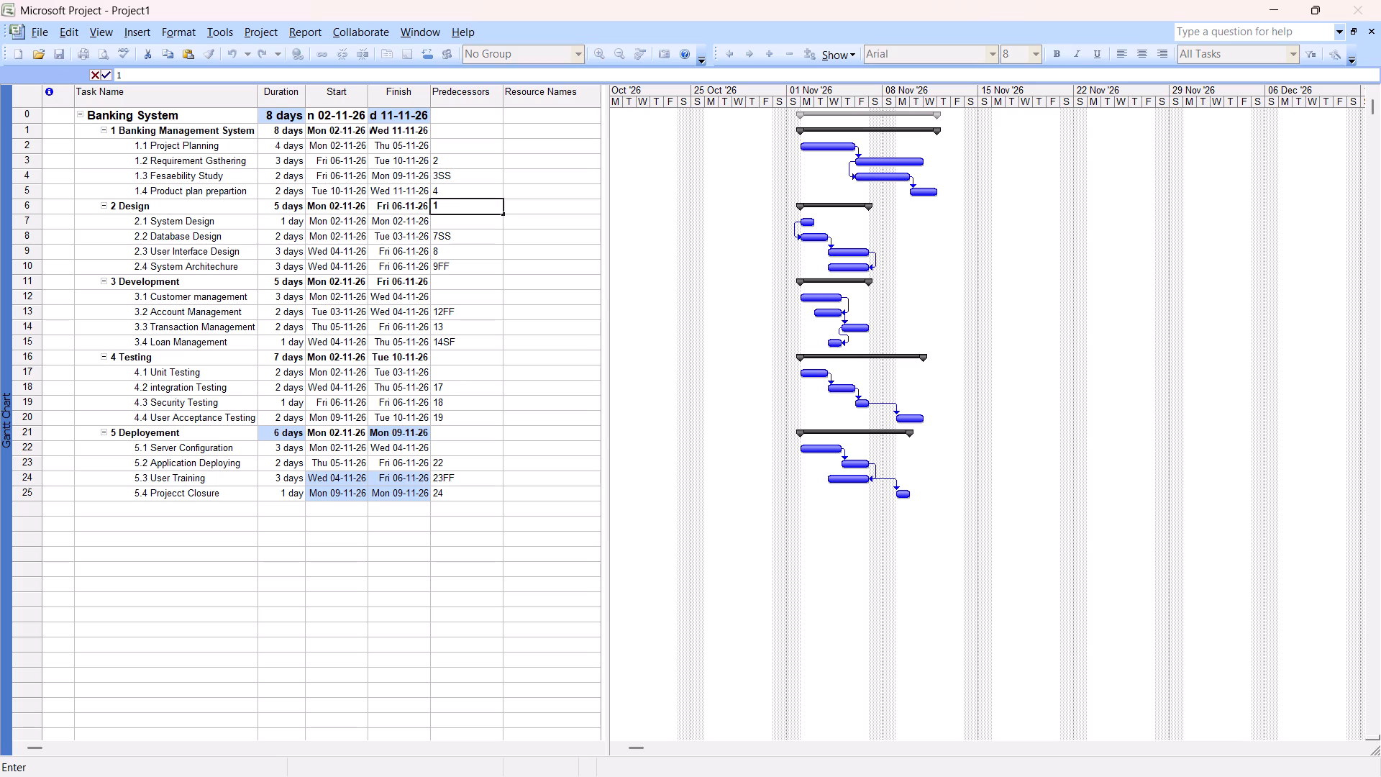
click(455, 286)
key(6)
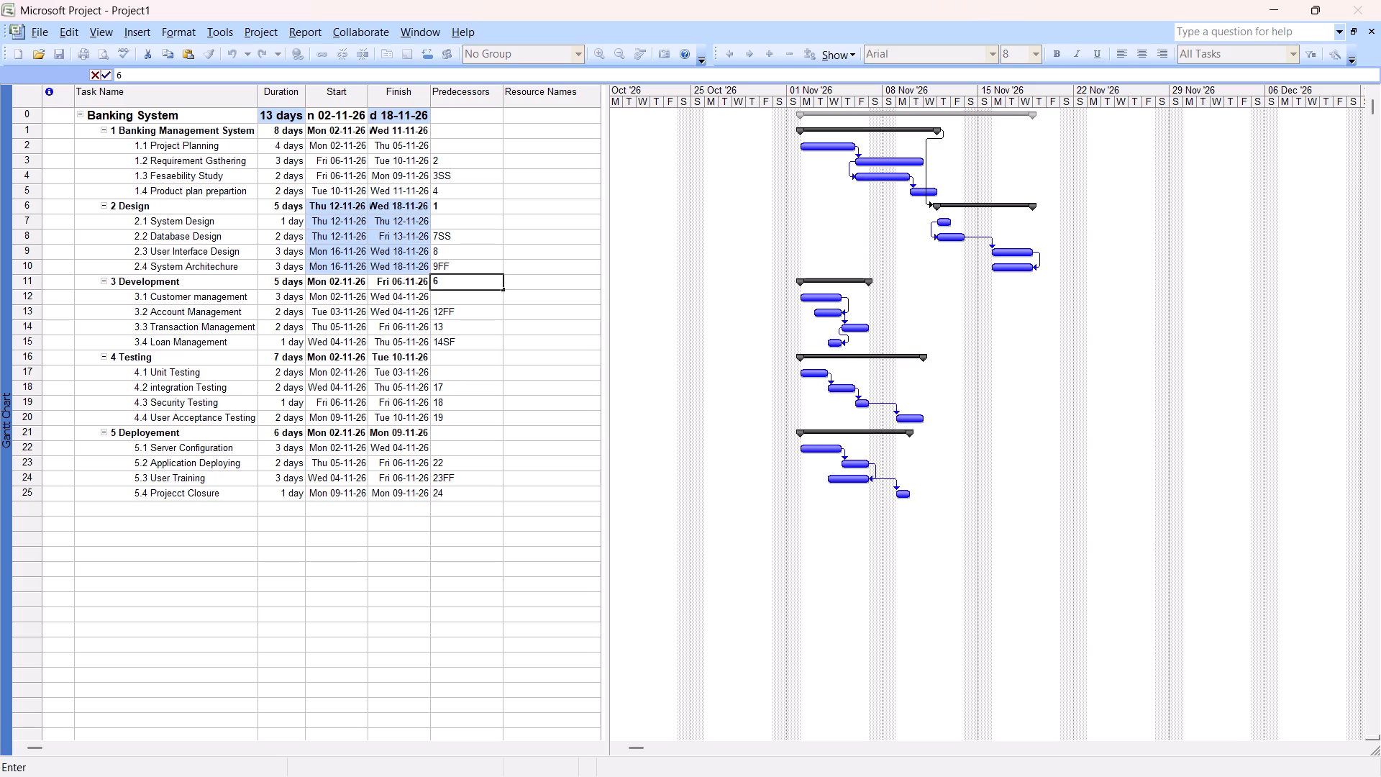
click(461, 353)
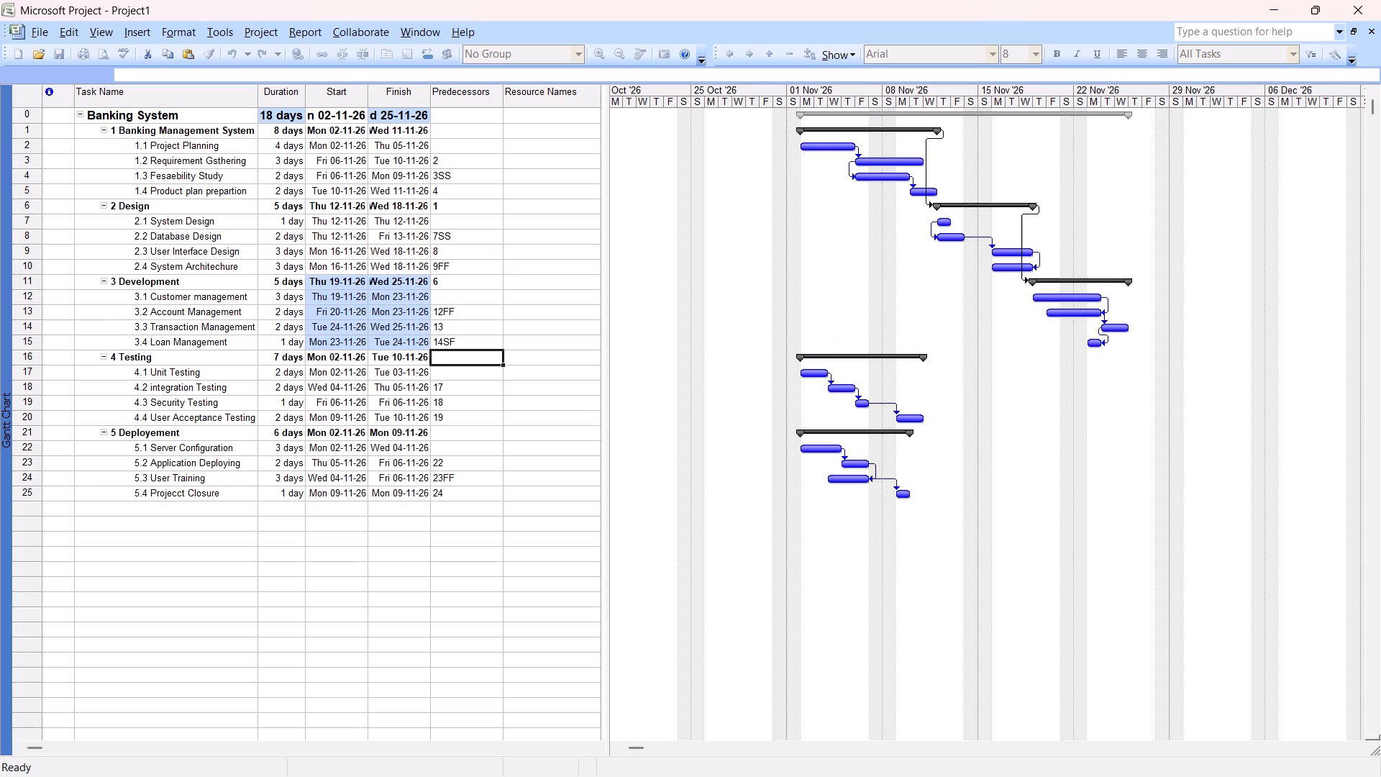
text(11)
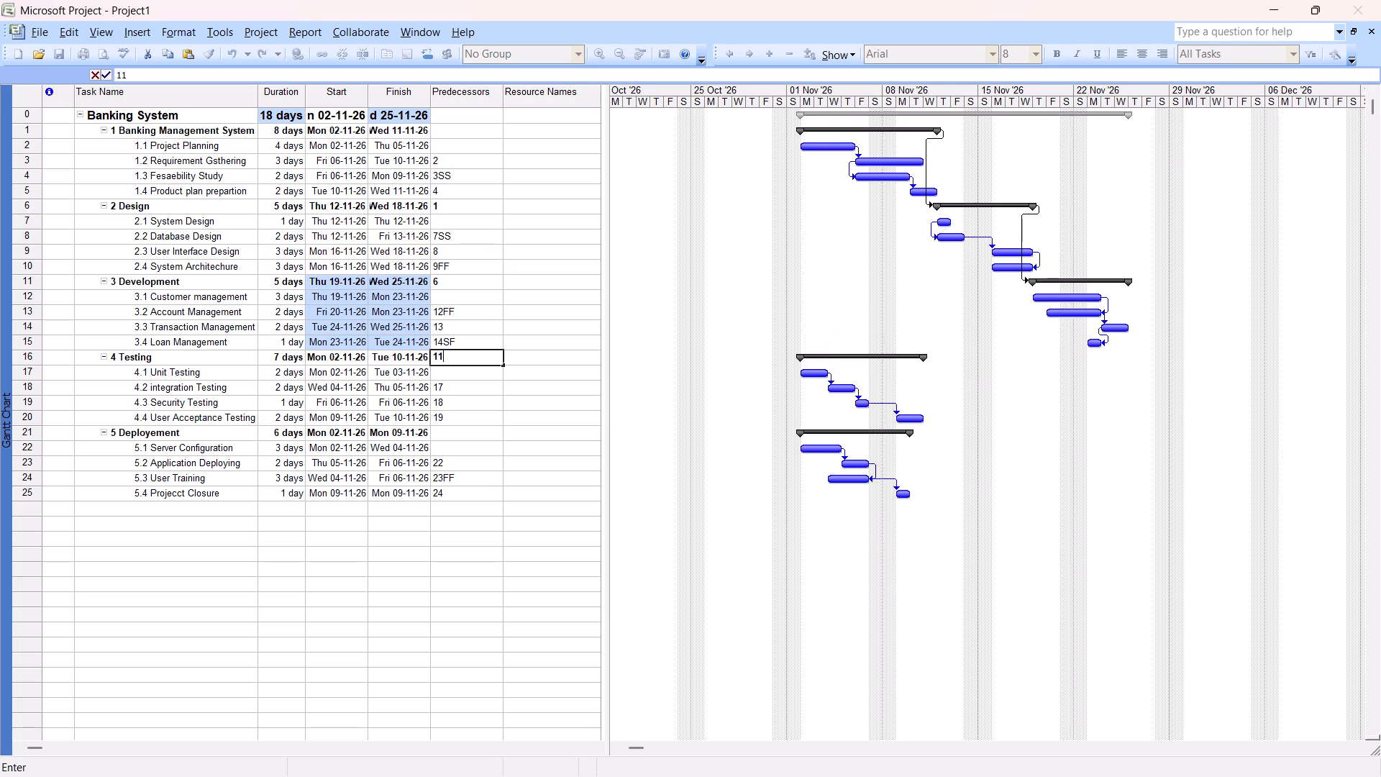
click(455, 432)
text(16)
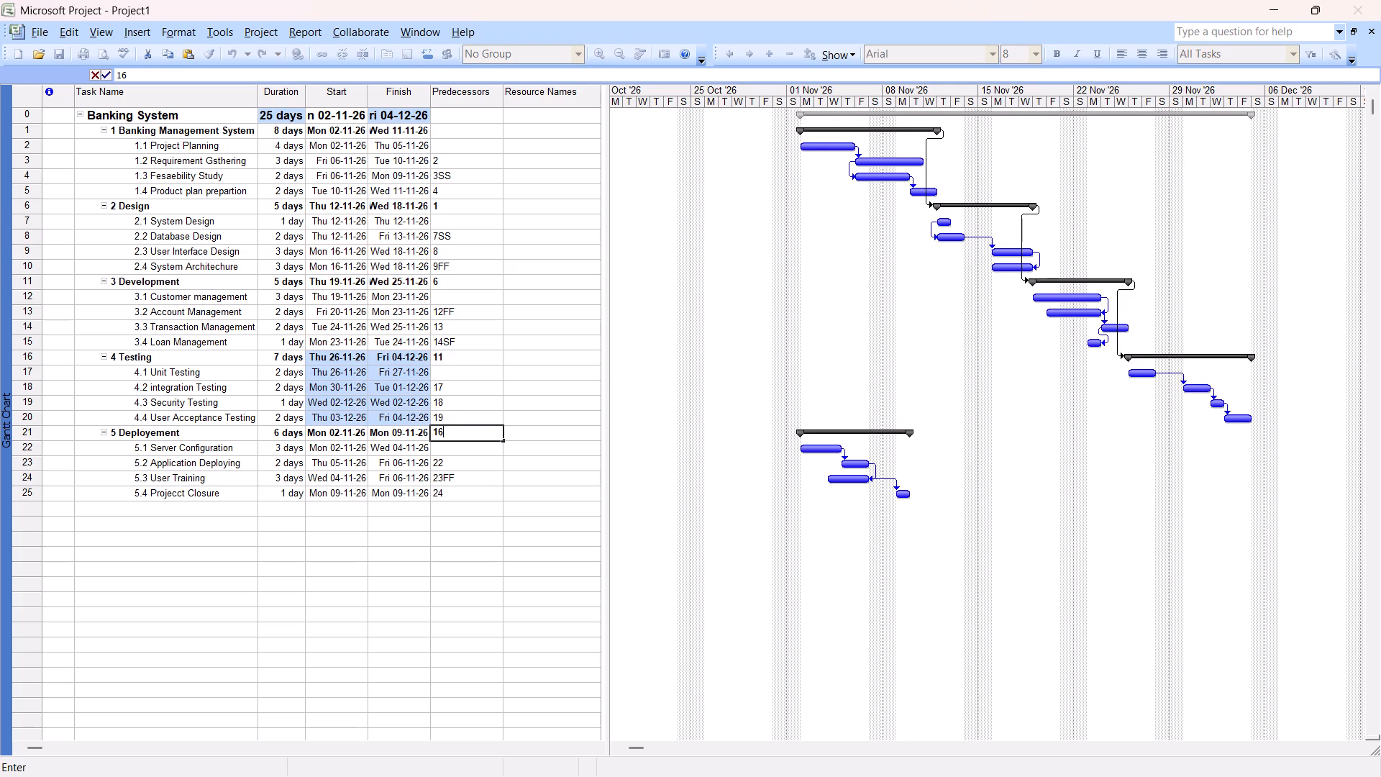
click(575, 573)
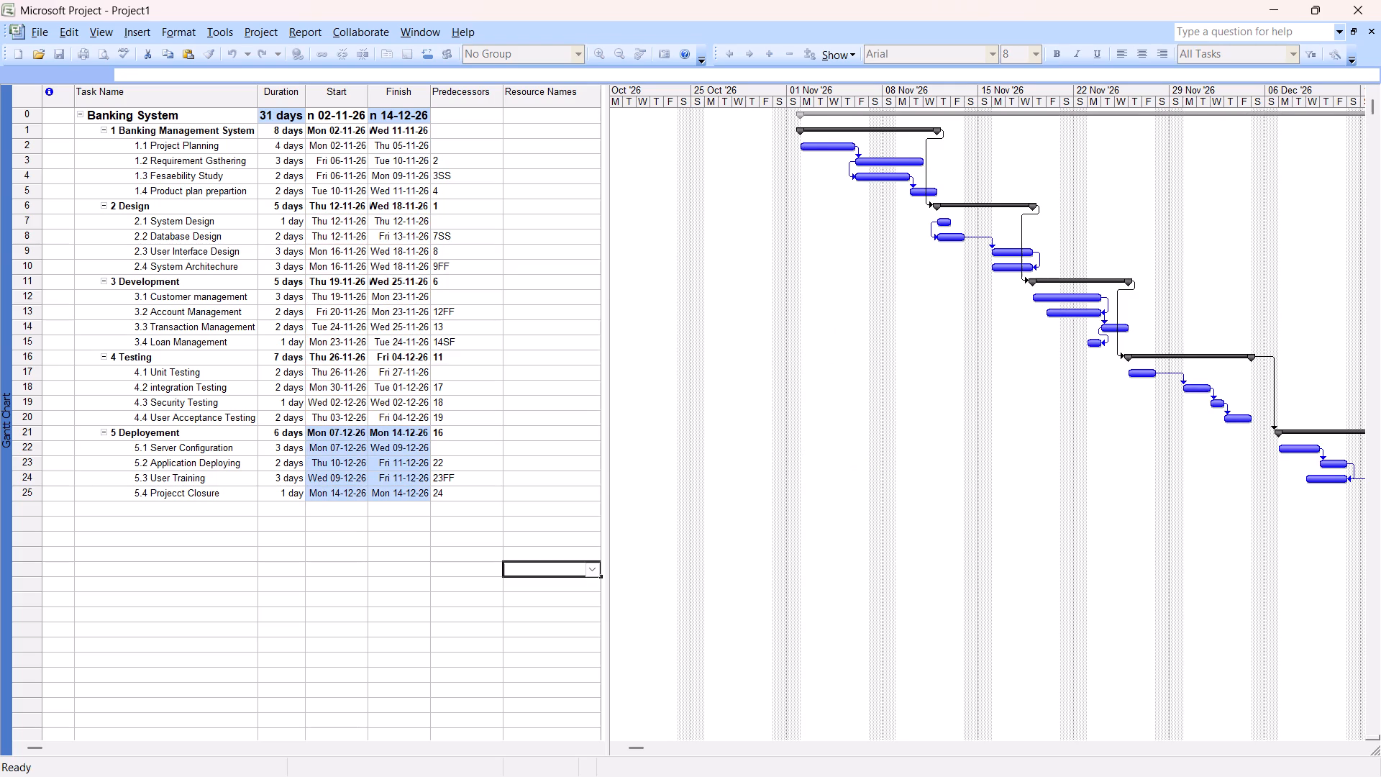
Widen the Start and Finish columns so the Banking System summary dates fit in full.
scroll(1063, 426, left, 3)
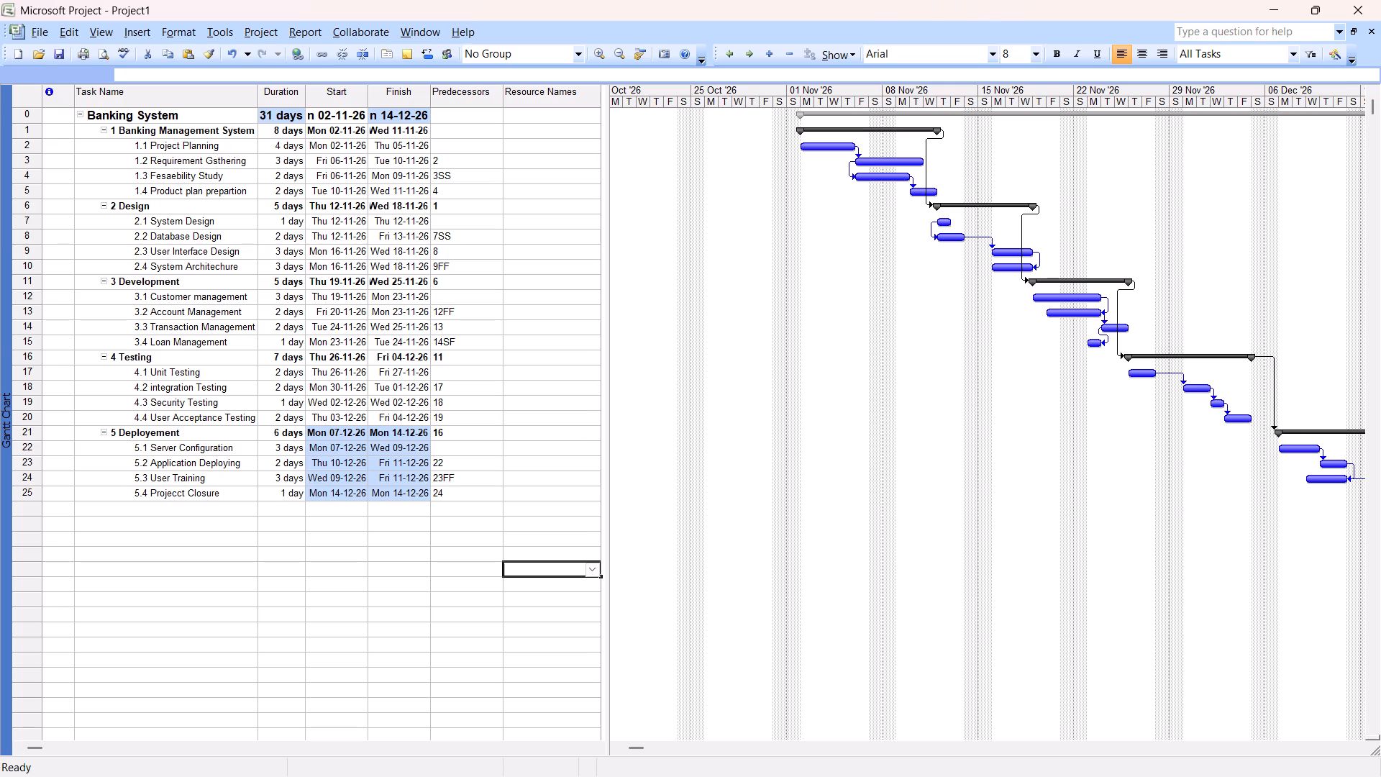
drag(368, 97, 386, 97)
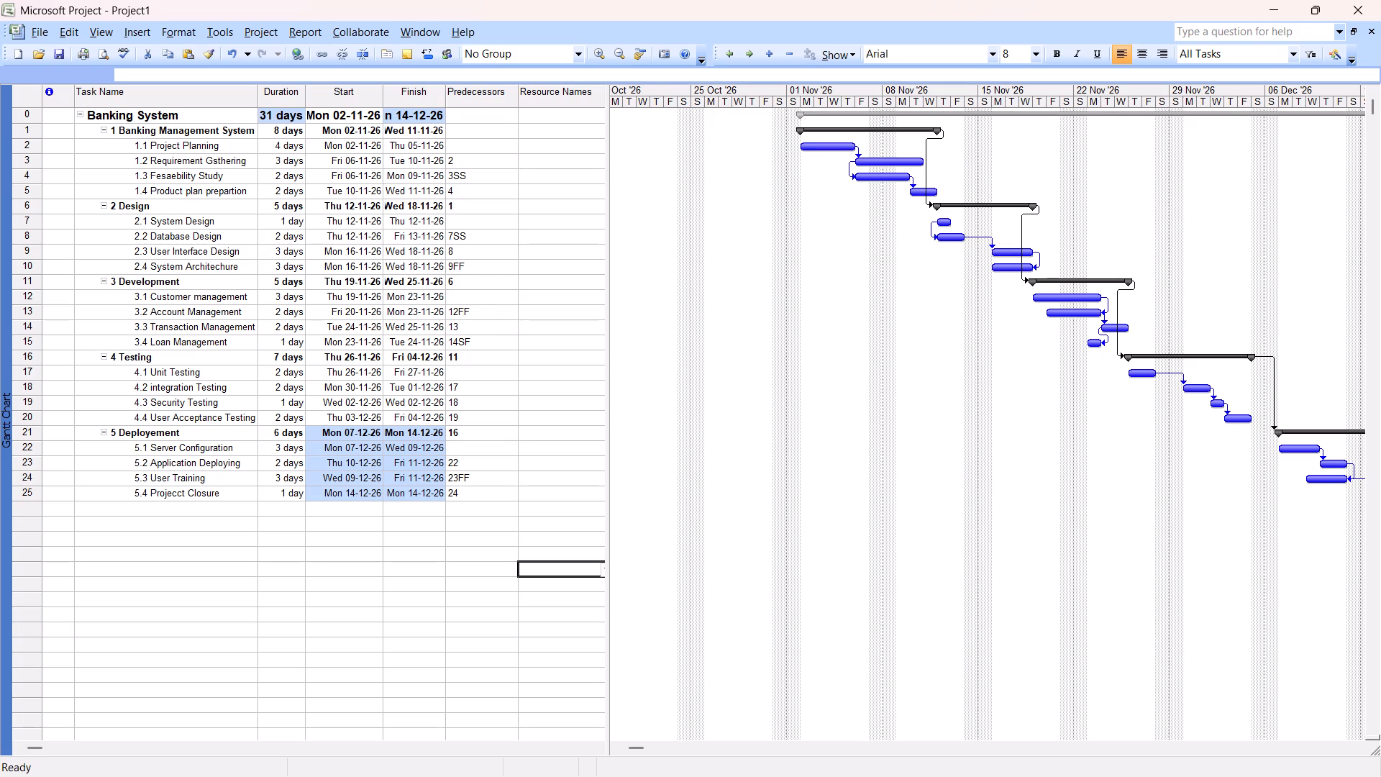
drag(445, 98, 461, 101)
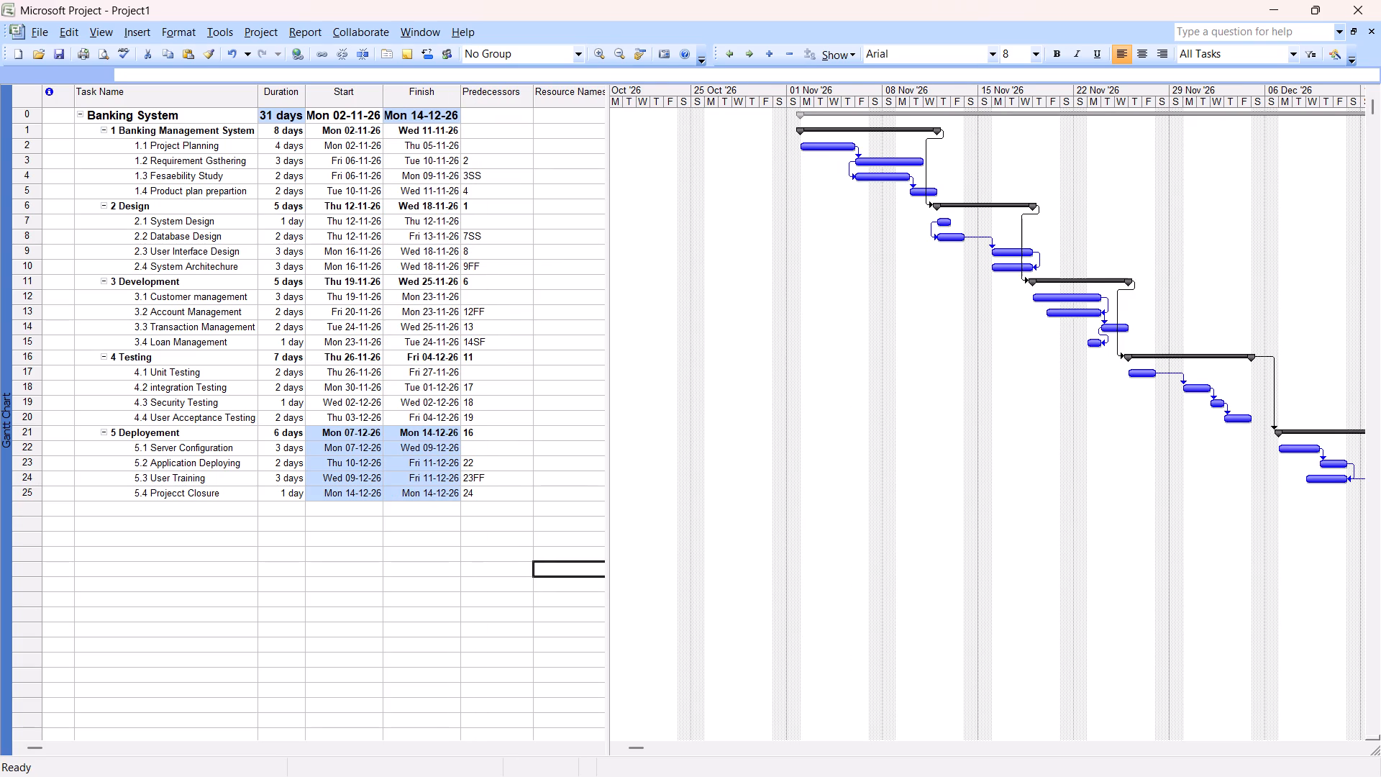
click(696, 479)
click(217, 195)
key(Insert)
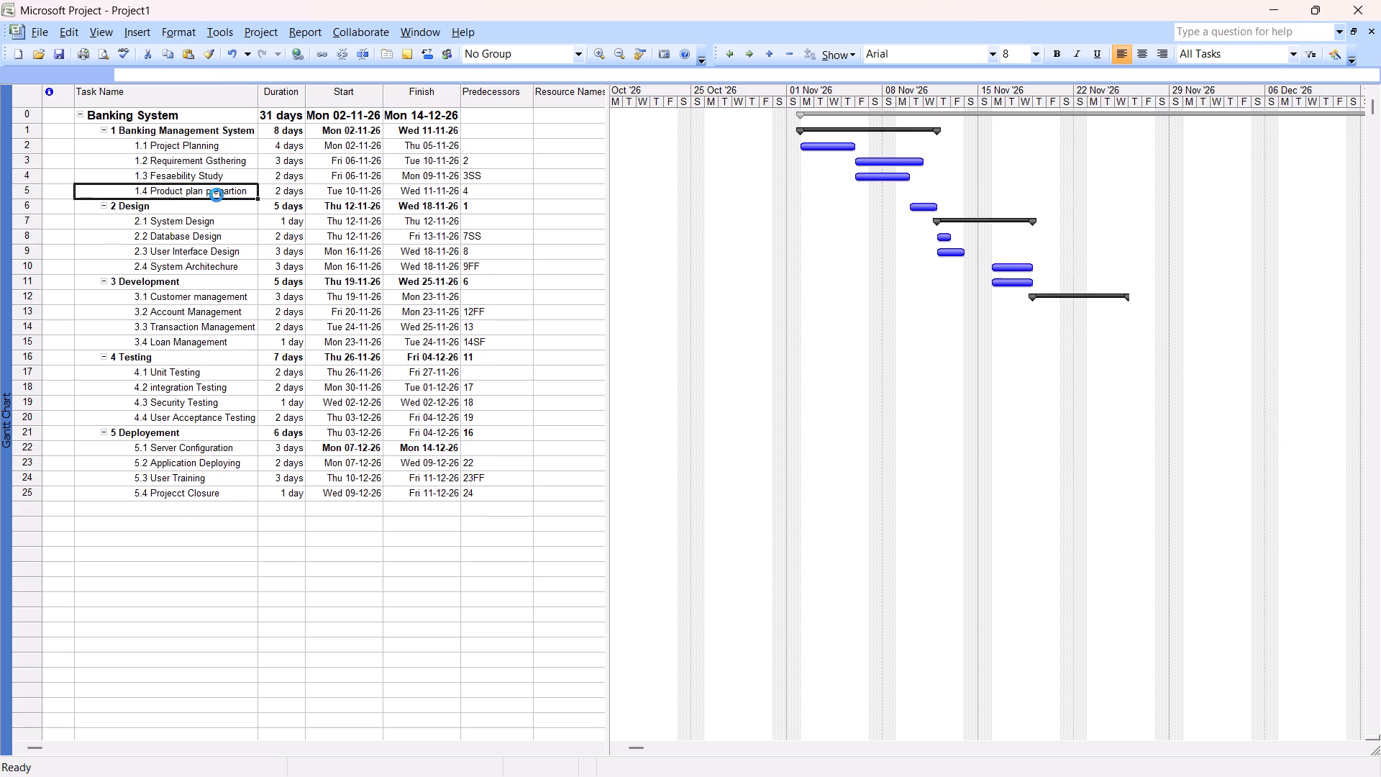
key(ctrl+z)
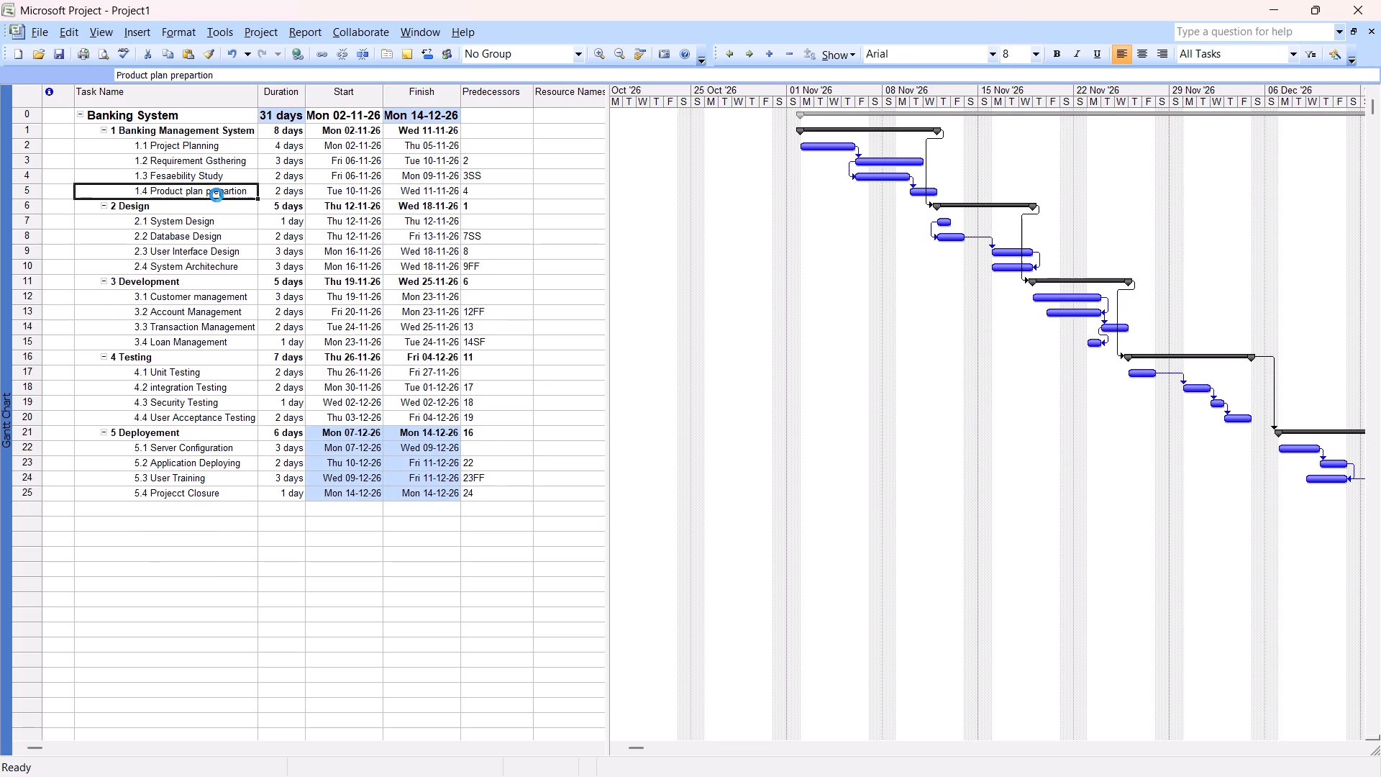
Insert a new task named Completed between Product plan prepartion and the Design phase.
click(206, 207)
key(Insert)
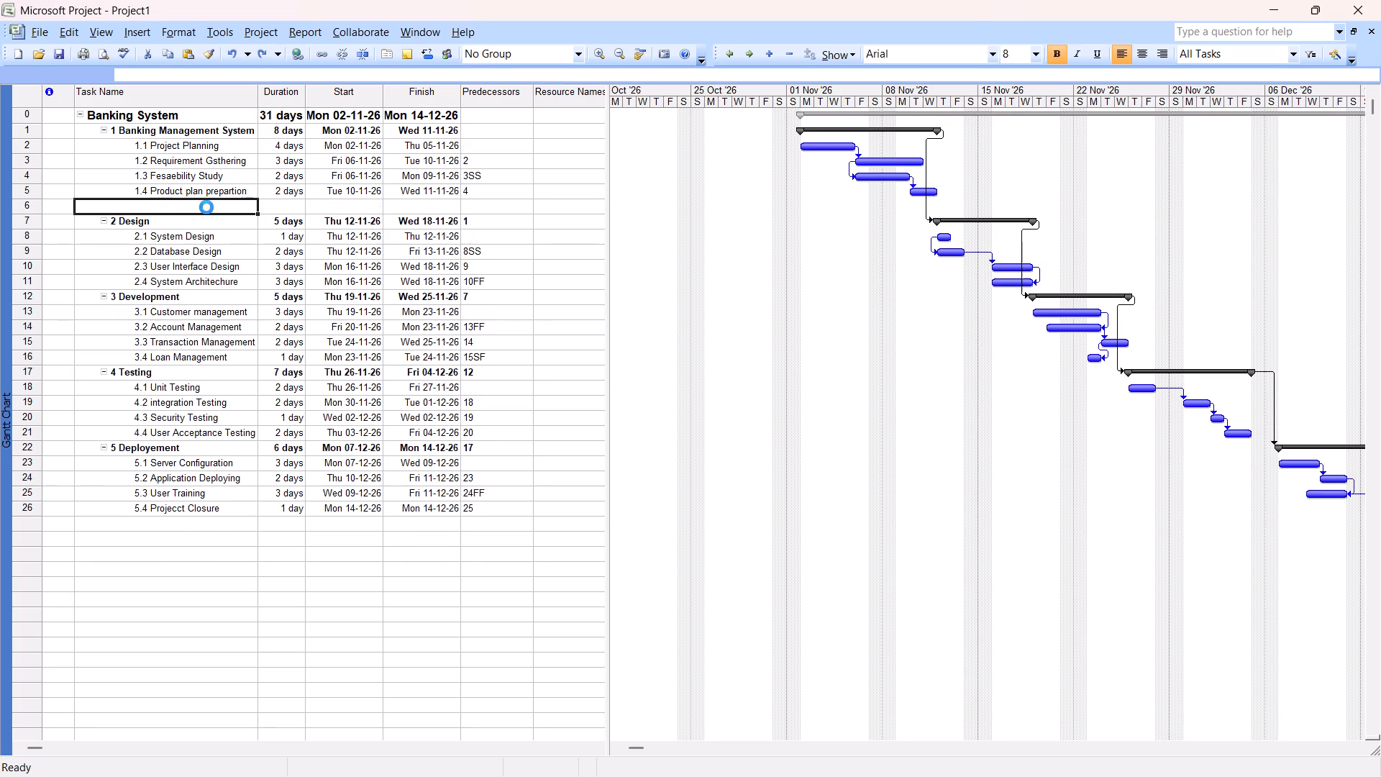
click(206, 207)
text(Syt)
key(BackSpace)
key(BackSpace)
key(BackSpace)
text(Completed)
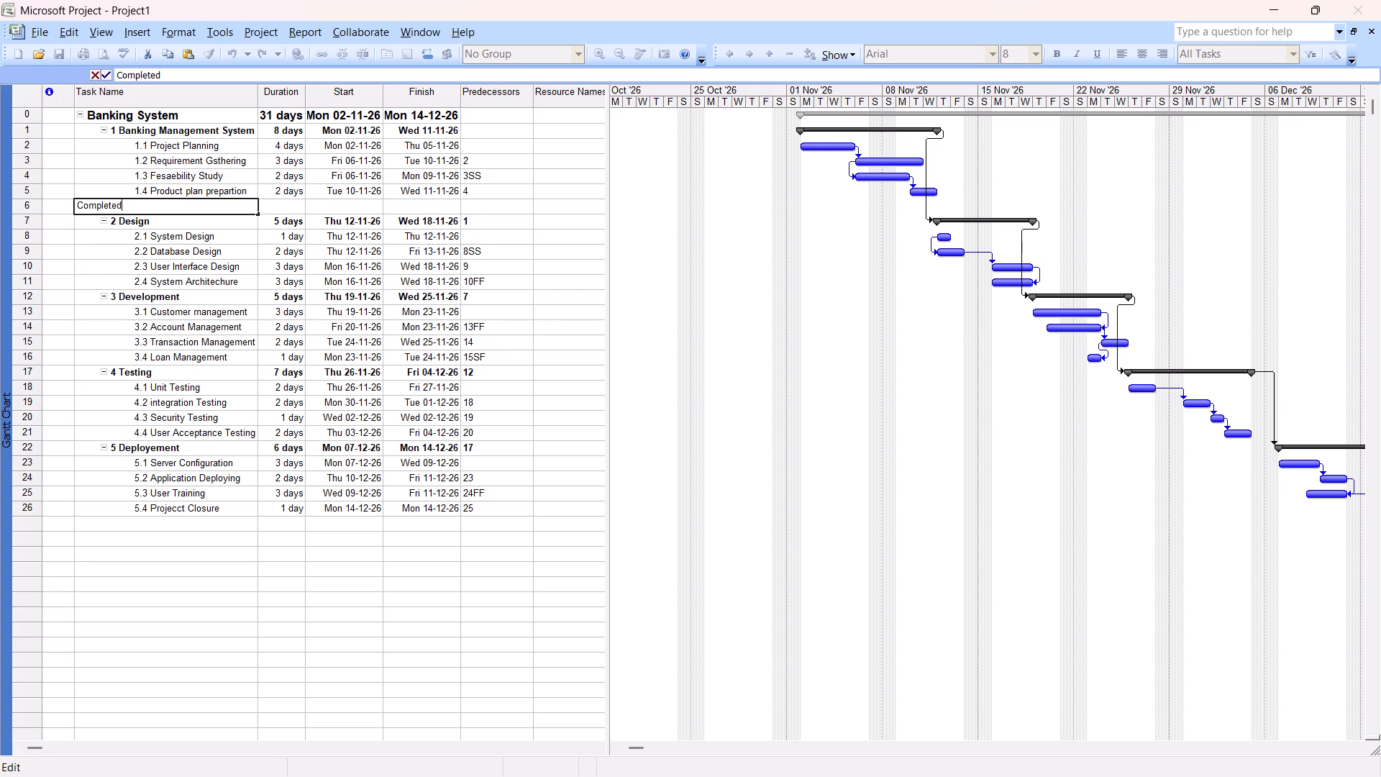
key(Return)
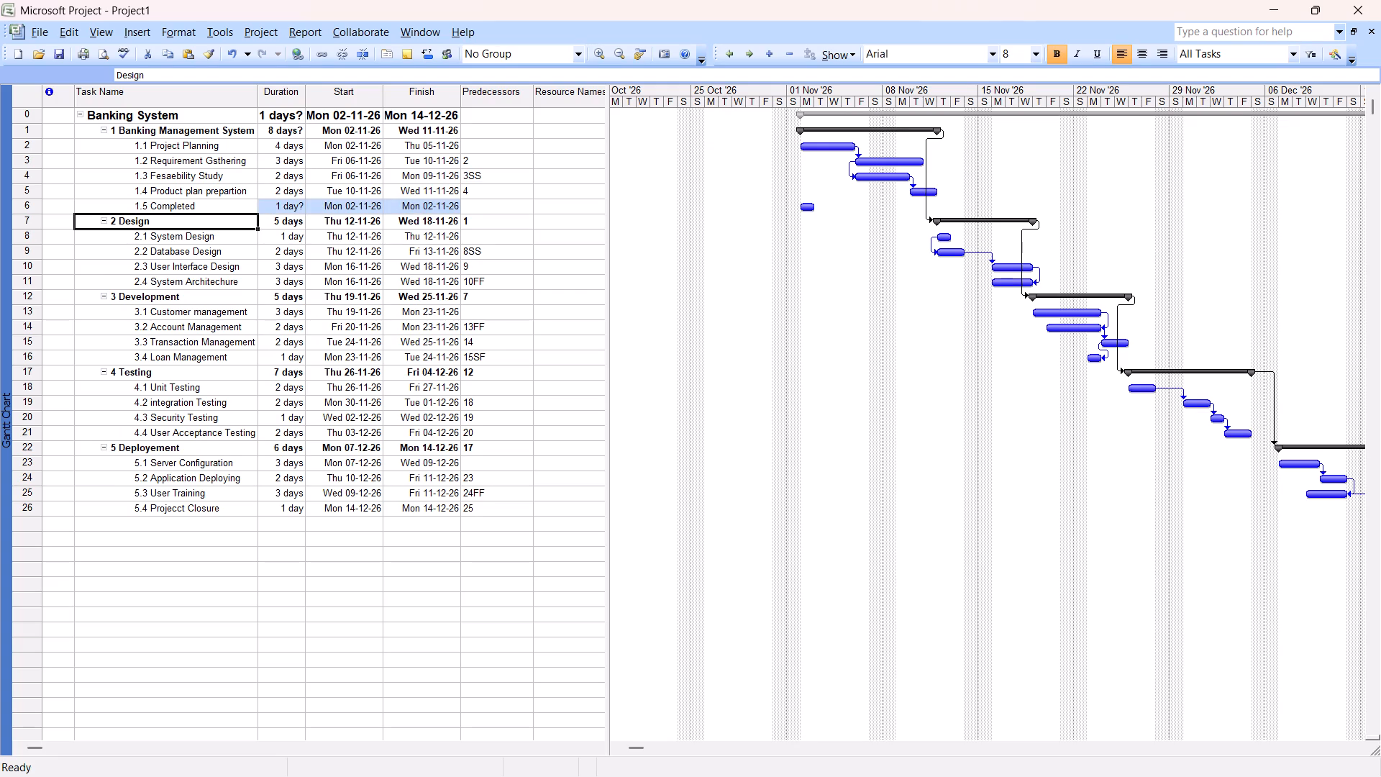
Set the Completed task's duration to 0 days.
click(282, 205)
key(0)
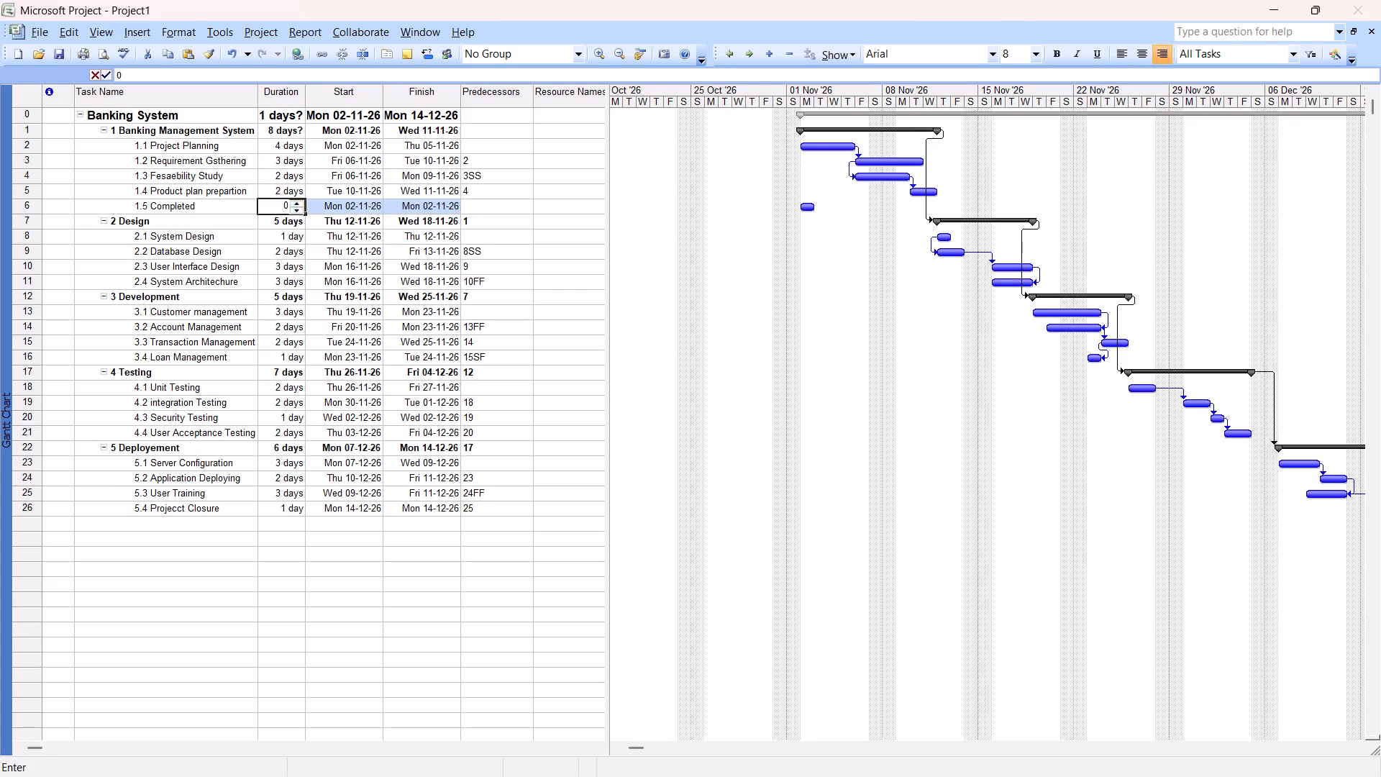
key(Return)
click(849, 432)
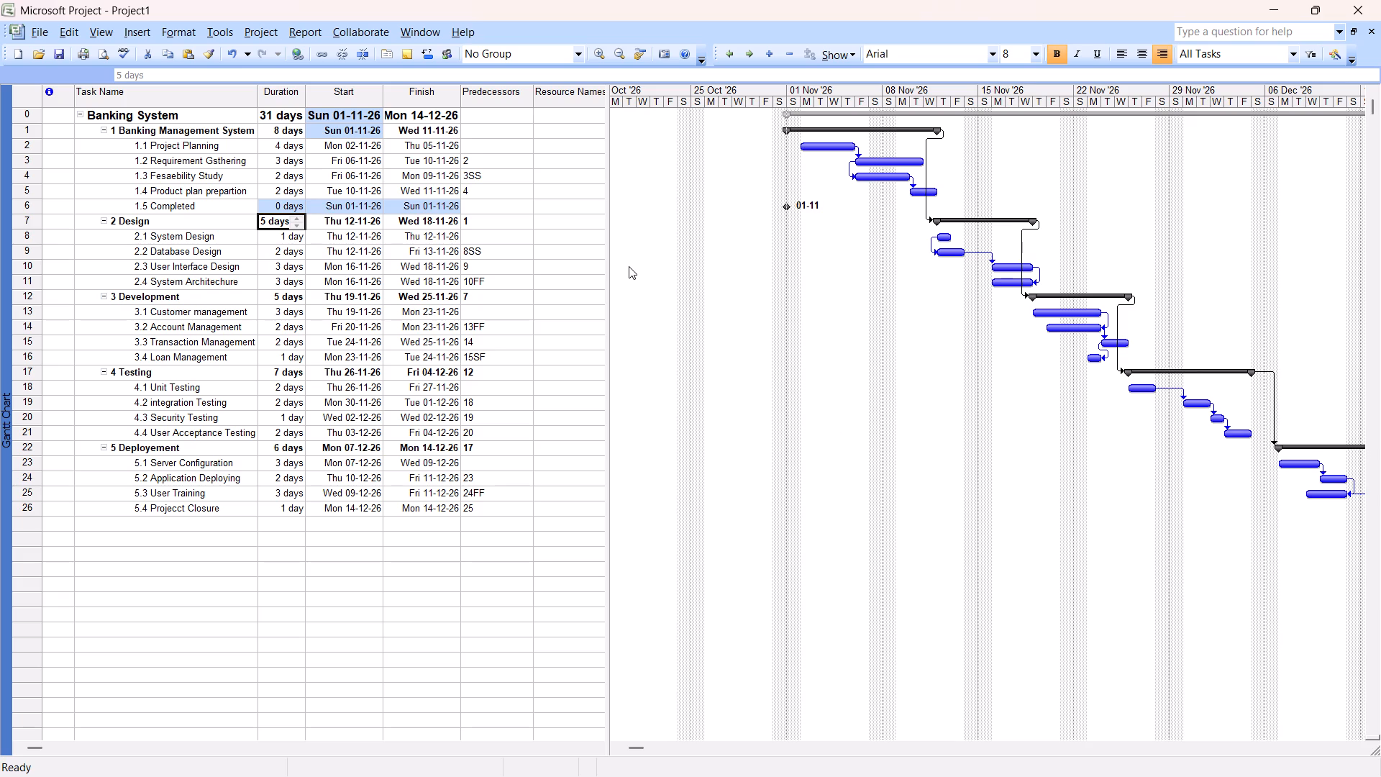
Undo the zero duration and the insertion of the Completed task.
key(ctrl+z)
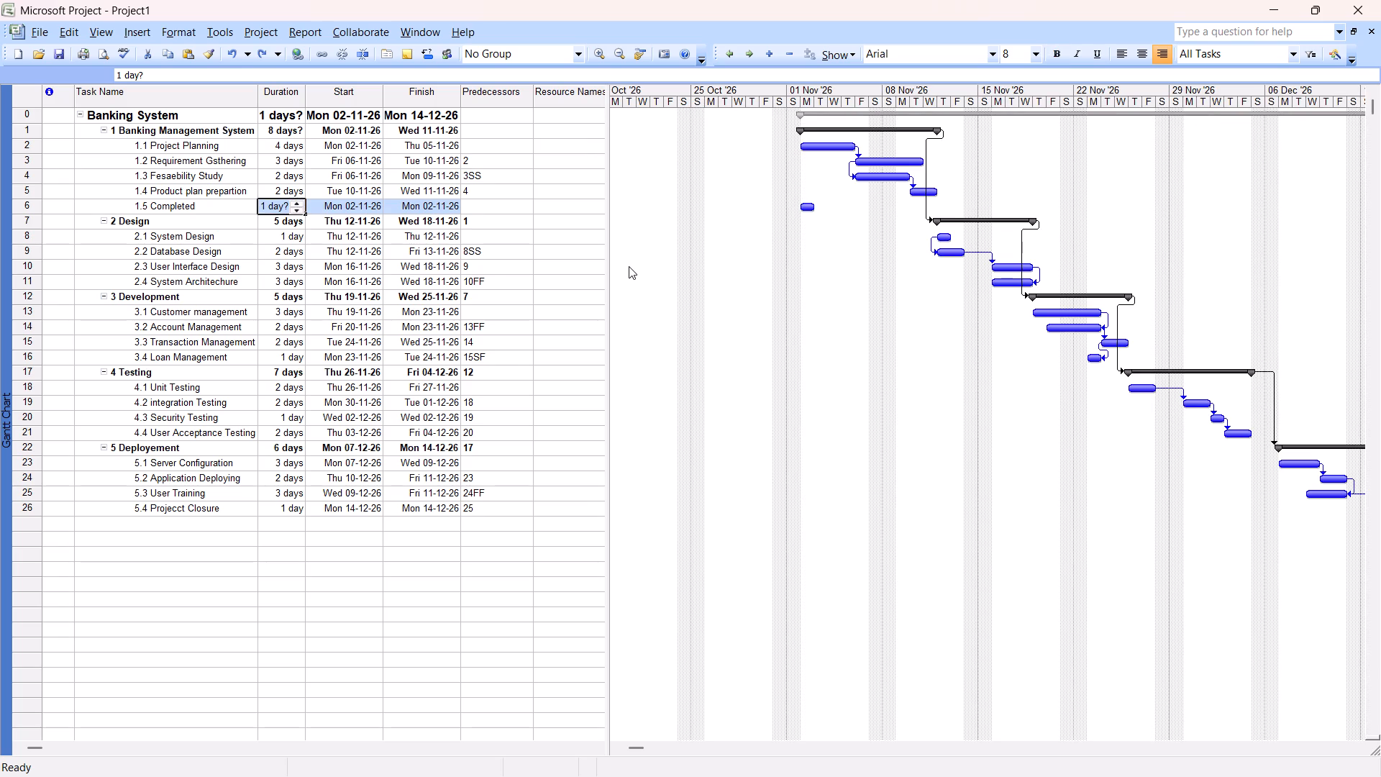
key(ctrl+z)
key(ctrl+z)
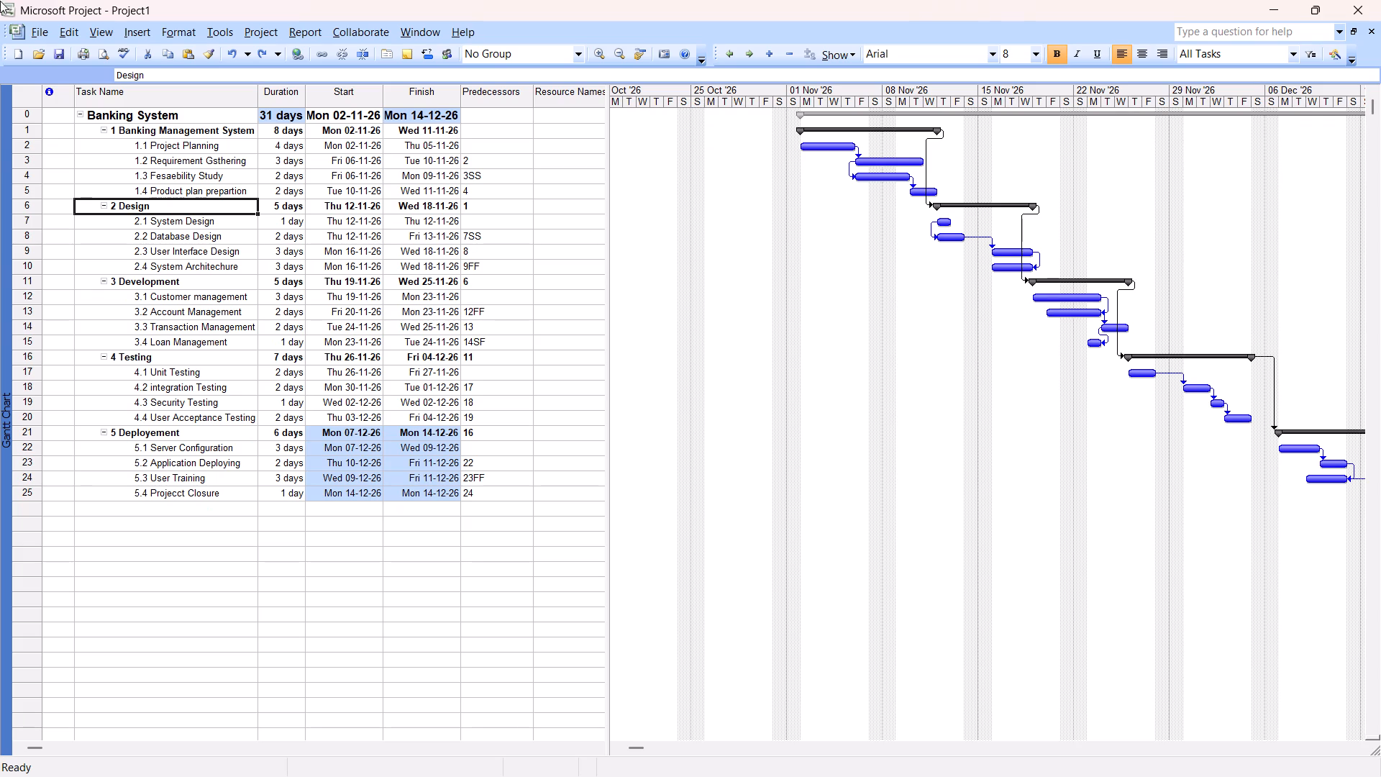
Switch the Banking System project from the Gantt Chart to the Network Diagram view.
click(105, 34)
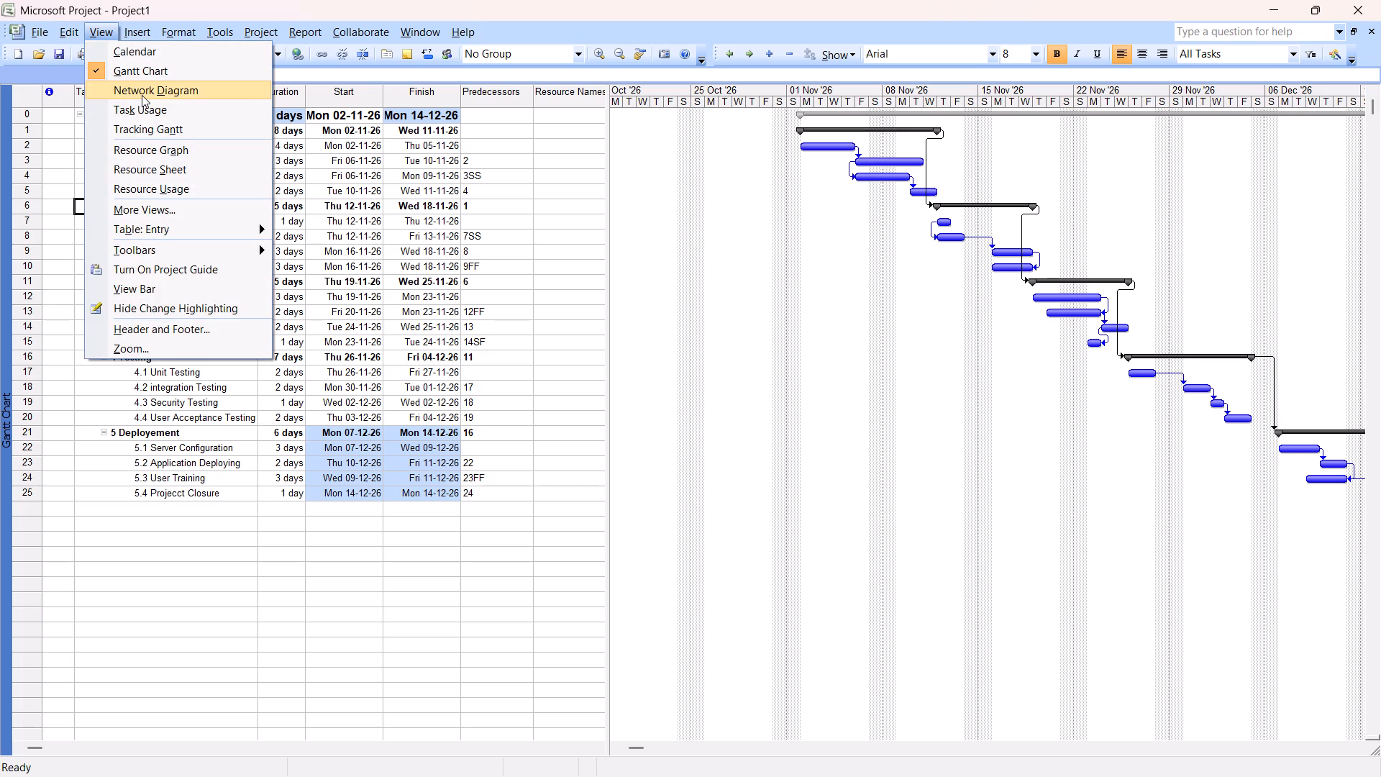
click(142, 95)
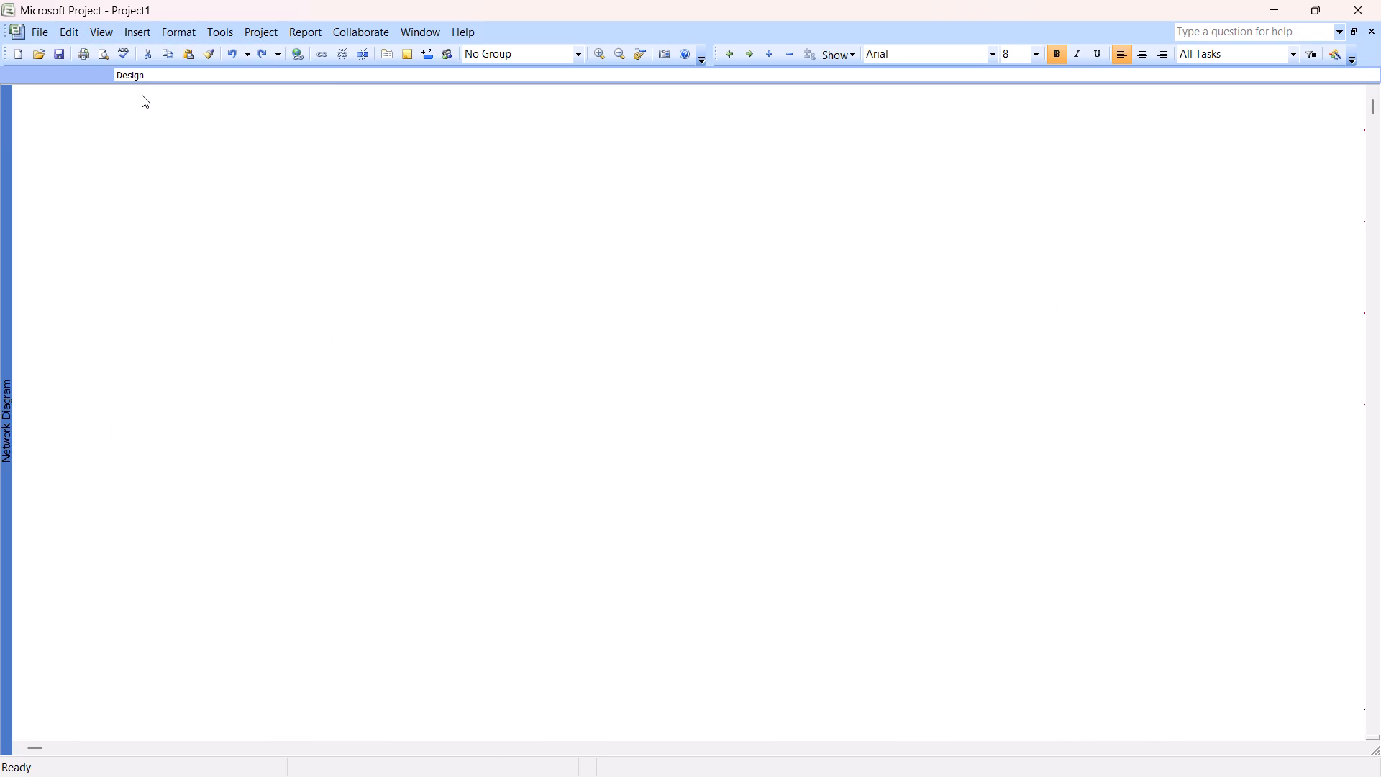
Set the network diagram's background color to Yellow with a light dotted background pattern in the layout options.
right_click(565, 346)
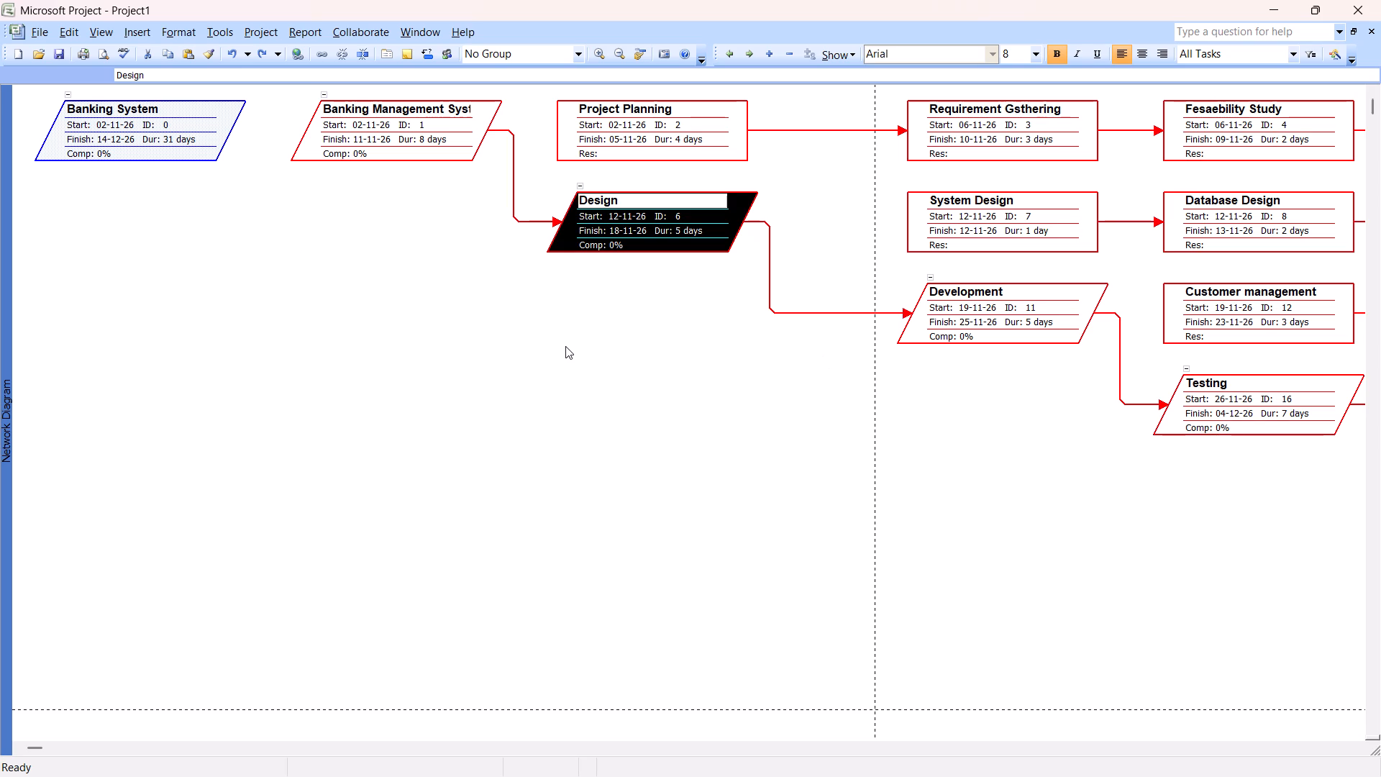
click(632, 420)
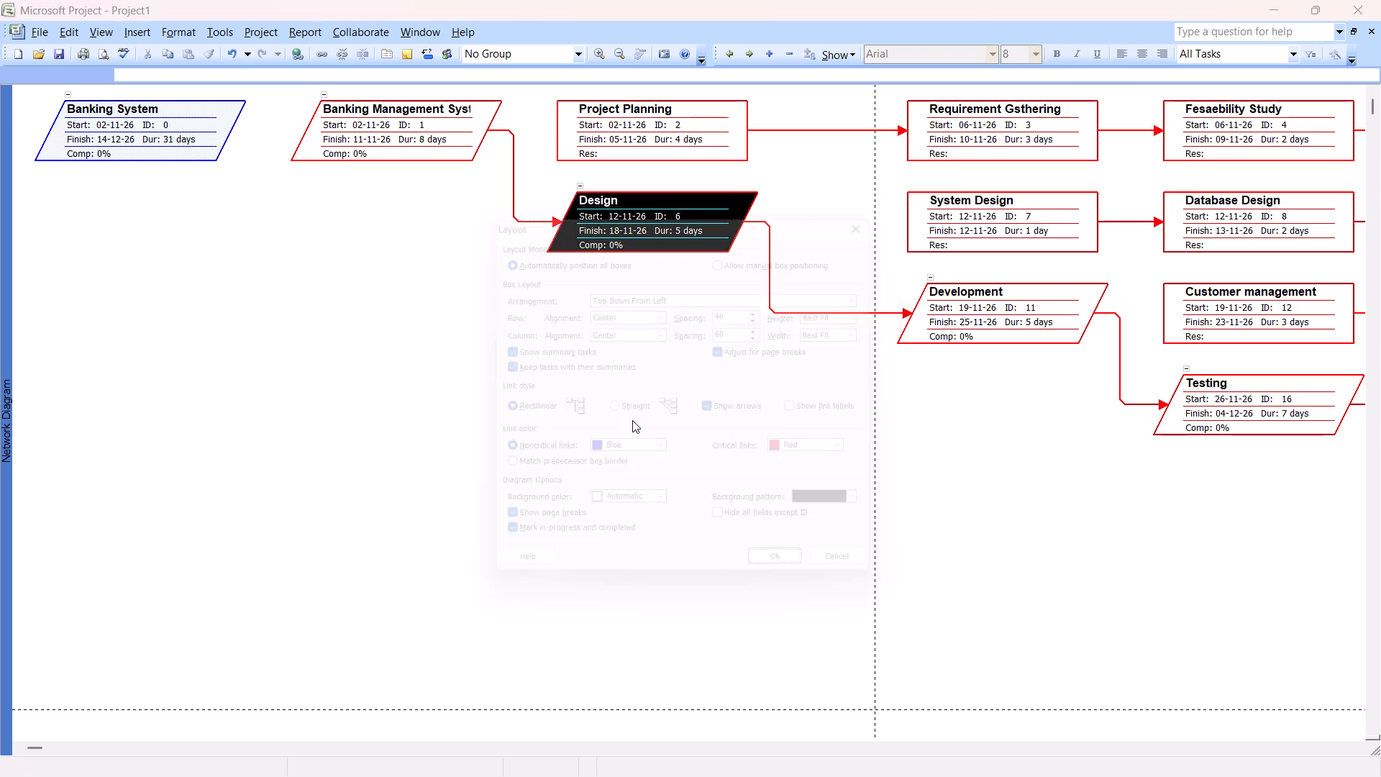
click(641, 519)
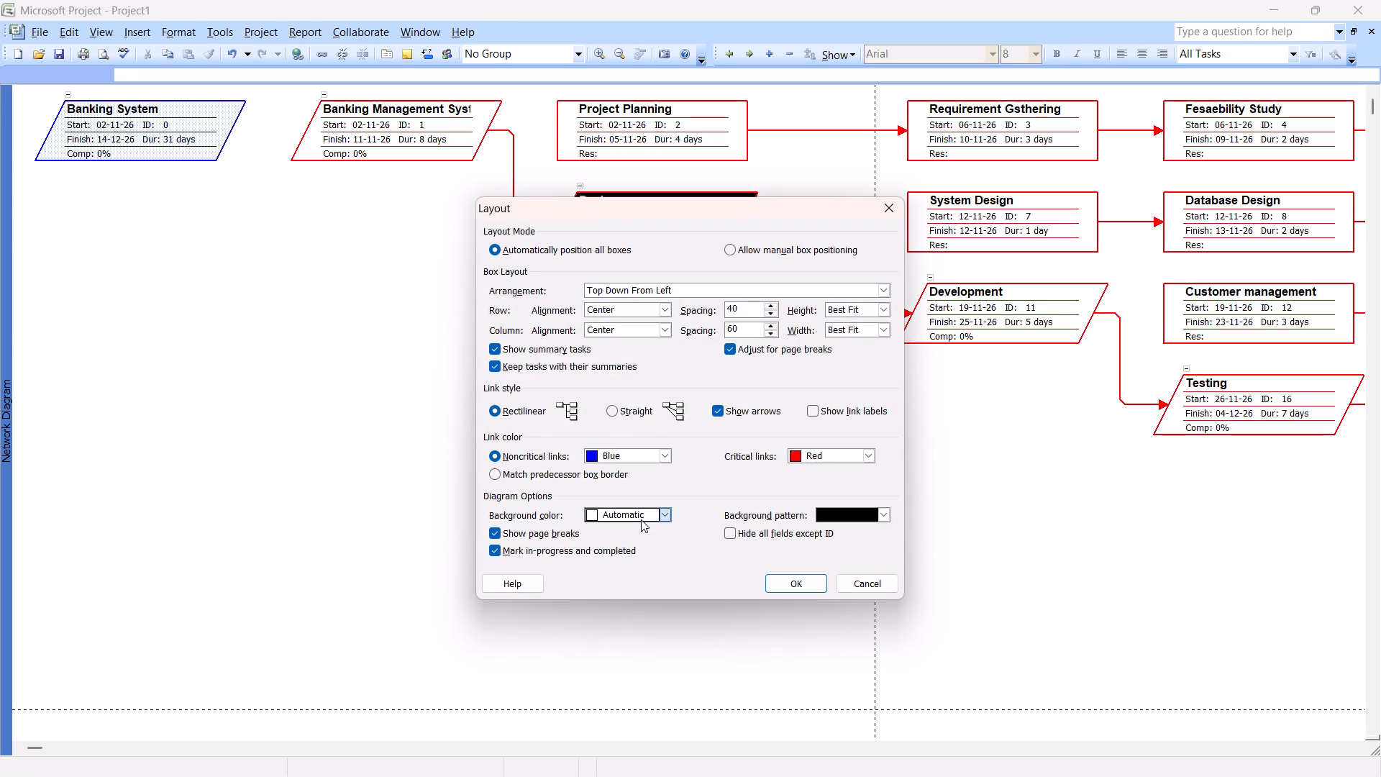
click(605, 570)
click(879, 511)
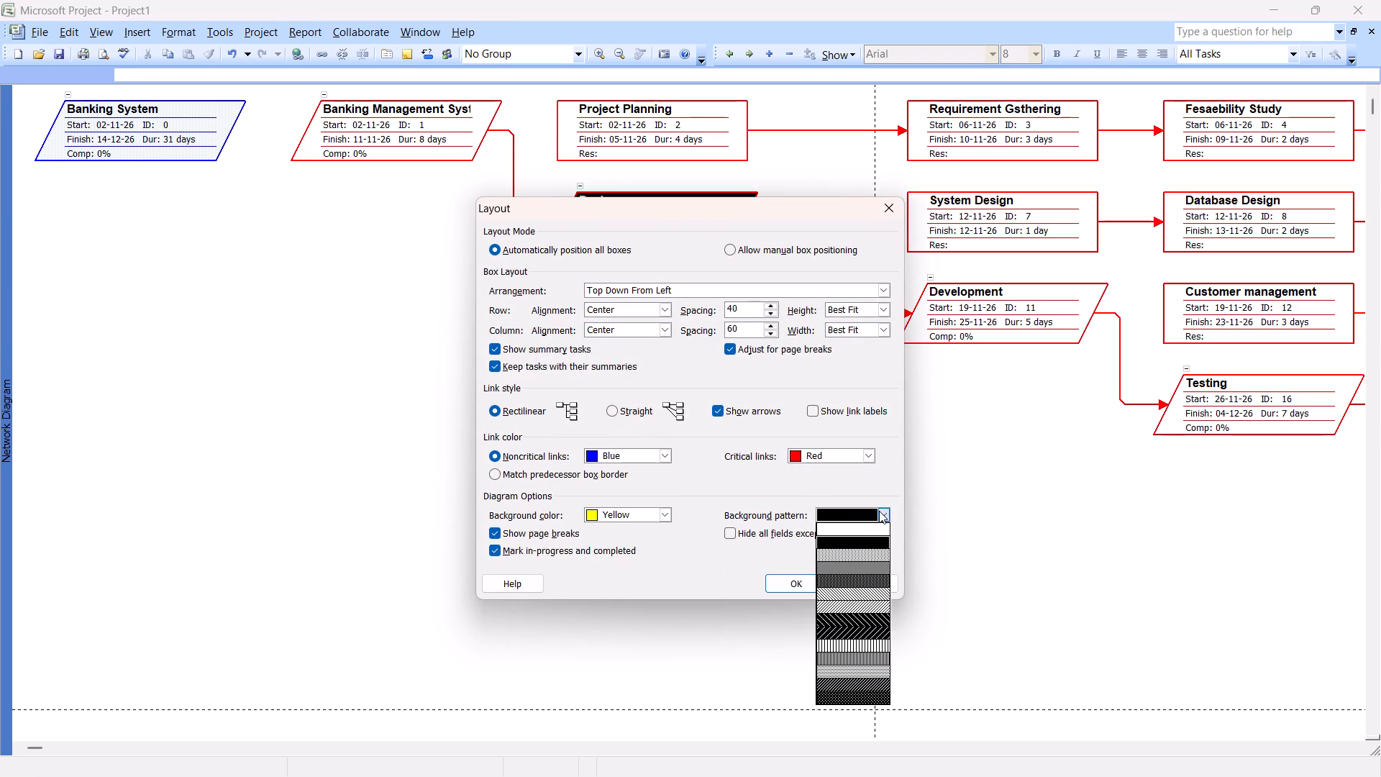
click(848, 589)
click(797, 589)
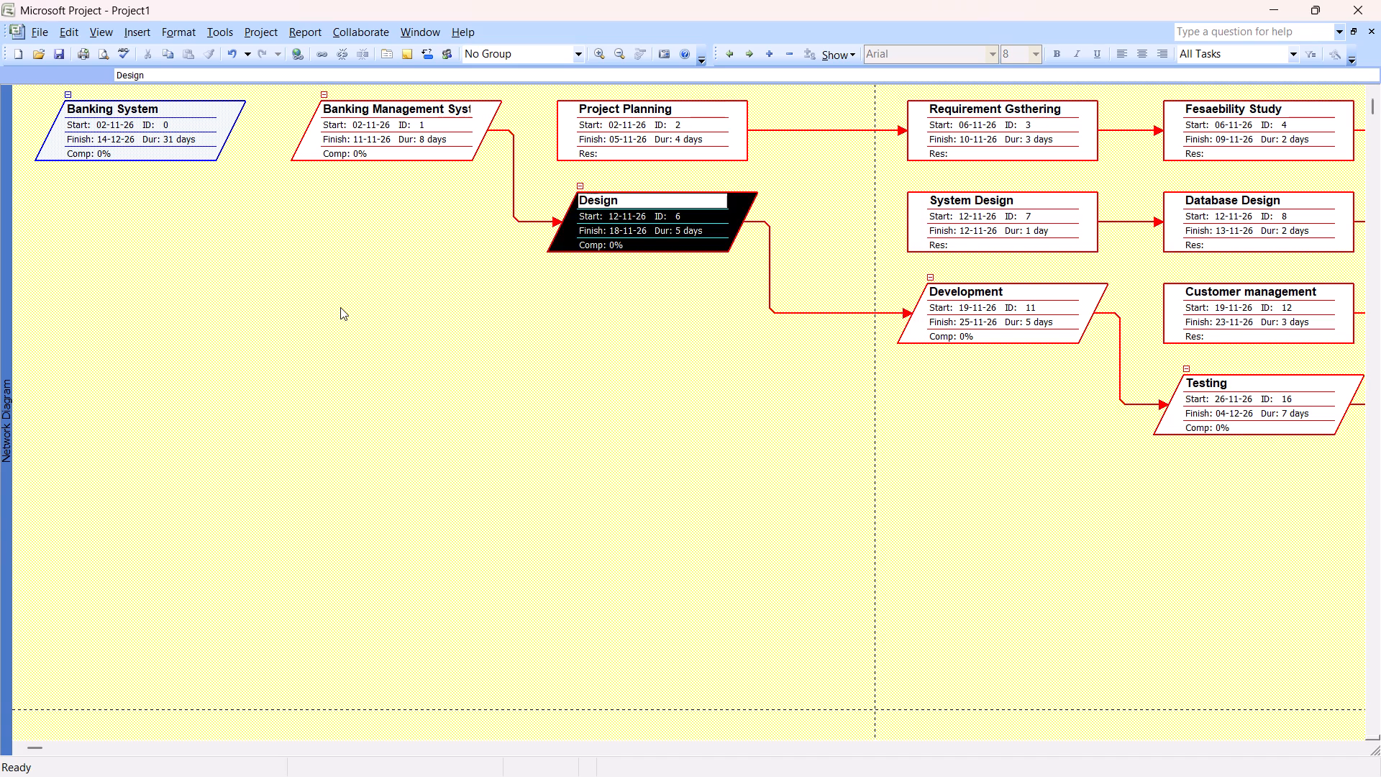
Change the network diagram's link style to Straight and show link labels.
right_click(496, 330)
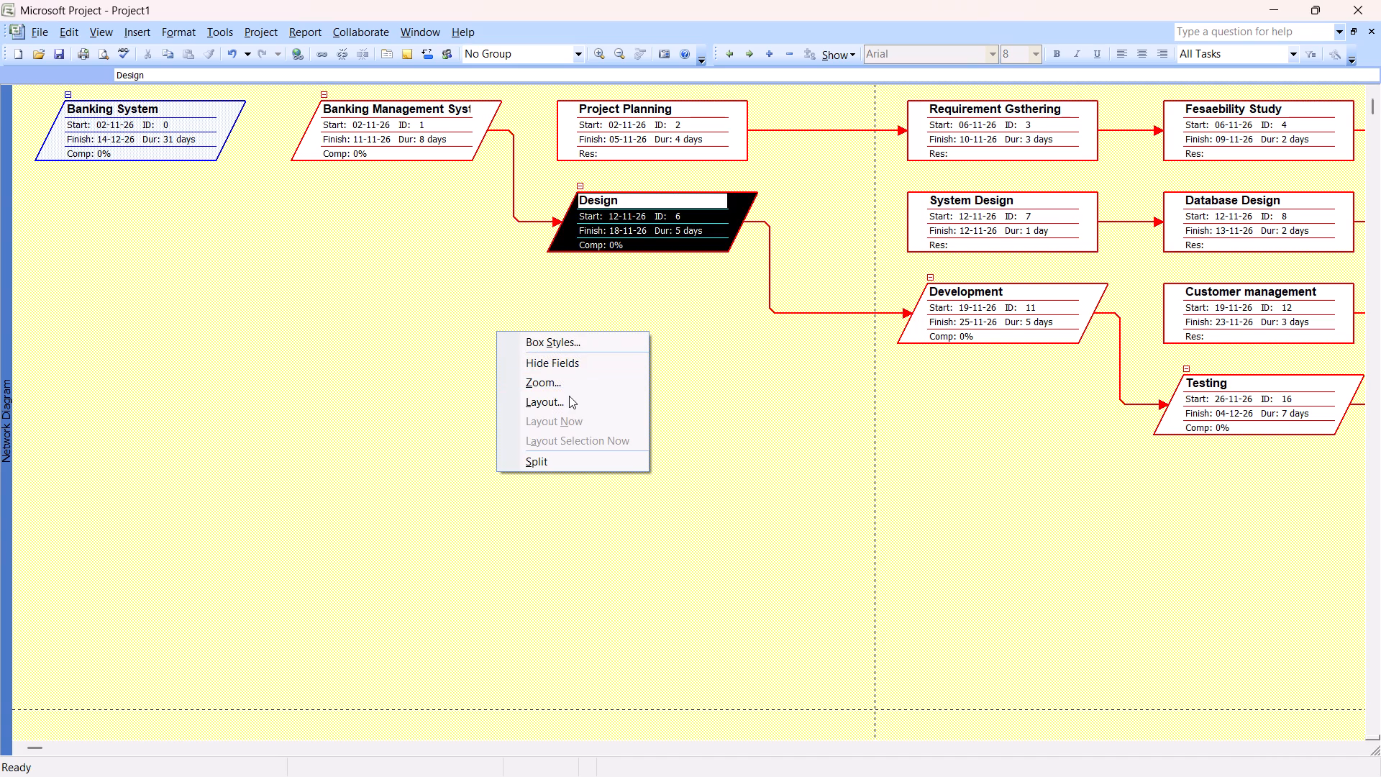
click(569, 396)
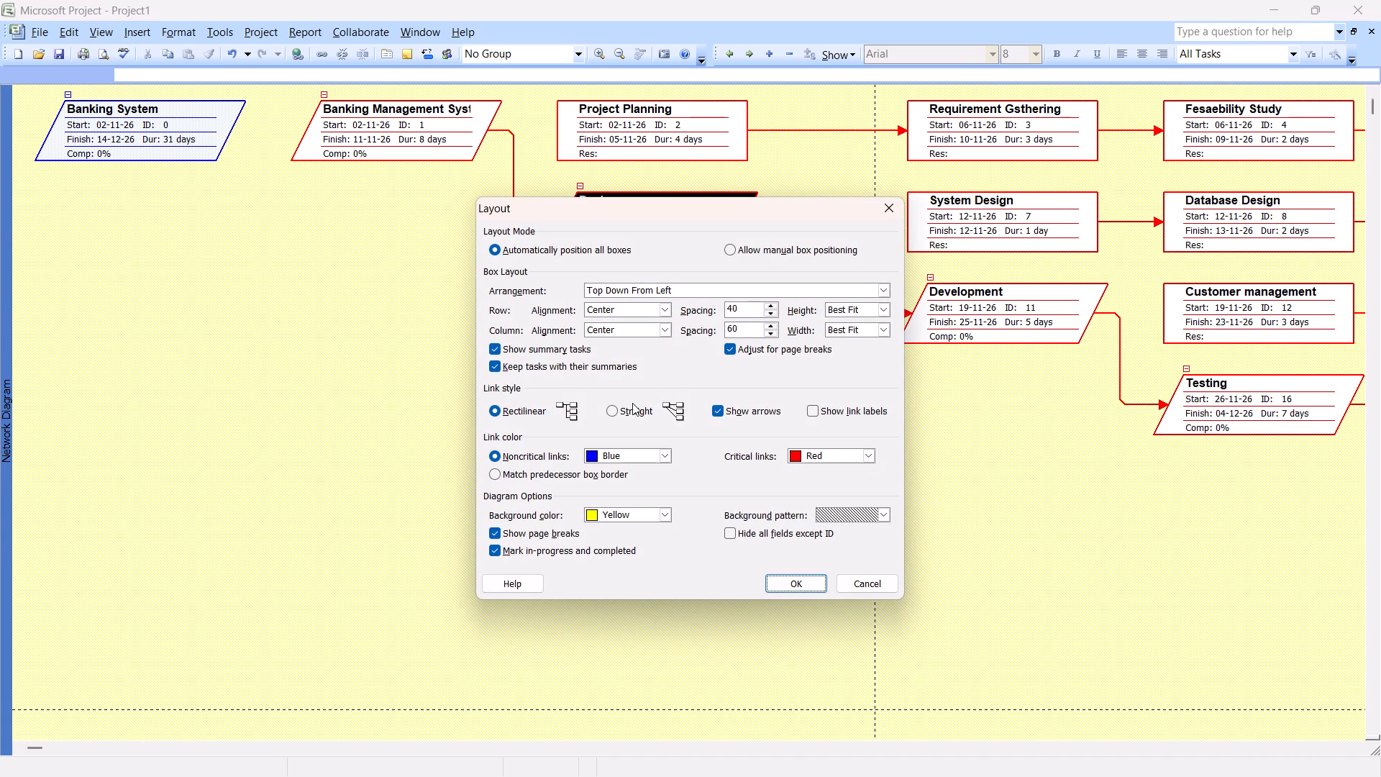
click(616, 413)
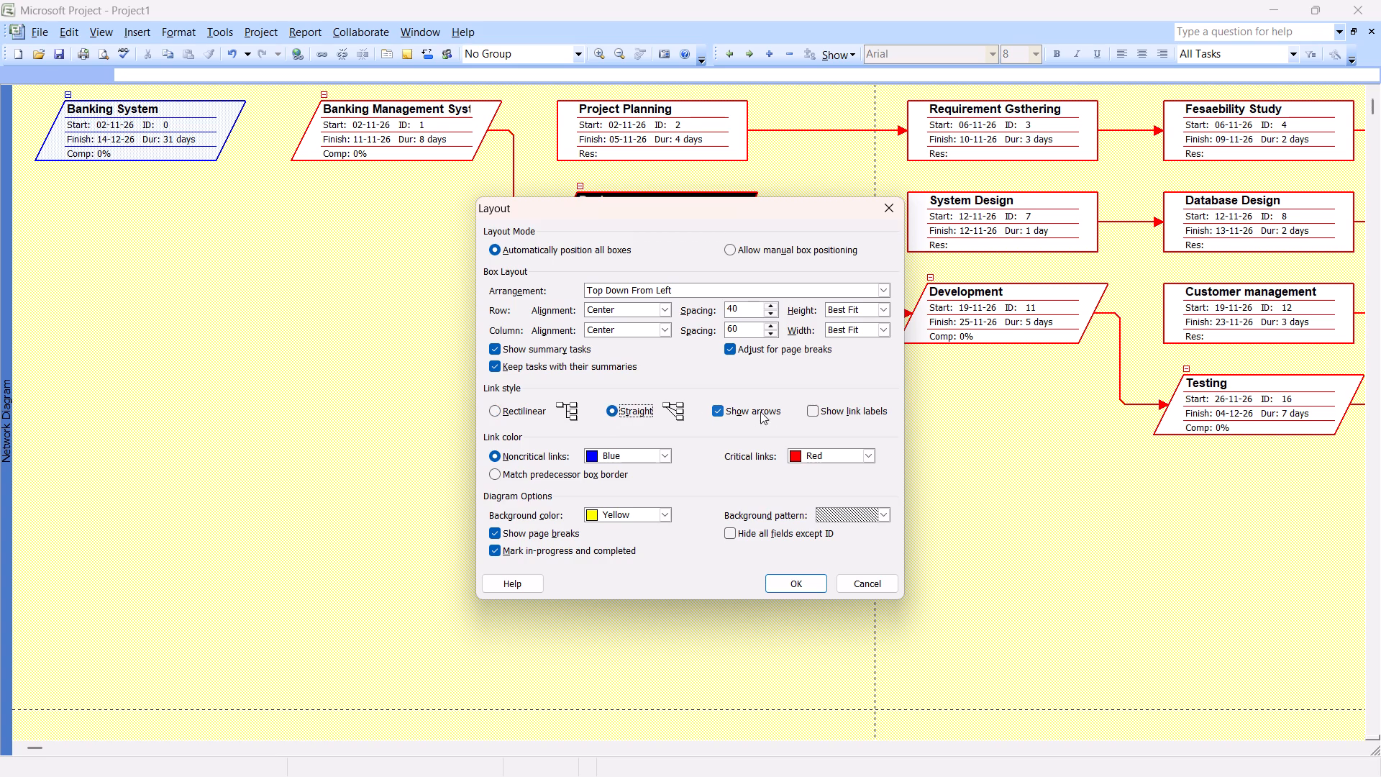
click(808, 407)
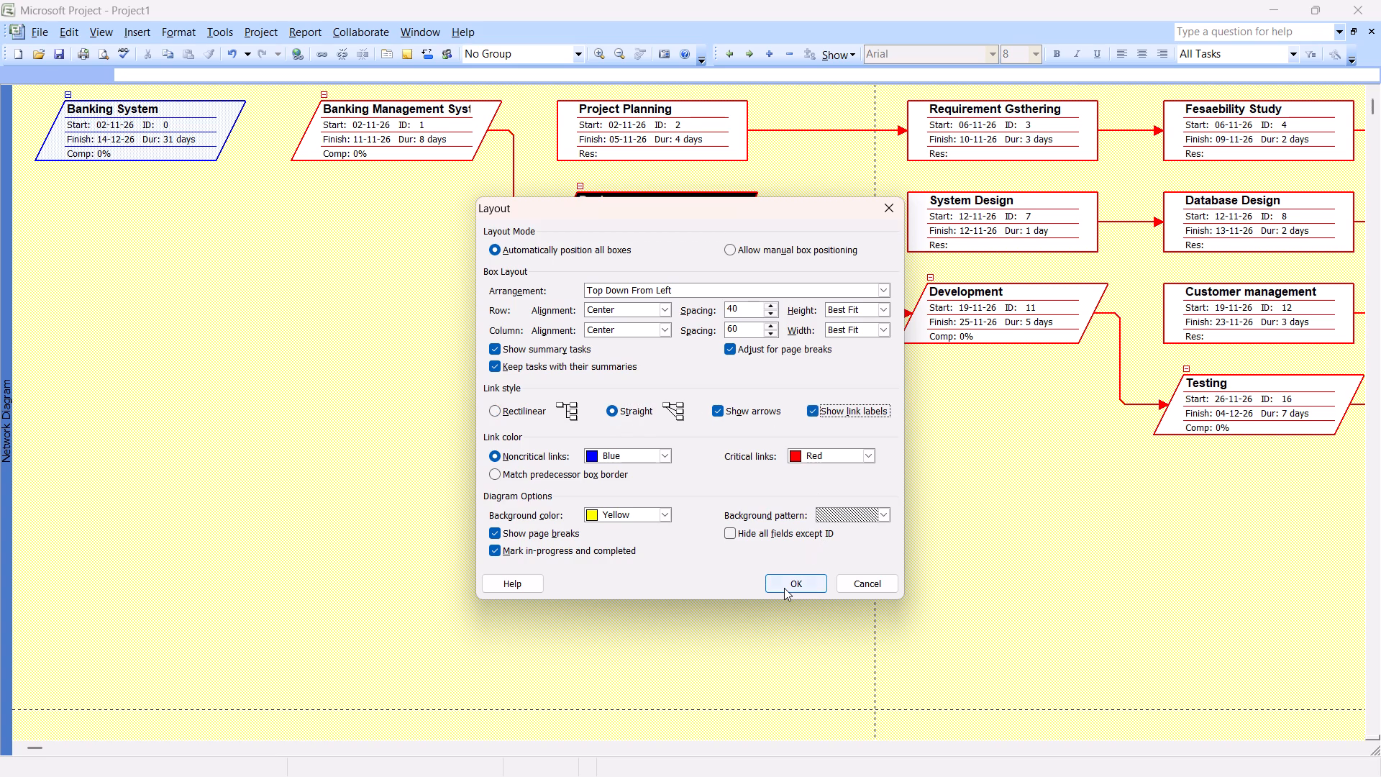
click(784, 588)
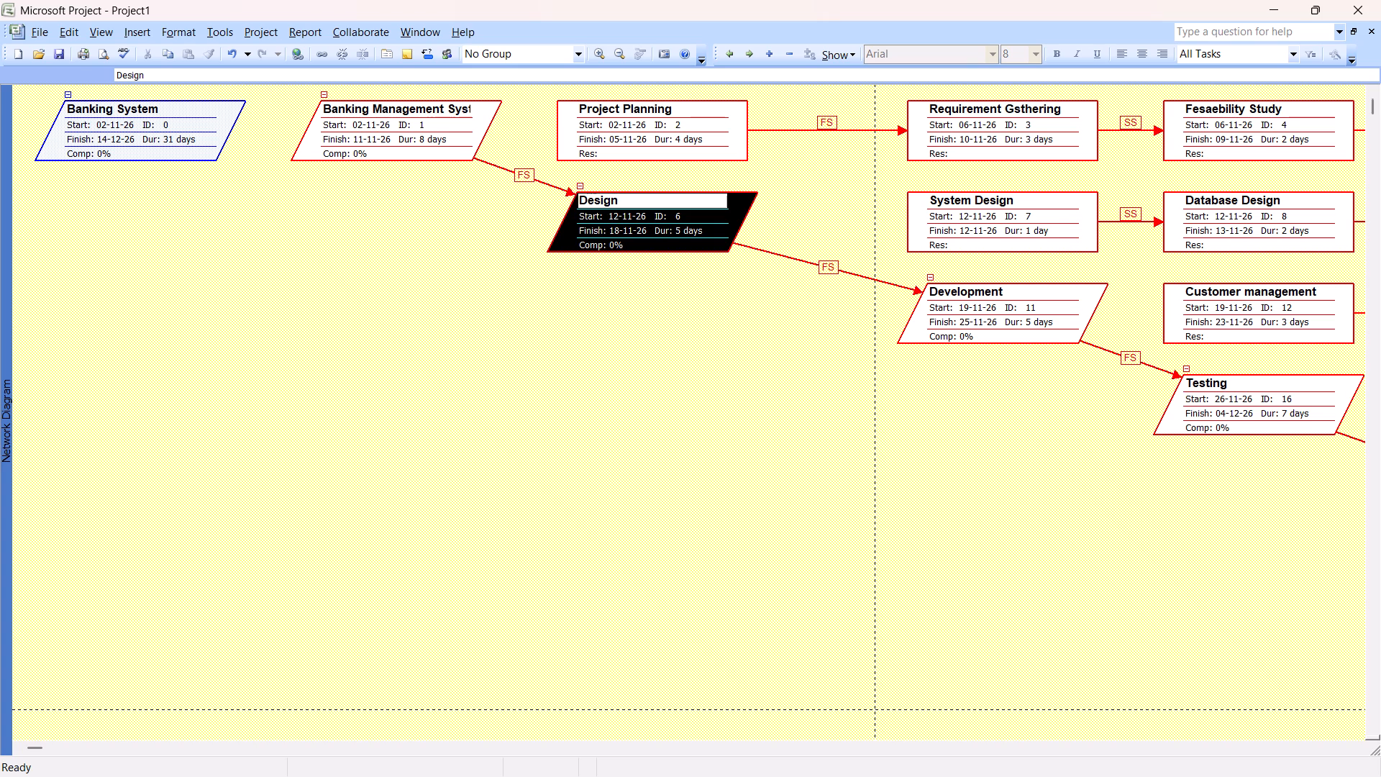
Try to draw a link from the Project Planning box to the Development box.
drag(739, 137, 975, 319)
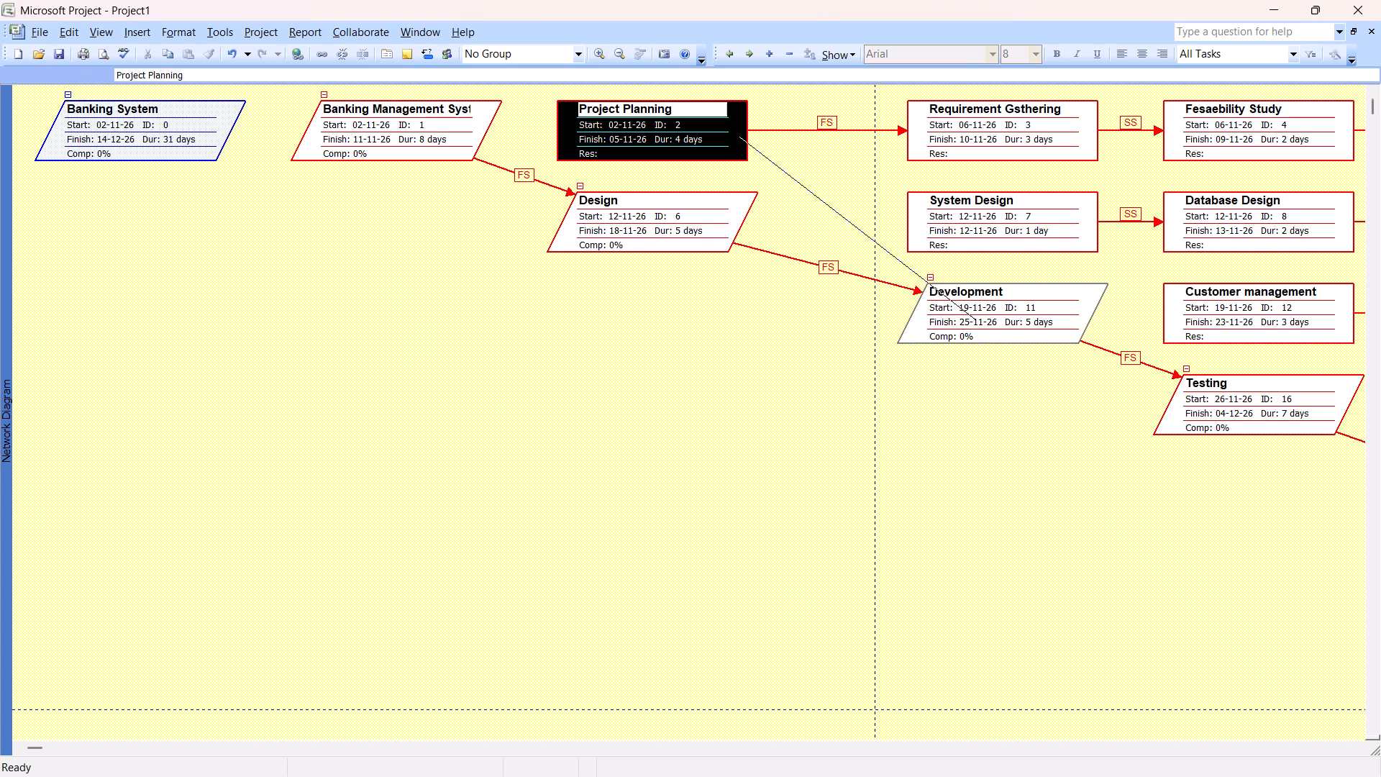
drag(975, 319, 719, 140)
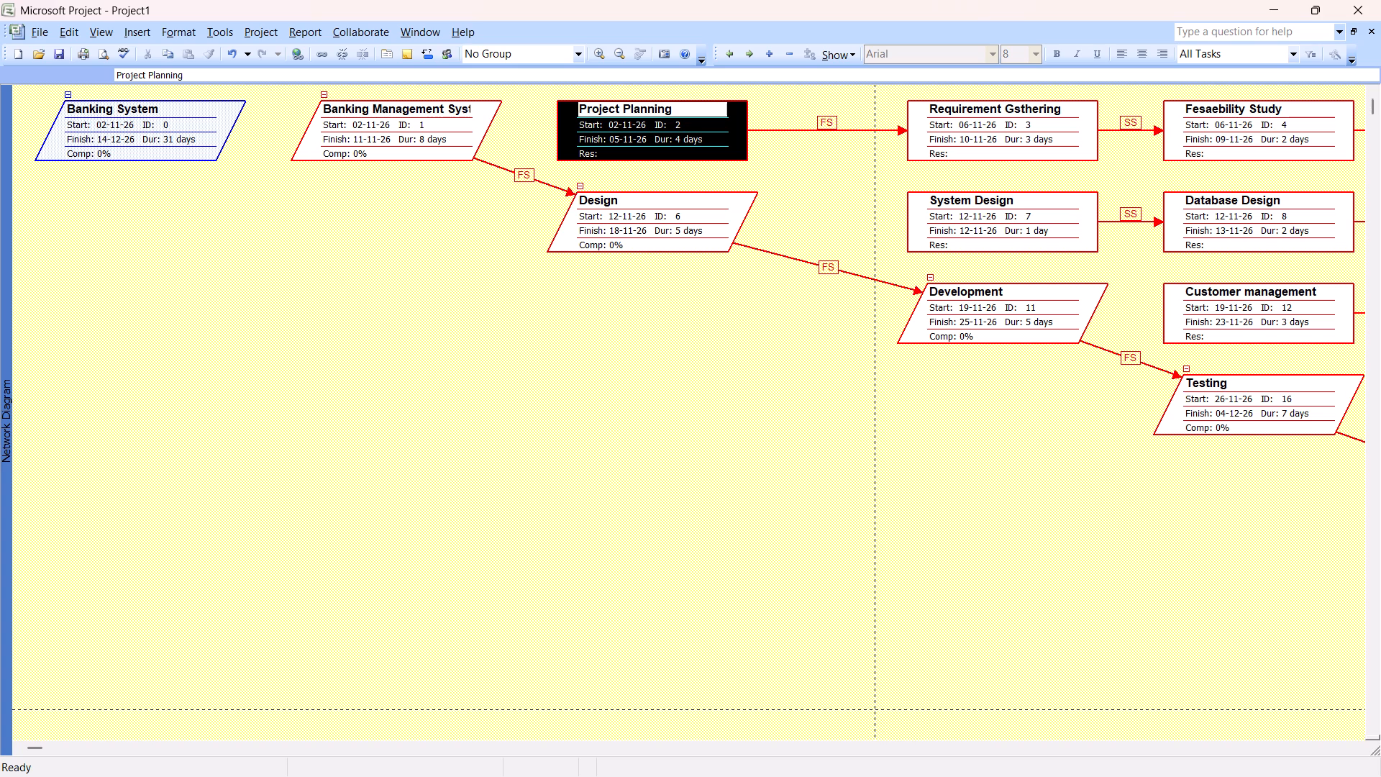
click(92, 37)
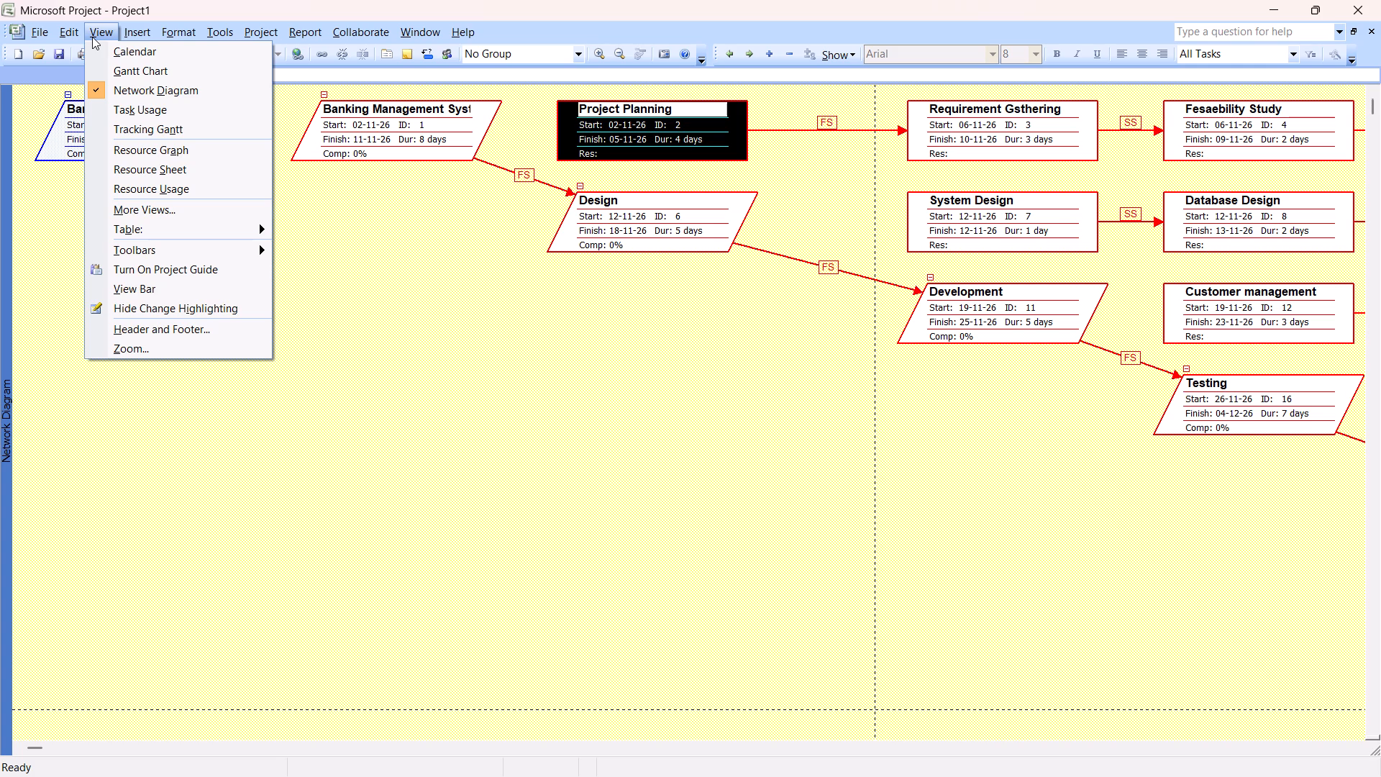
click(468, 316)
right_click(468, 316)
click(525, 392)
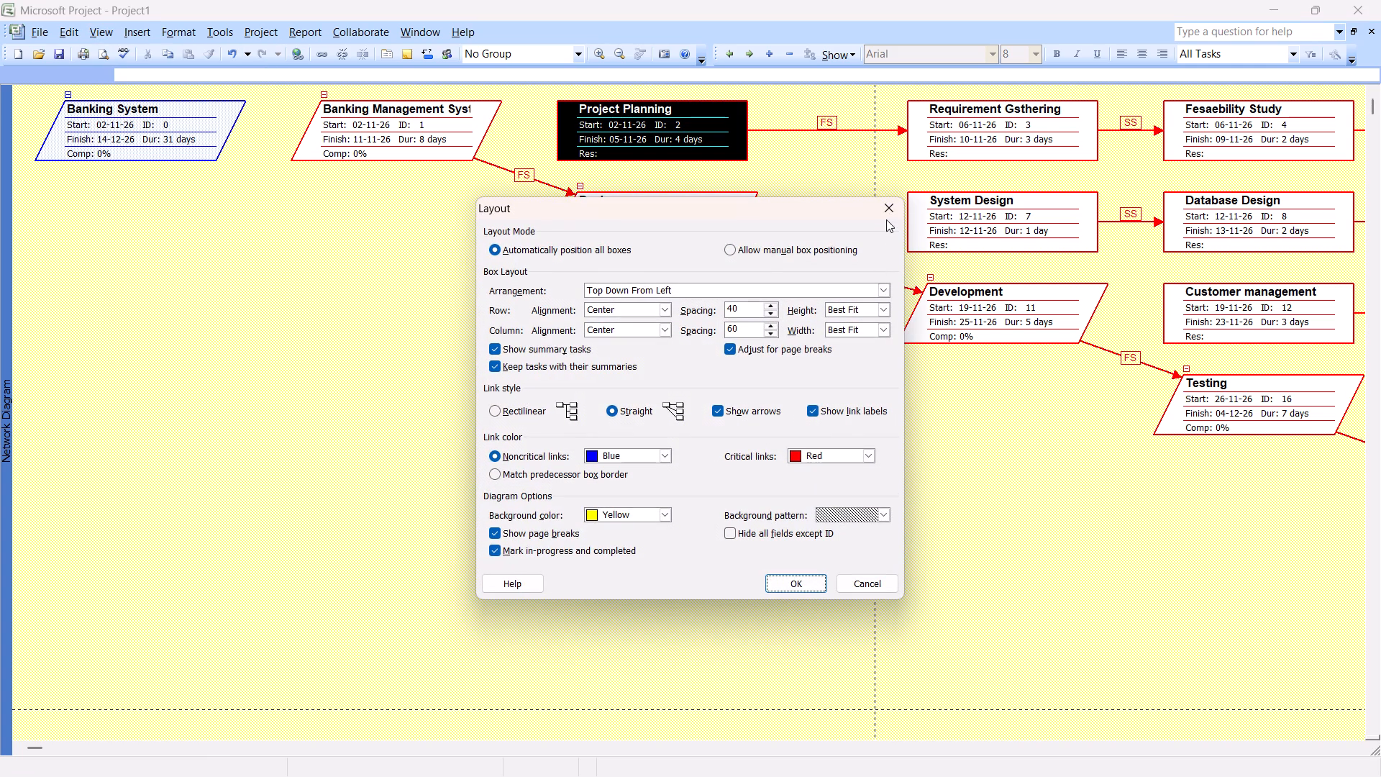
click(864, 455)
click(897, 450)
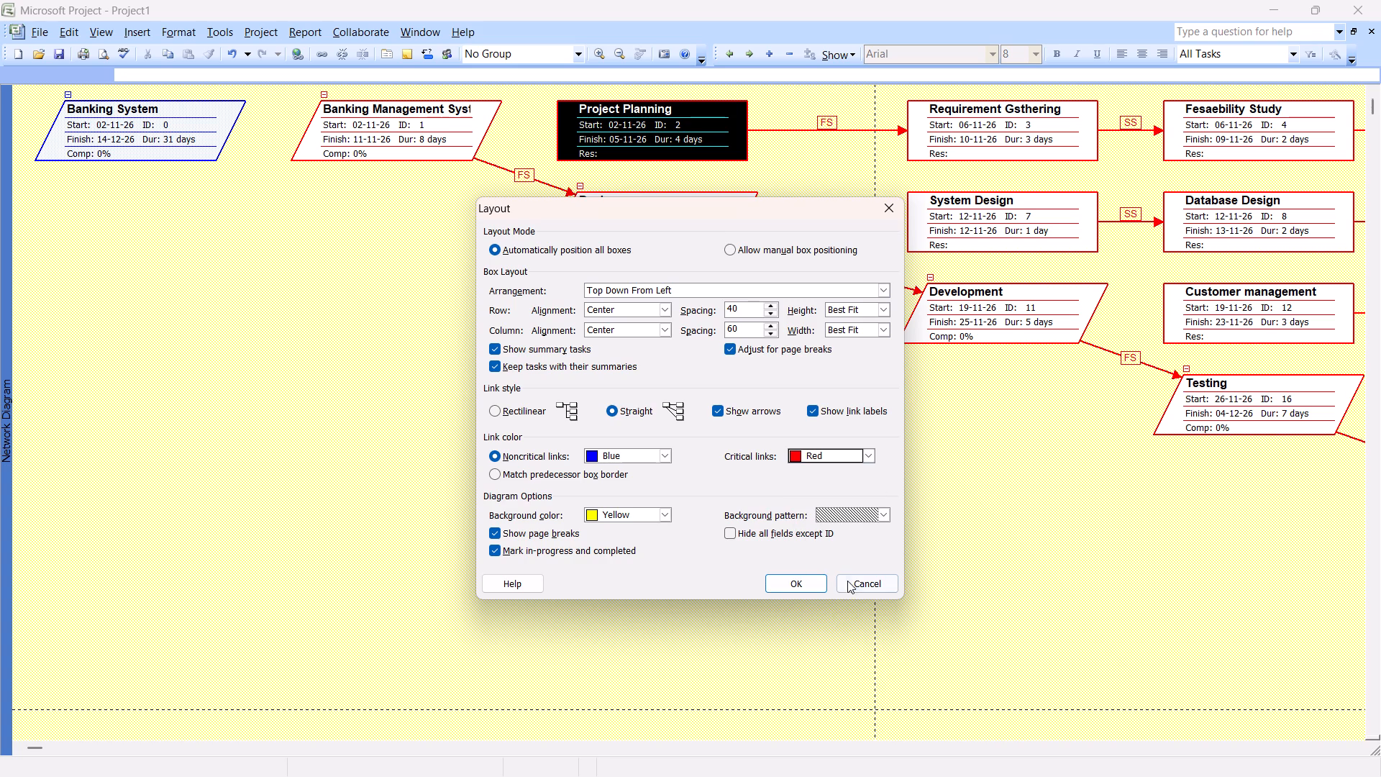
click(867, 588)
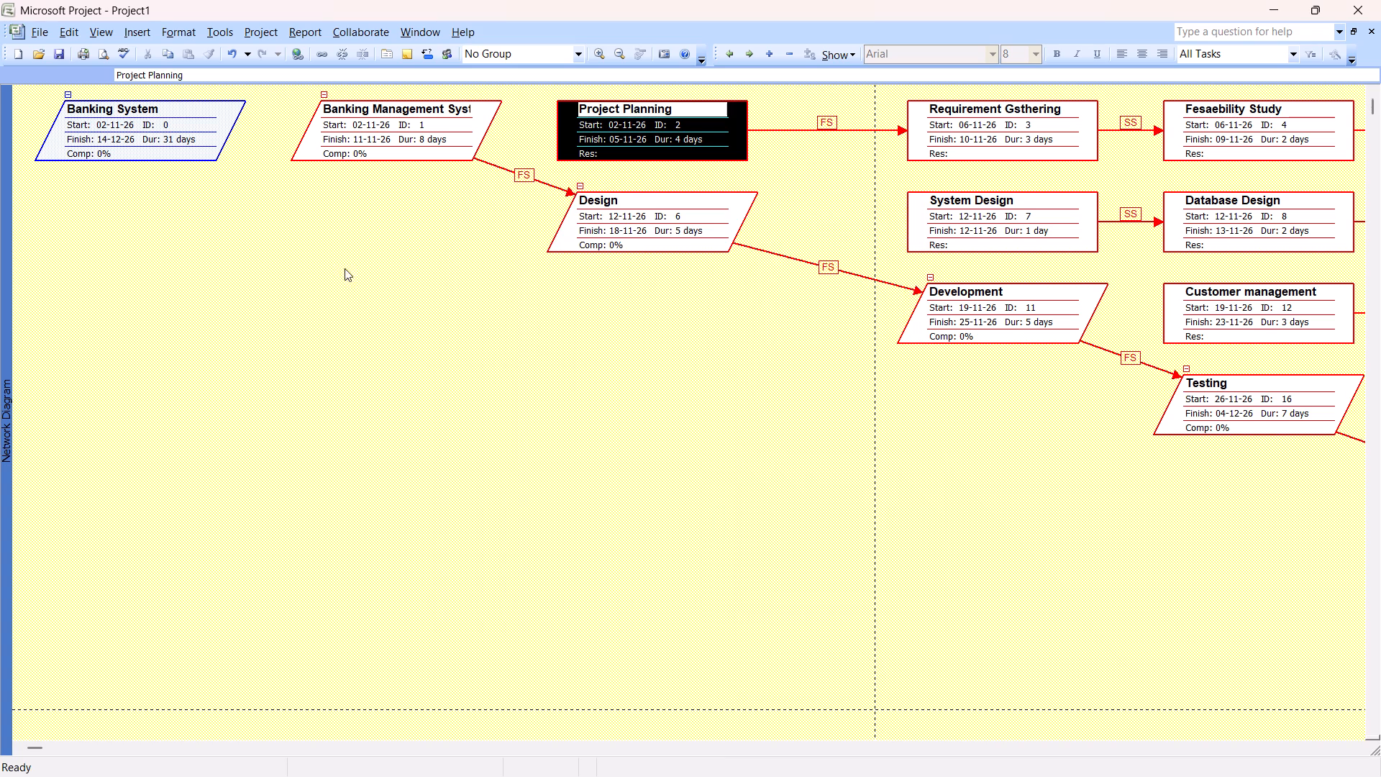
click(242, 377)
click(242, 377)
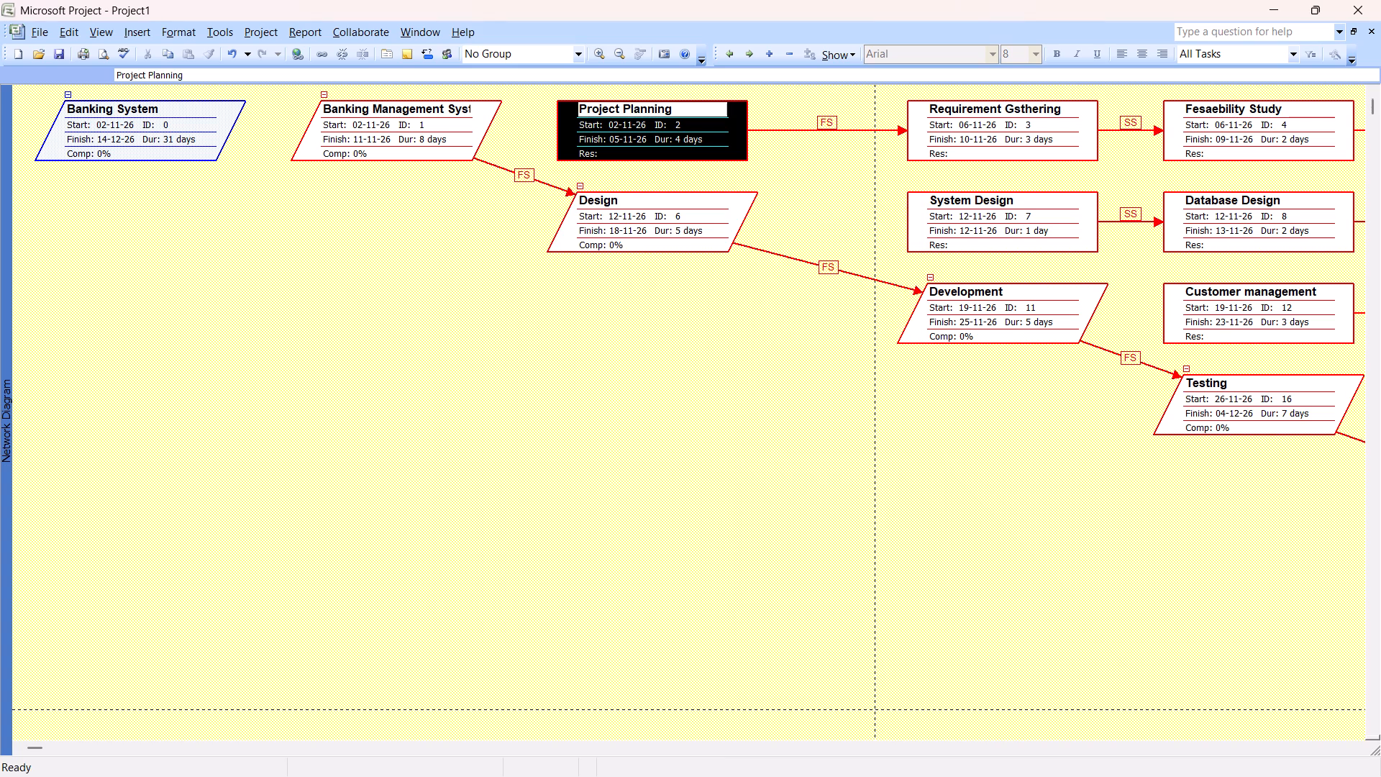
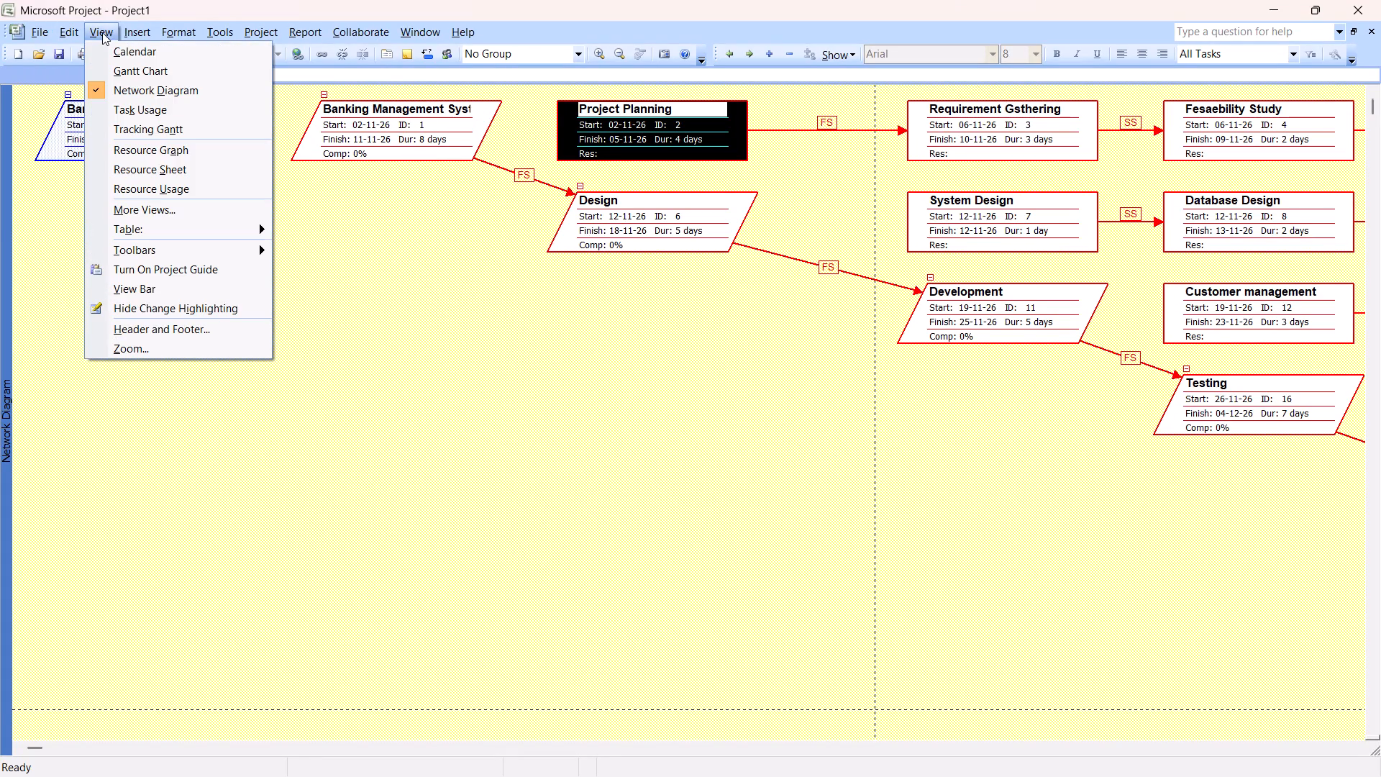
Switch the Banking System project from the Network Diagram back to the Gantt Chart view.
click(117, 68)
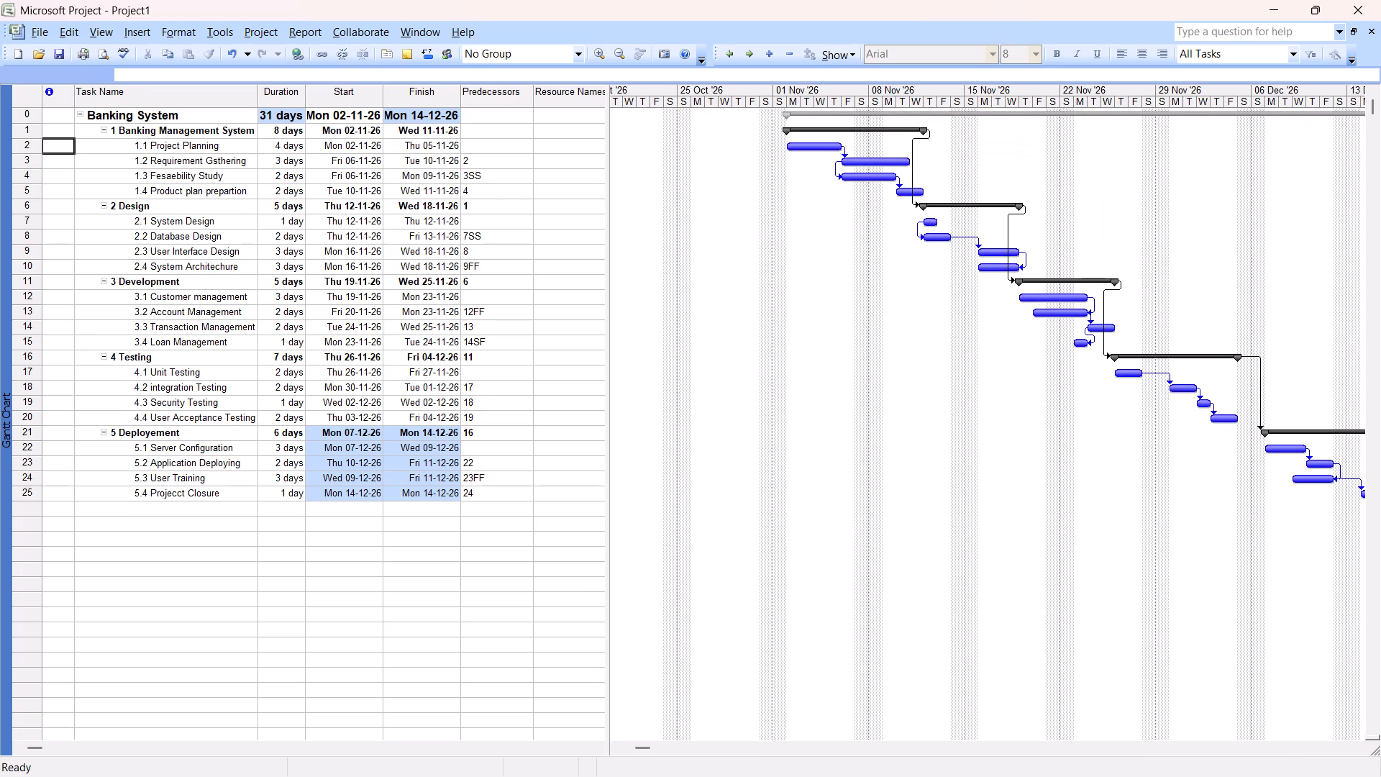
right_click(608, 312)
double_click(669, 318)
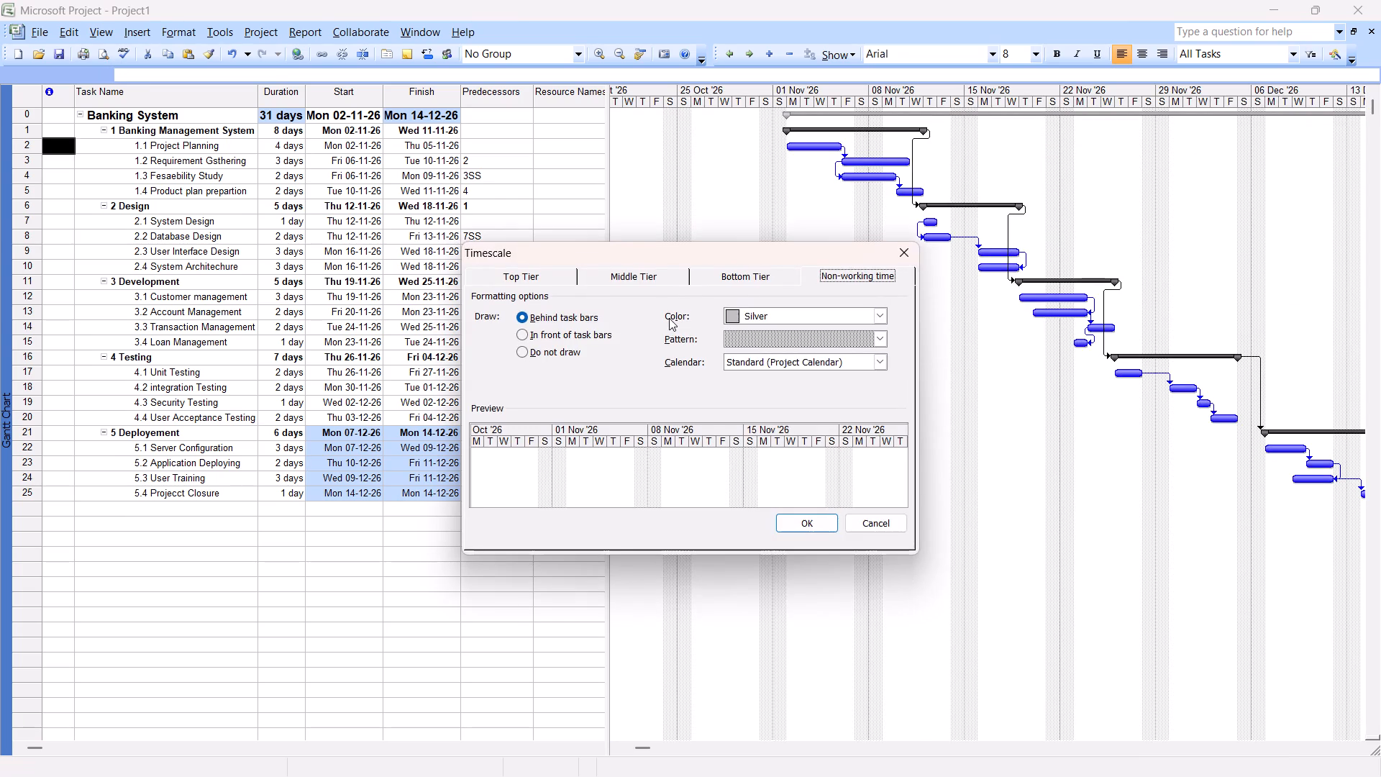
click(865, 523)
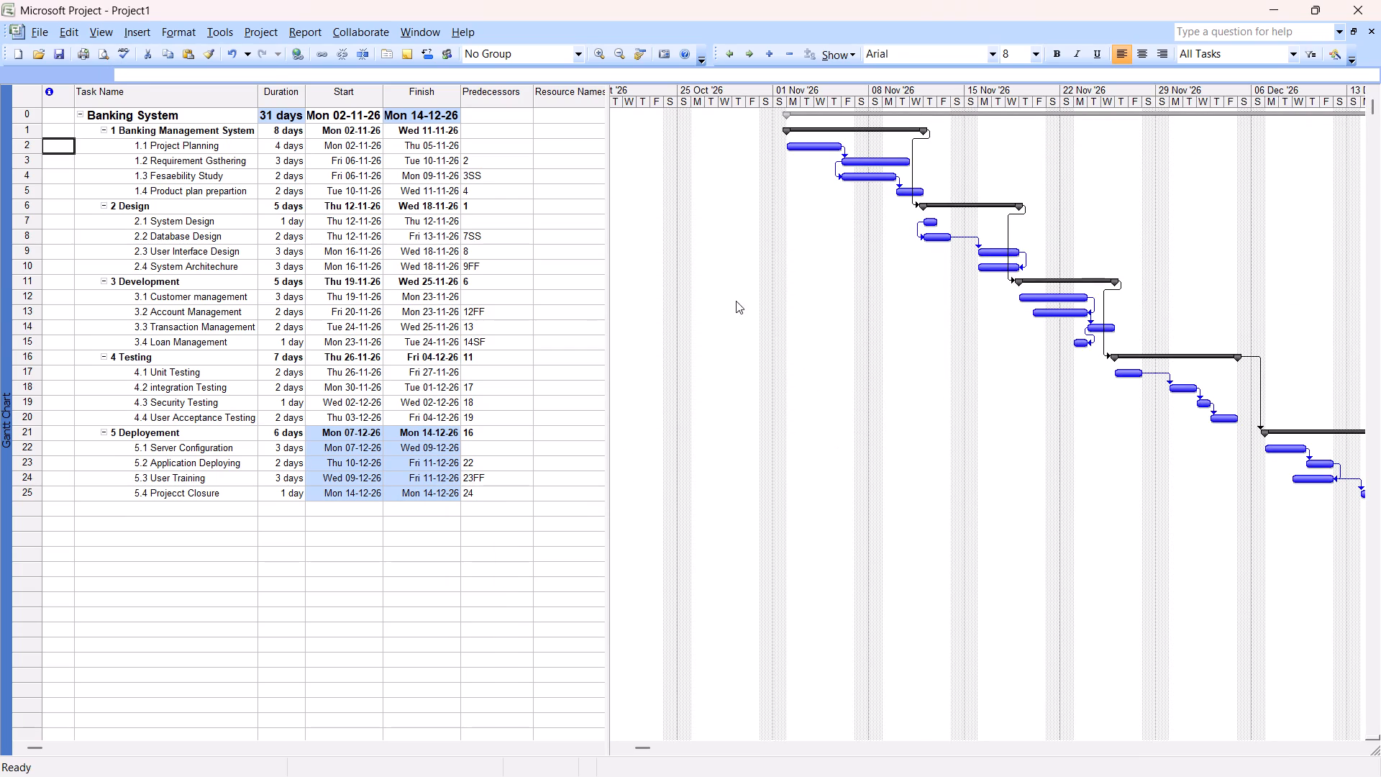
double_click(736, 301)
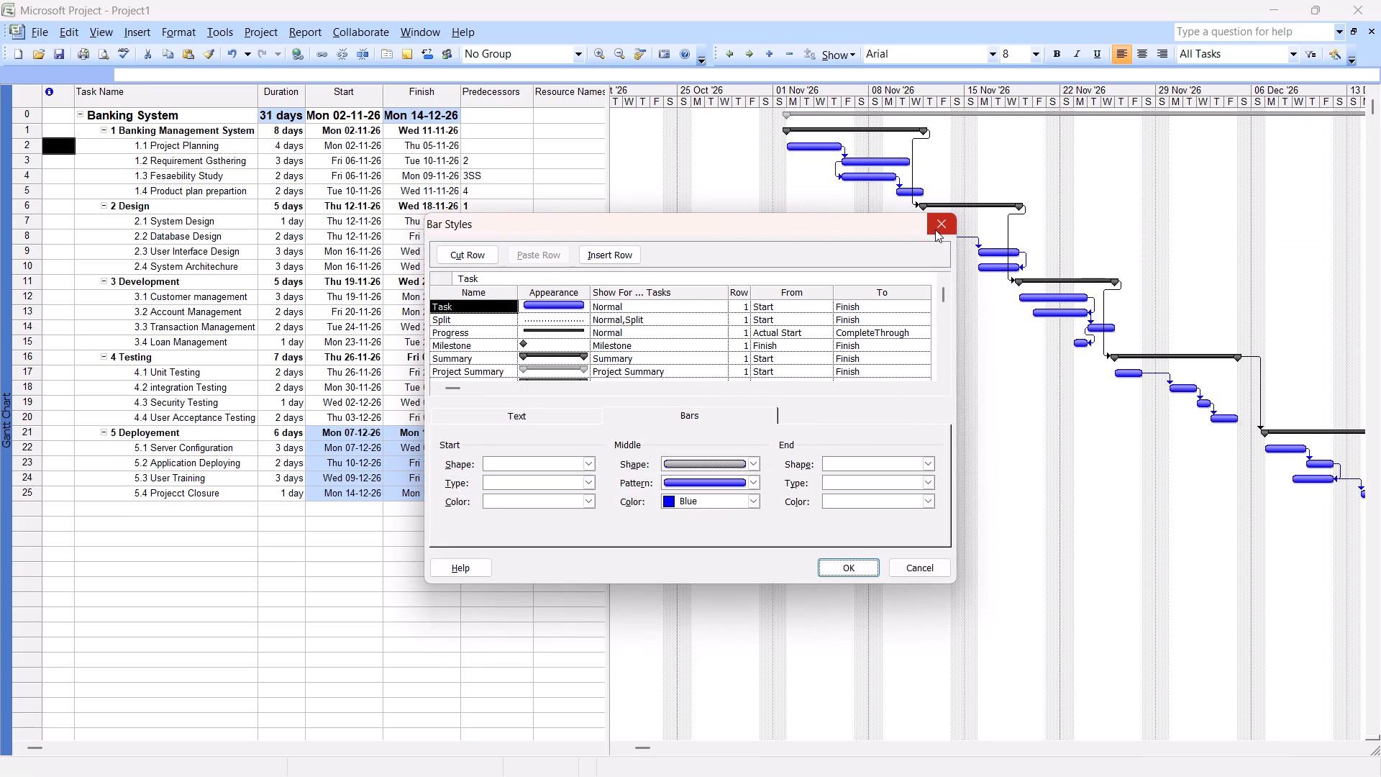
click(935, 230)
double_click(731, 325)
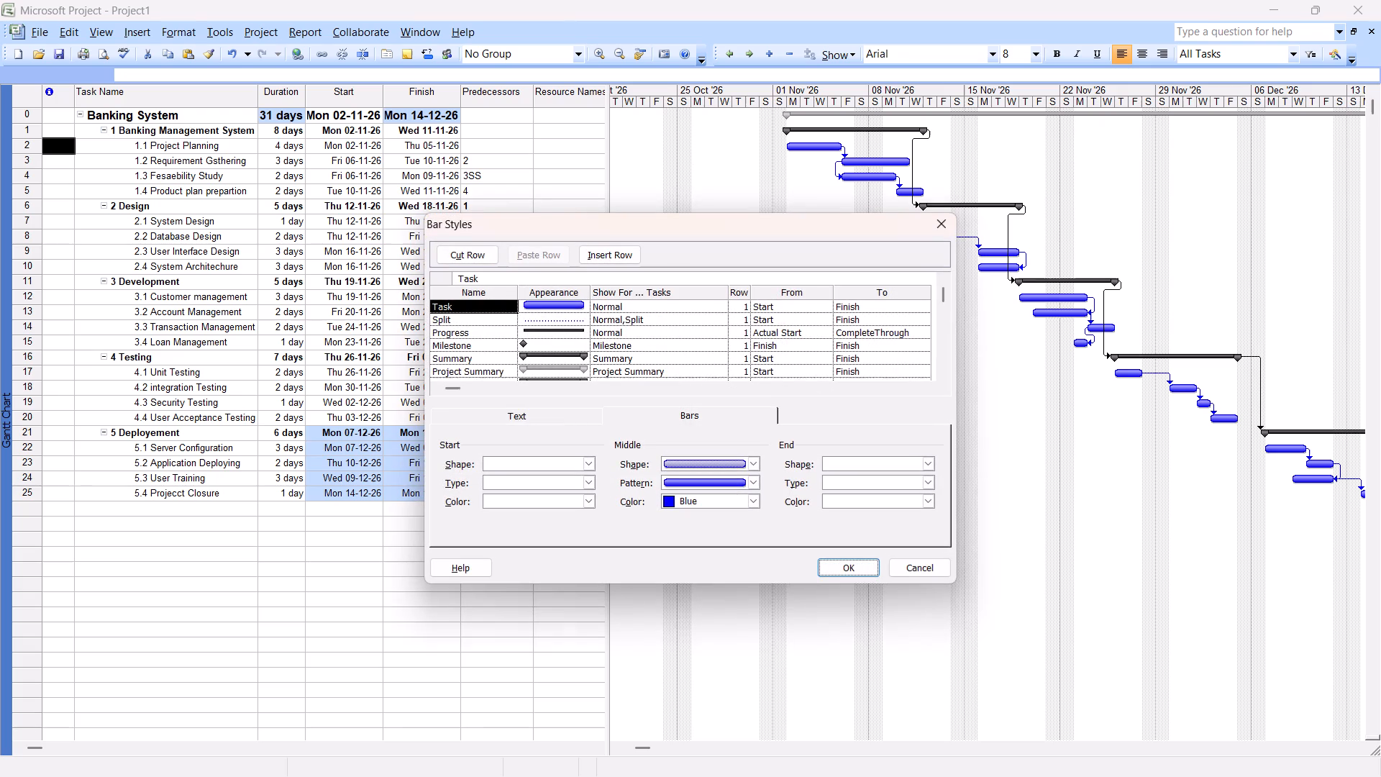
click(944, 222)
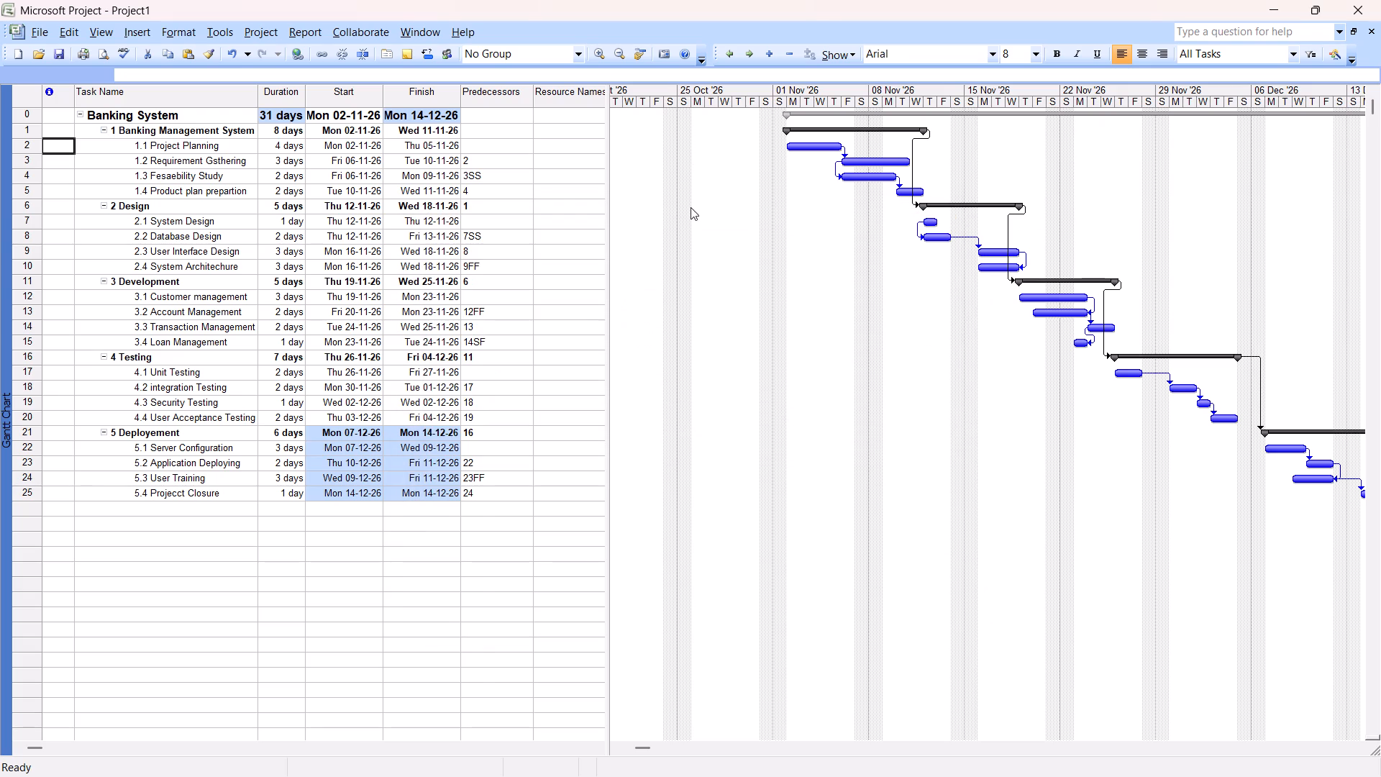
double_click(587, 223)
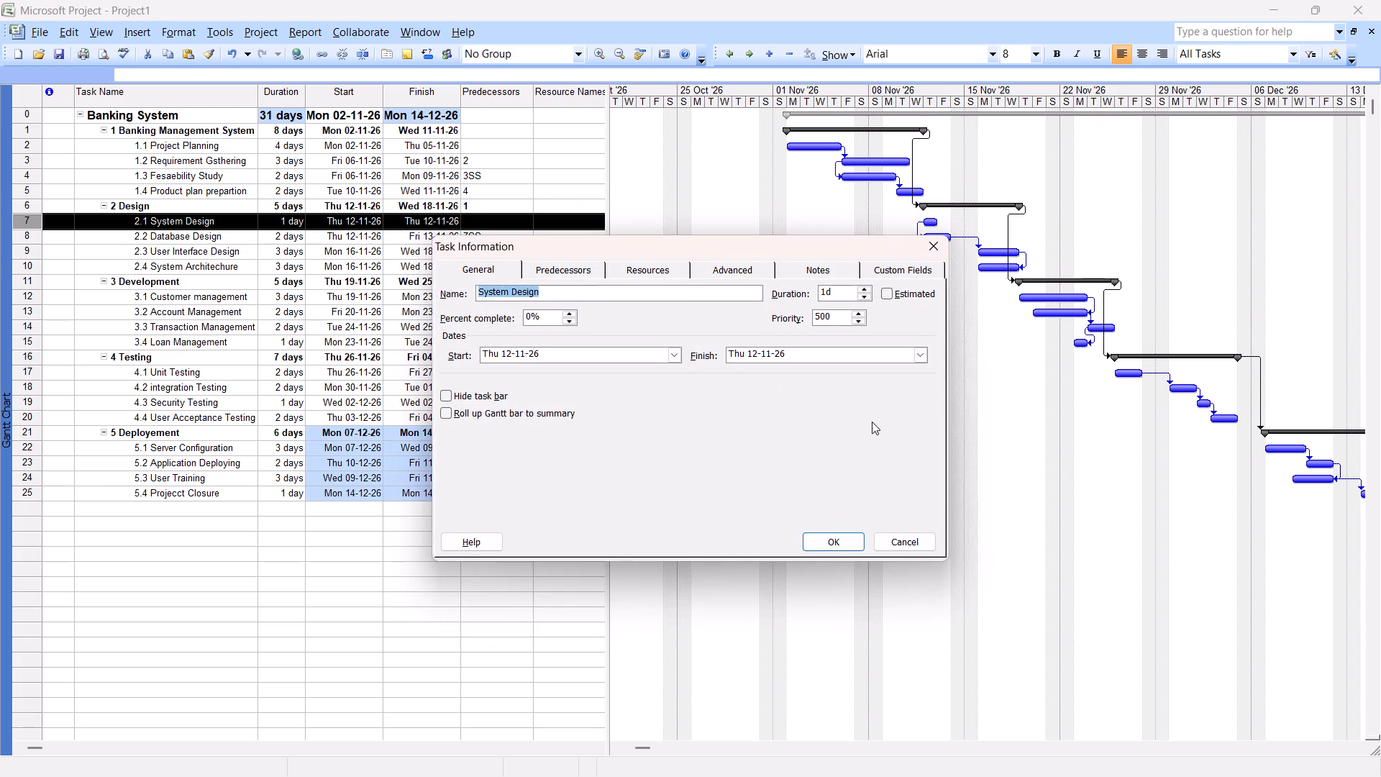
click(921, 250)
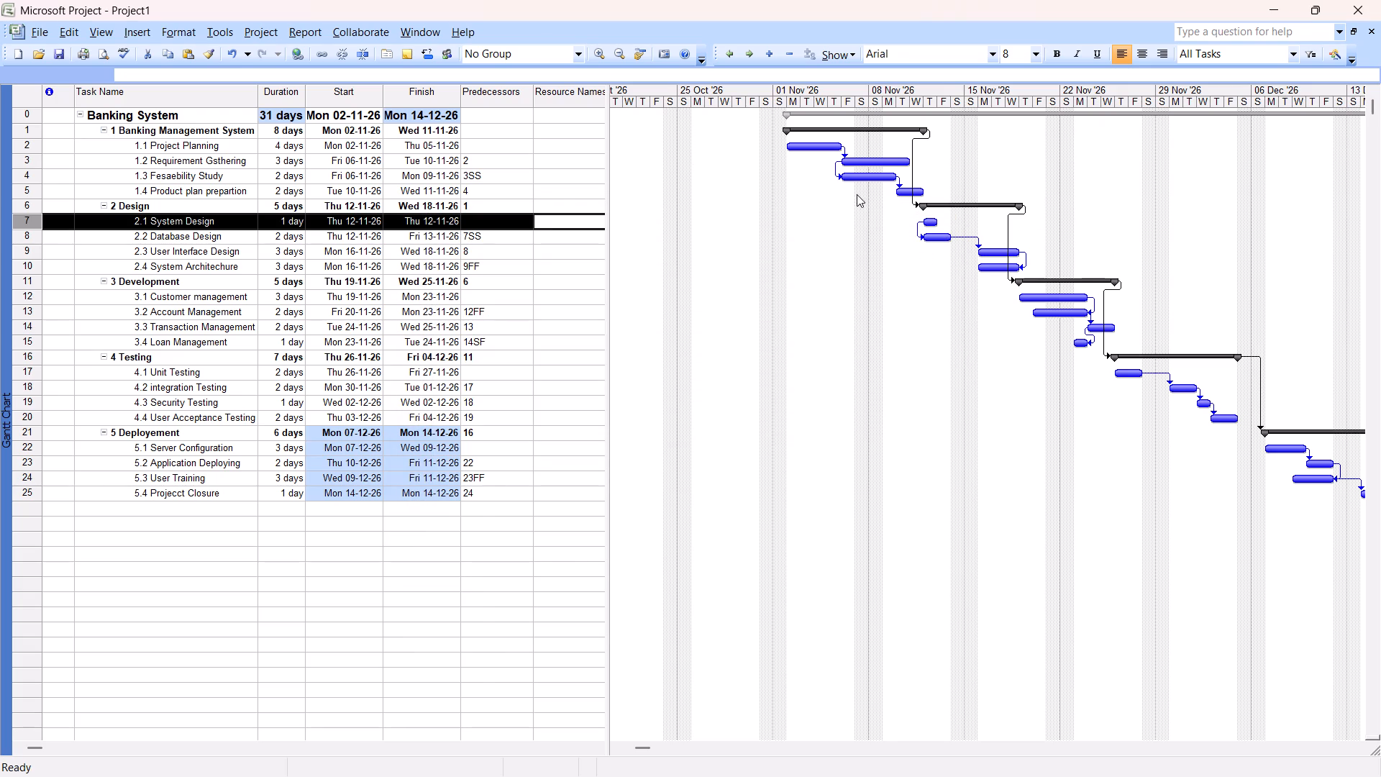
Examine the non-working time options and the available calendars in the Gantt Chart's timescale settings.
double_click(906, 102)
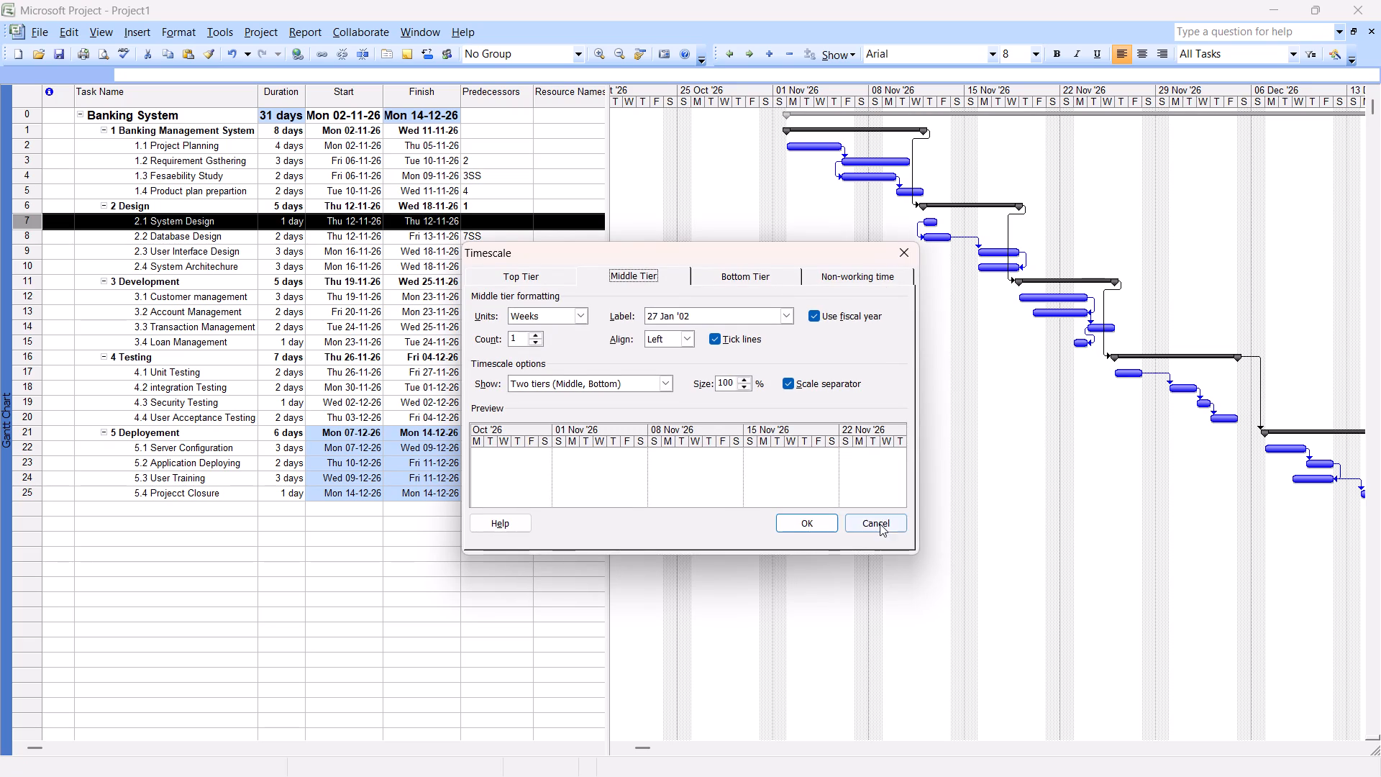
click(839, 279)
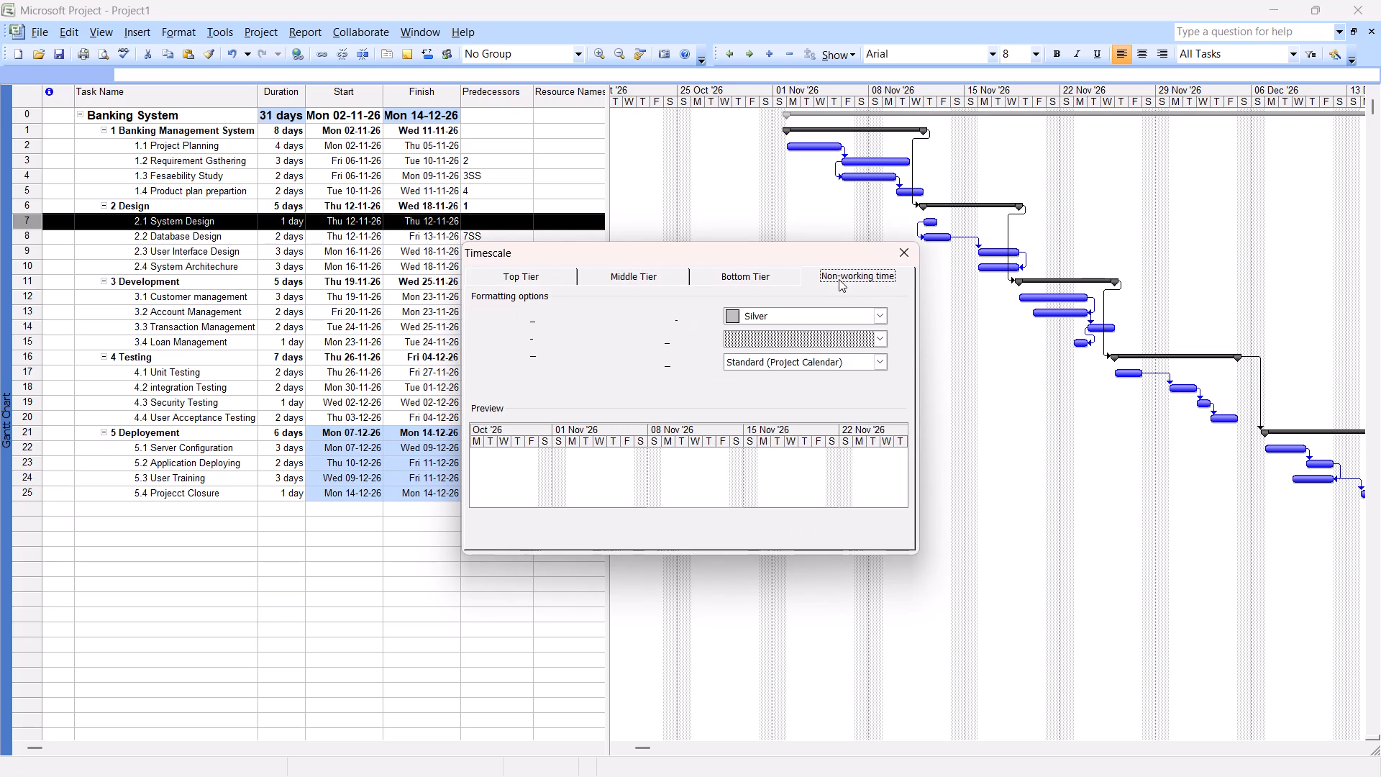
click(869, 370)
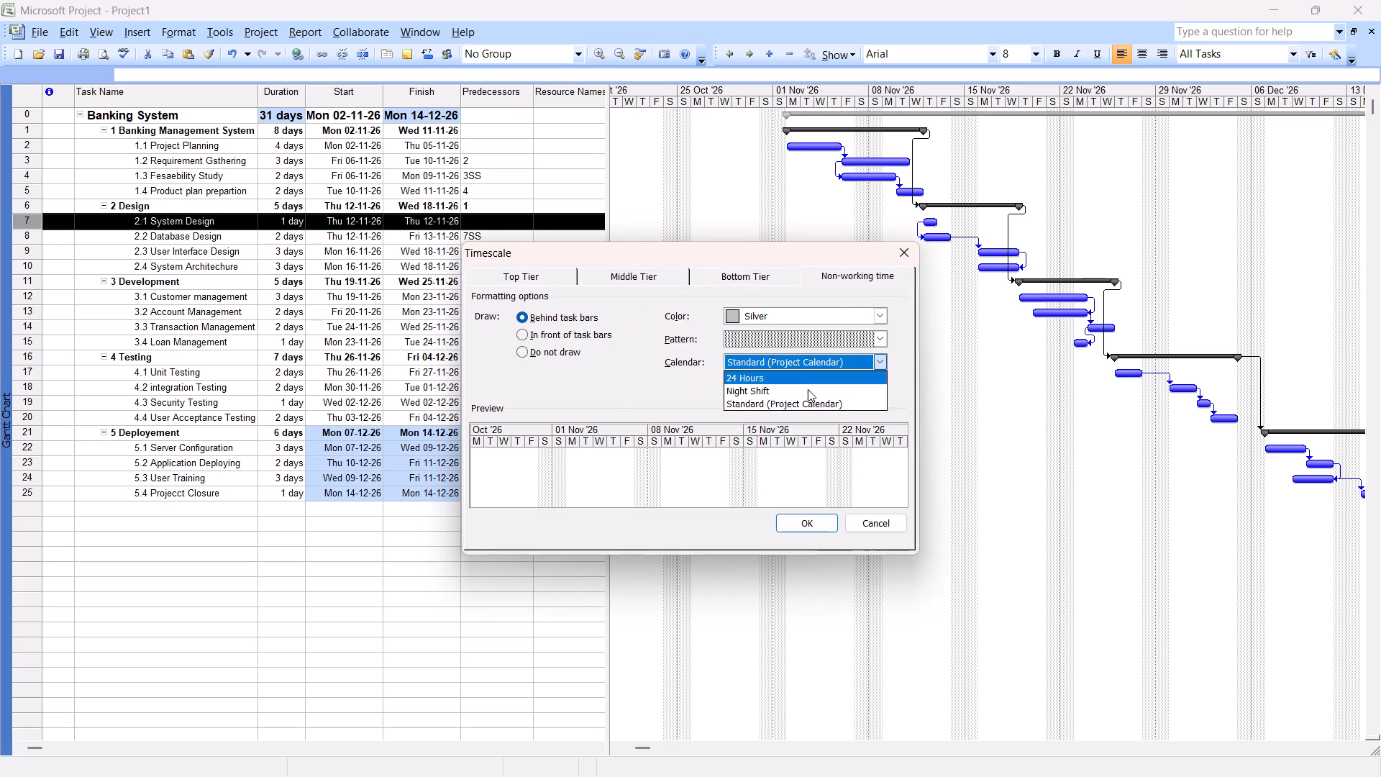
click(613, 407)
click(804, 524)
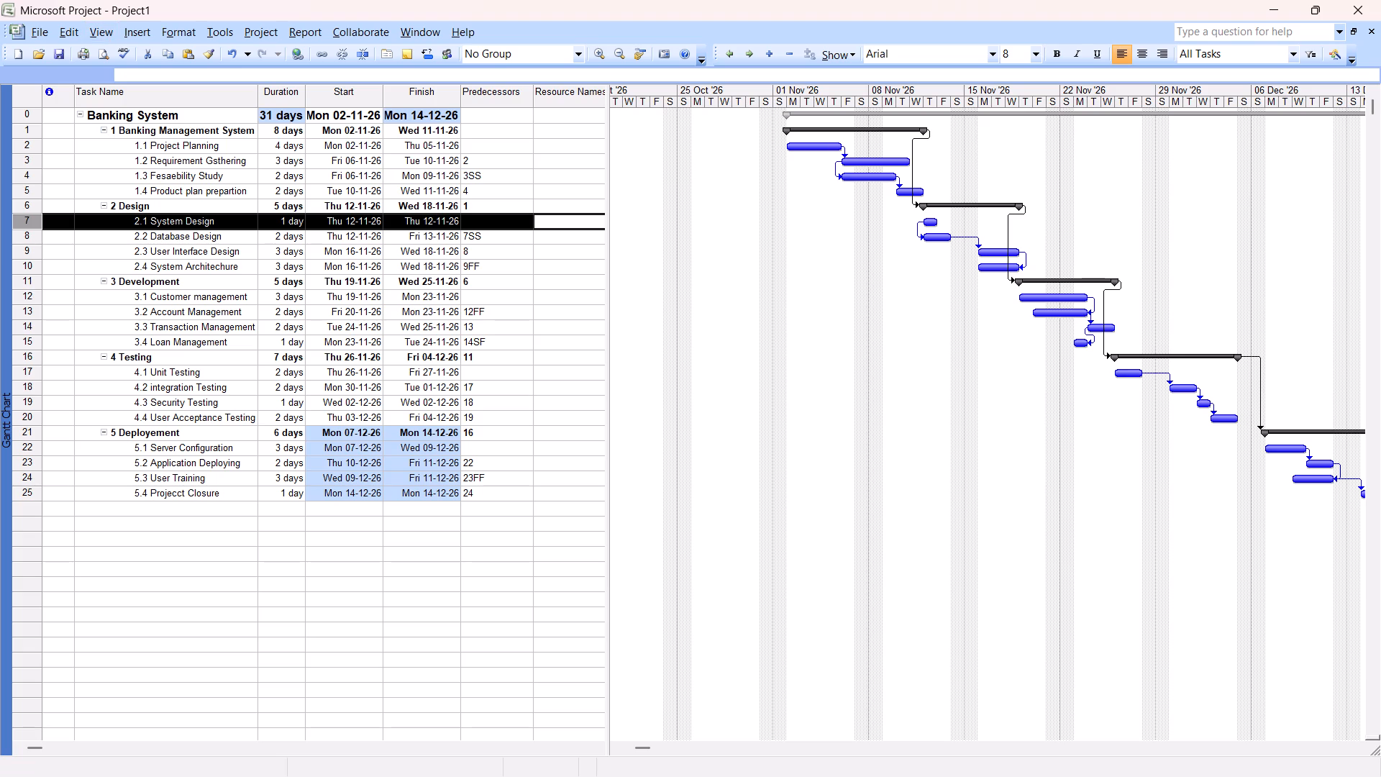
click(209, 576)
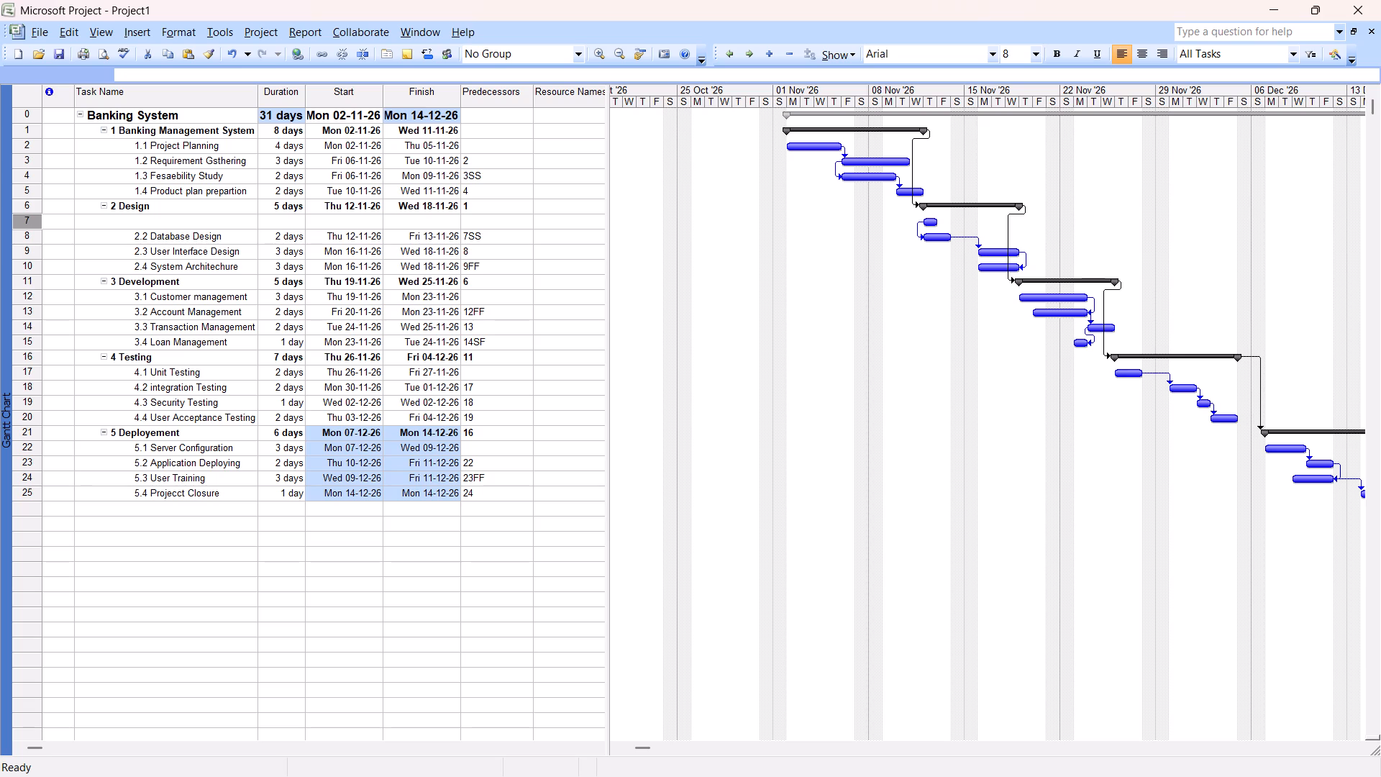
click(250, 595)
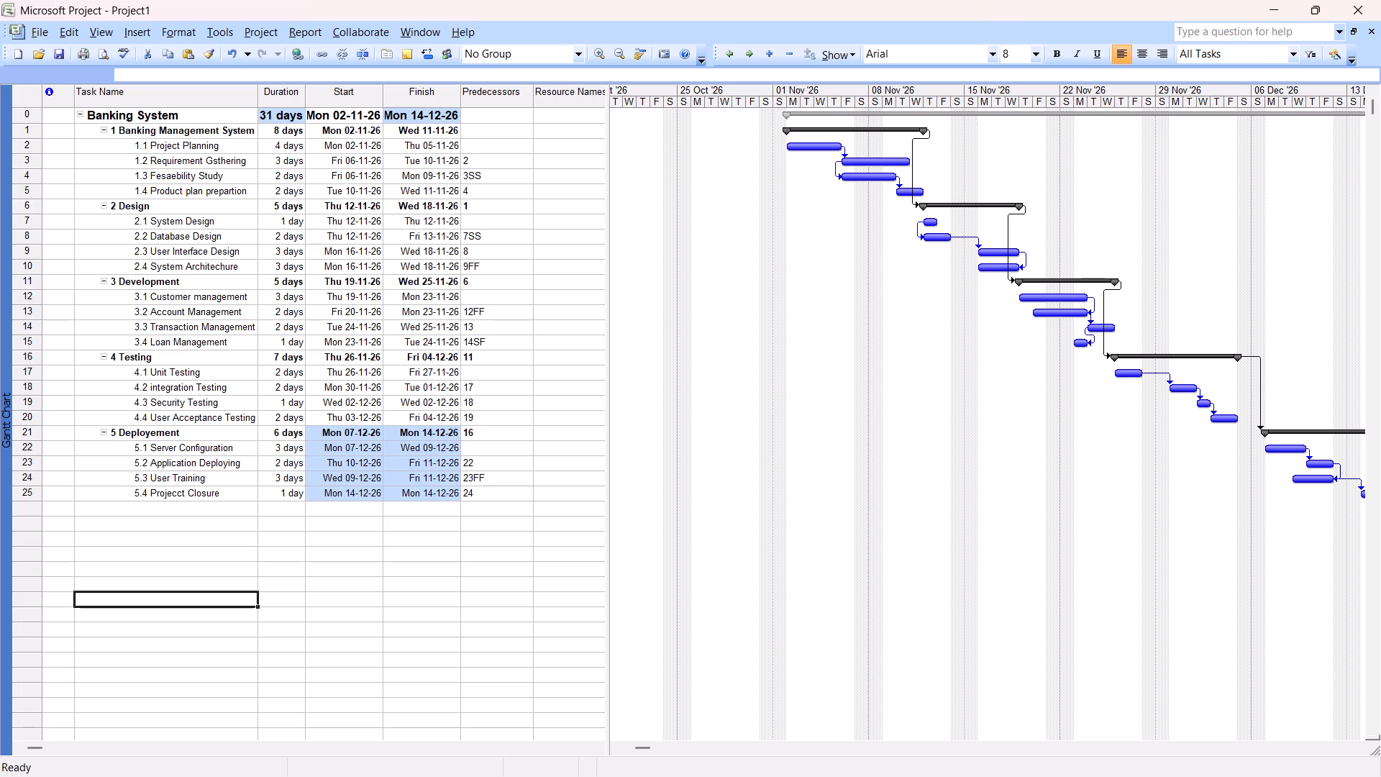
Switch the project to the Resource Sheet view and select the first empty Resource Name cell.
click(102, 36)
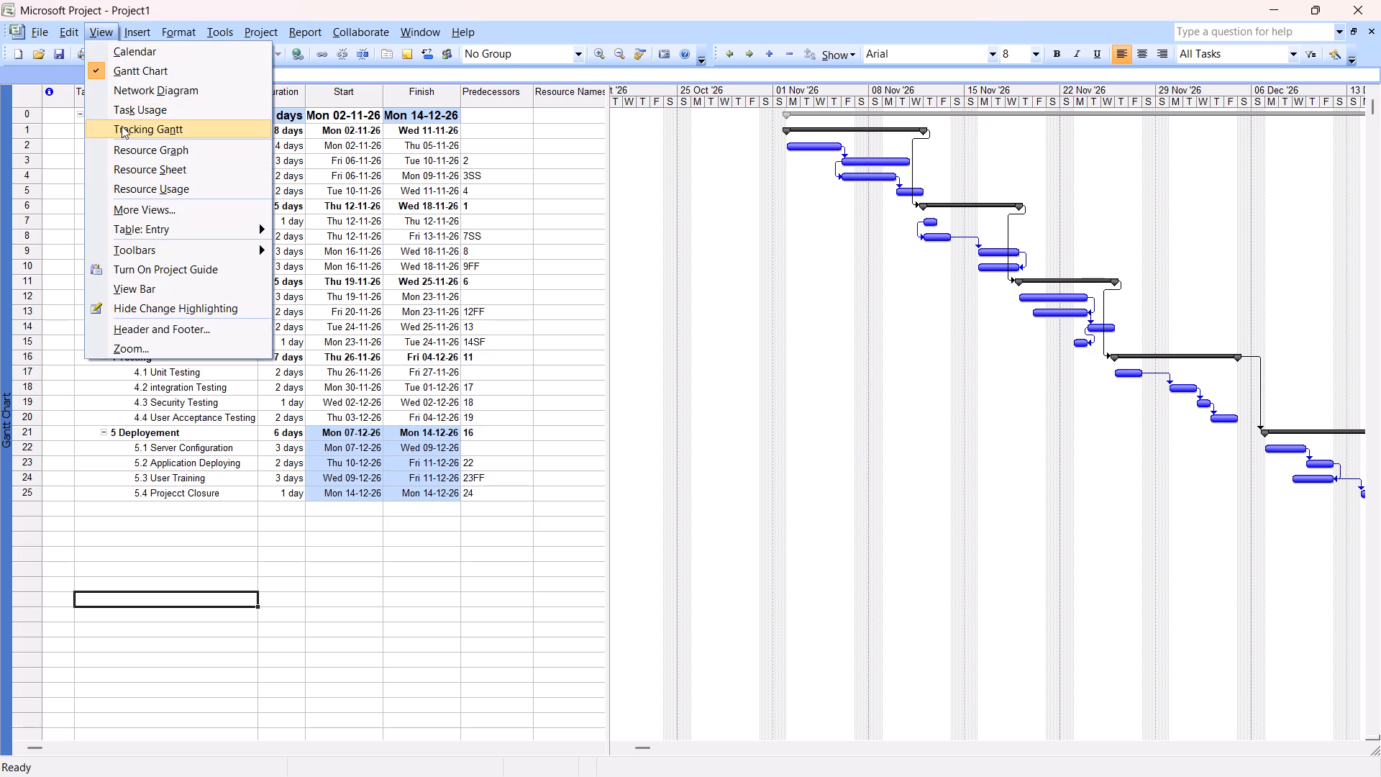
click(145, 171)
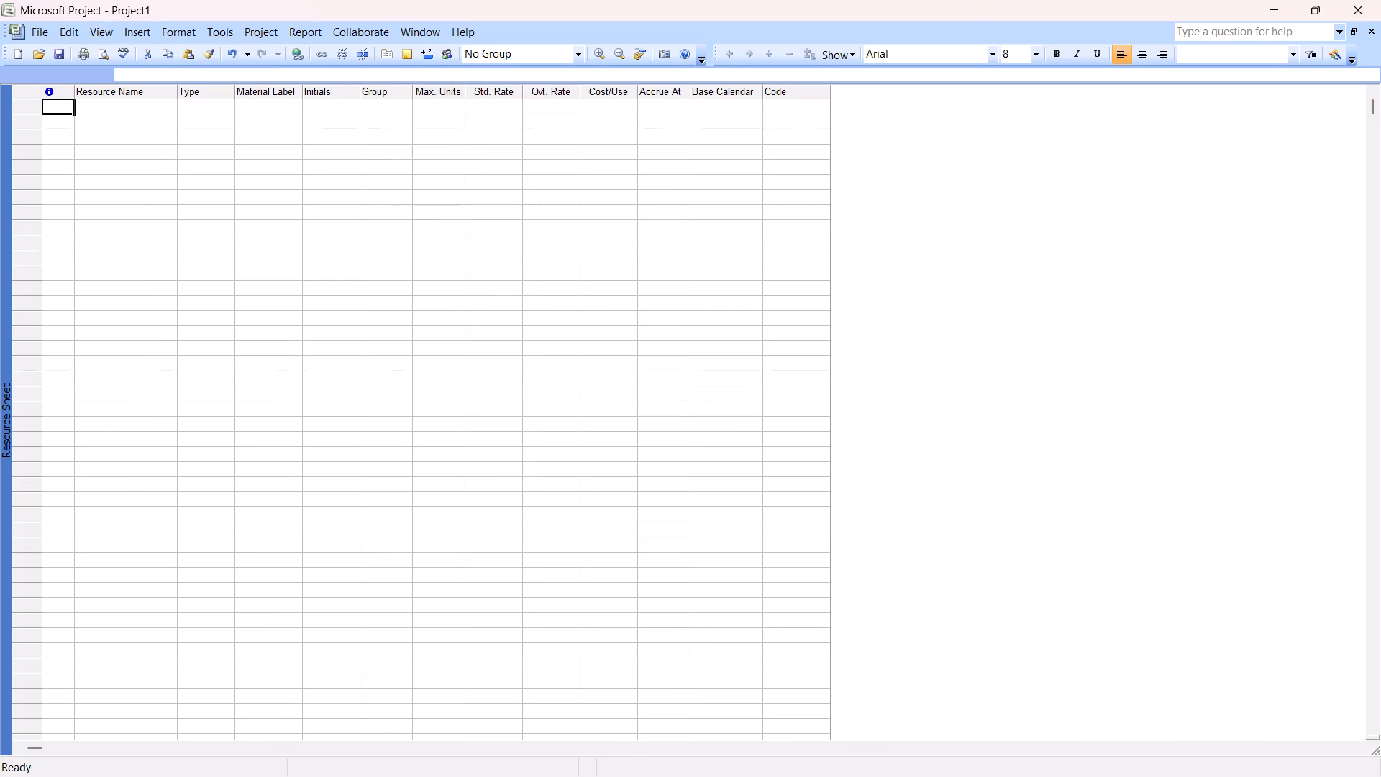
click(135, 111)
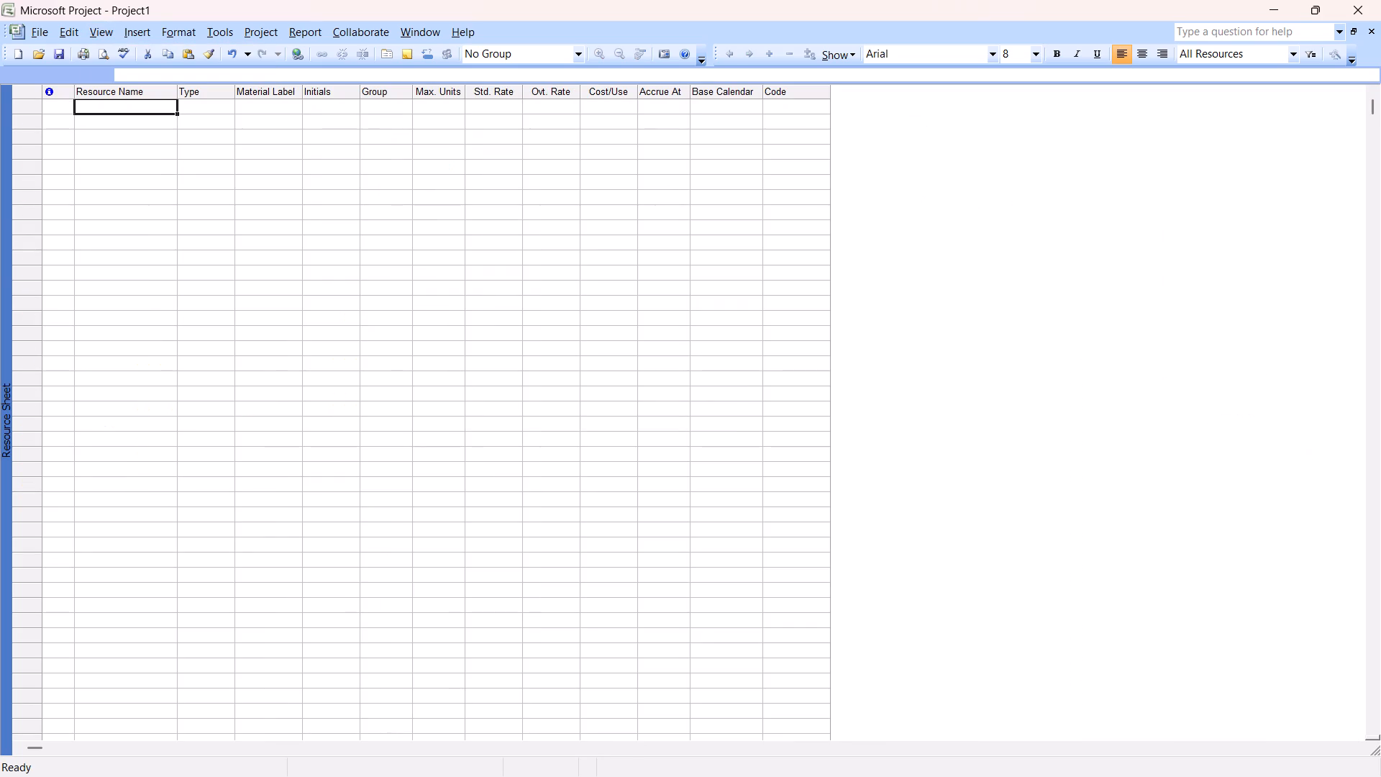
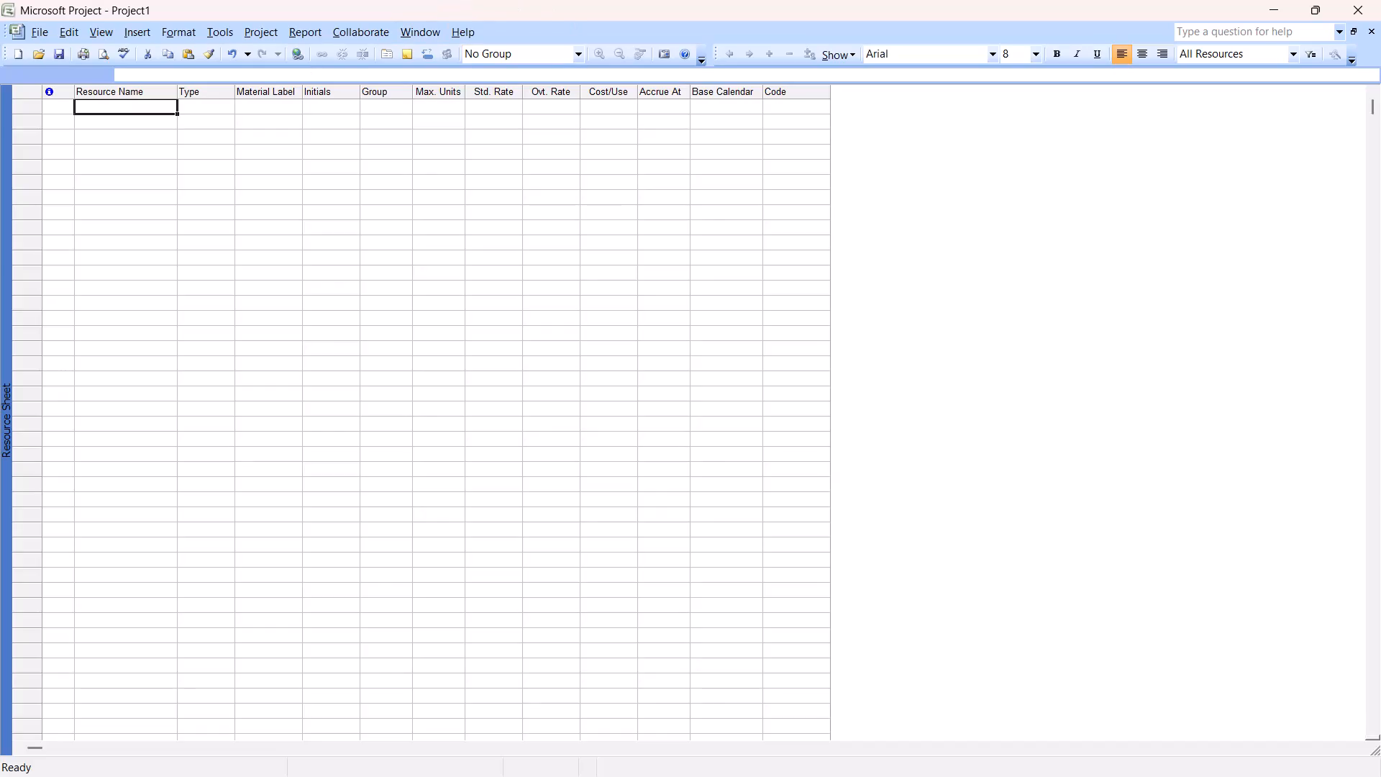
Examine the Accrue At options for the first resource row, then leave the cell.
click(657, 107)
click(687, 109)
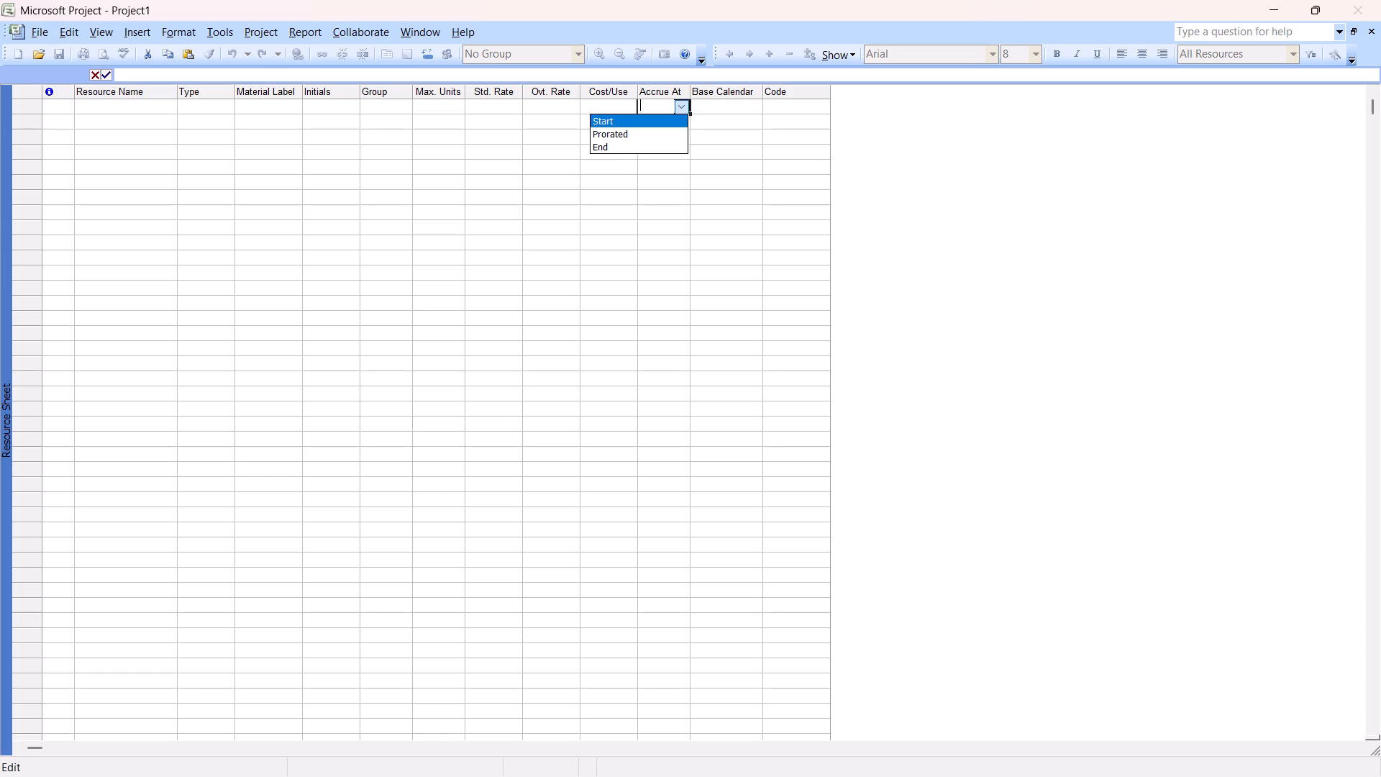
click(96, 39)
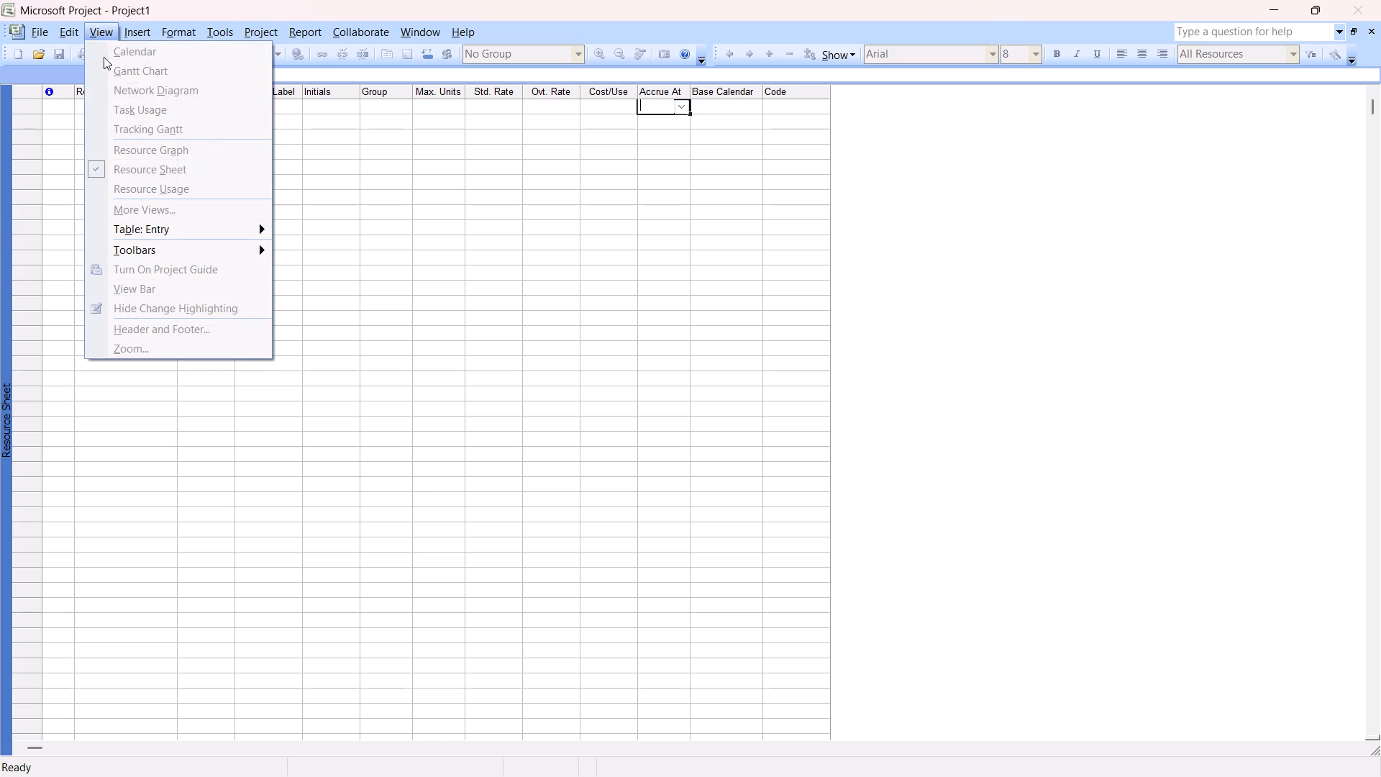
click(539, 243)
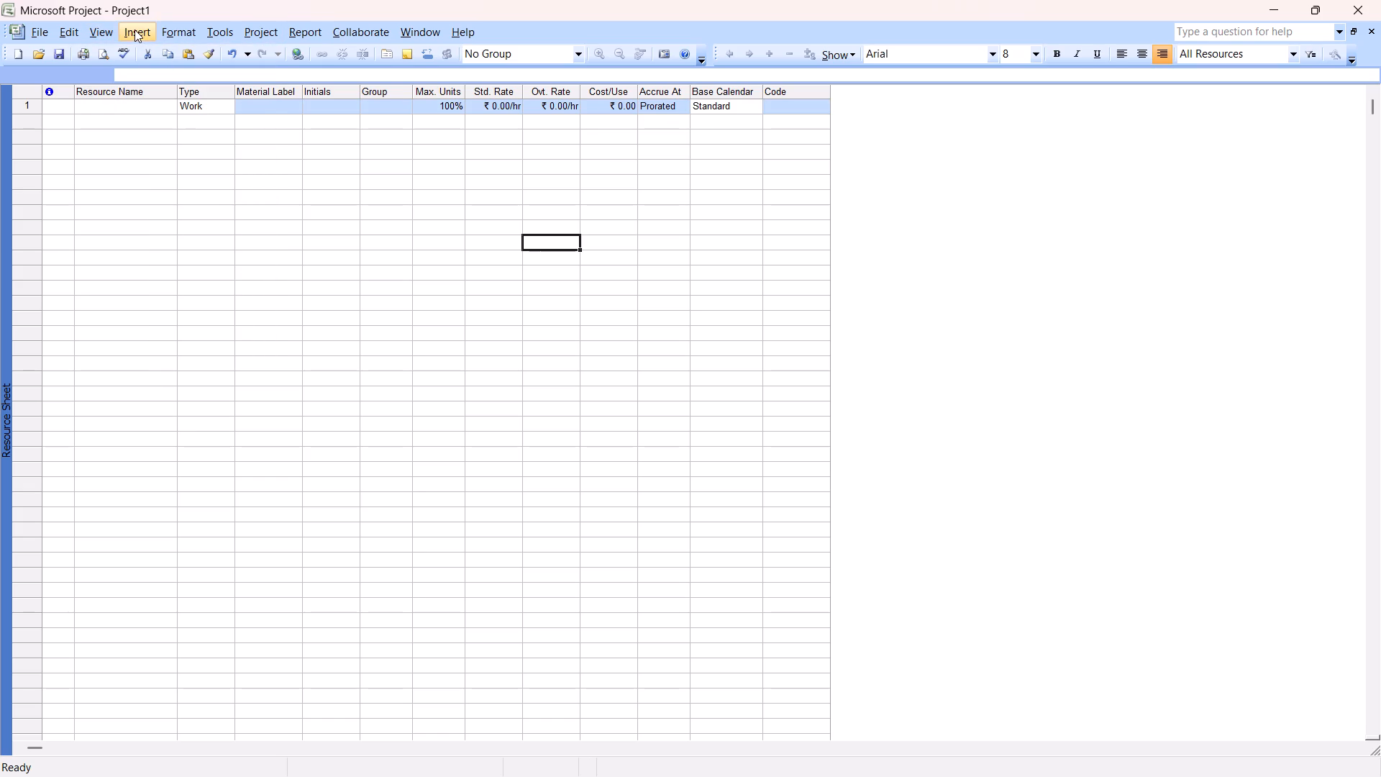
Switch the Banking System project from the Resource Sheet back to the Gantt Chart view.
click(135, 29)
drag(94, 32, 135, 68)
click(135, 68)
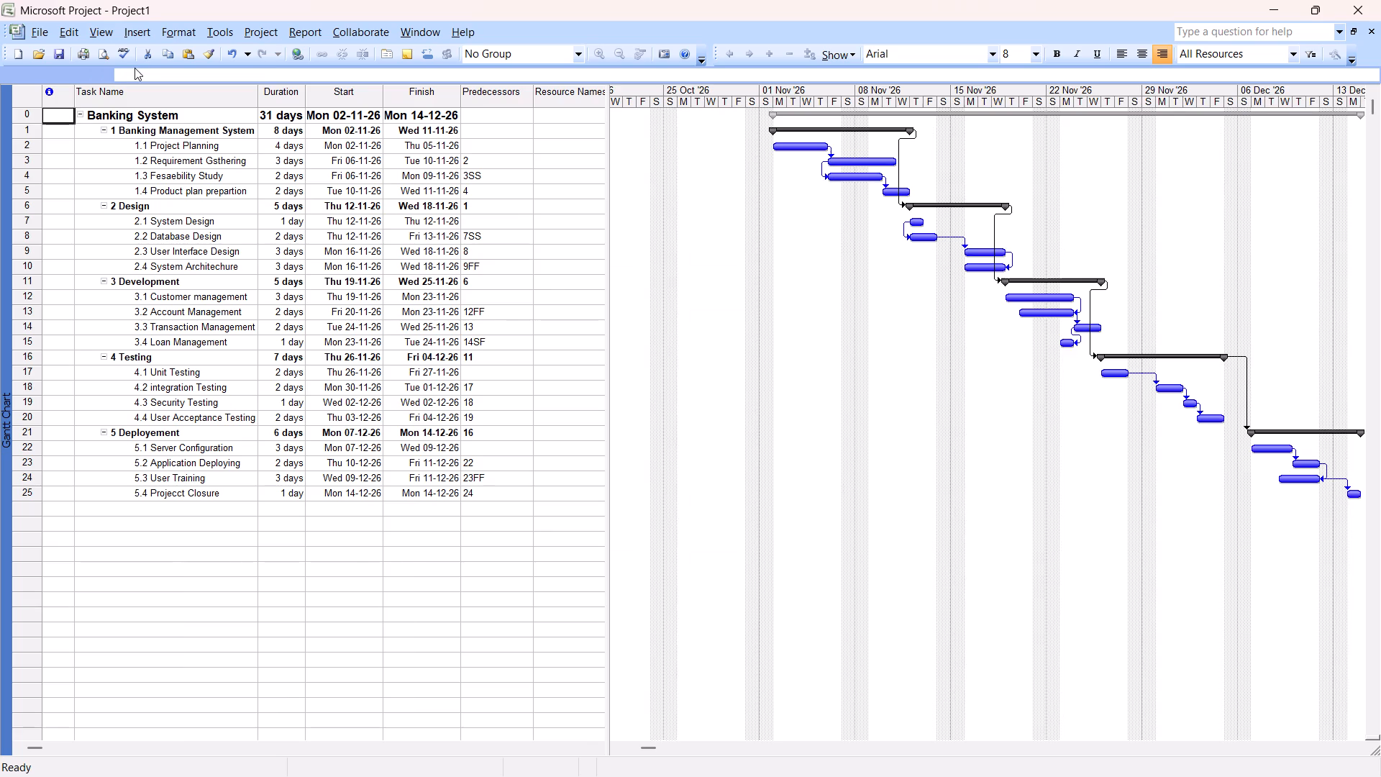
Widen the task table to show the full Resource Names column and open the resource choices for the Banking Management System phase.
click(559, 132)
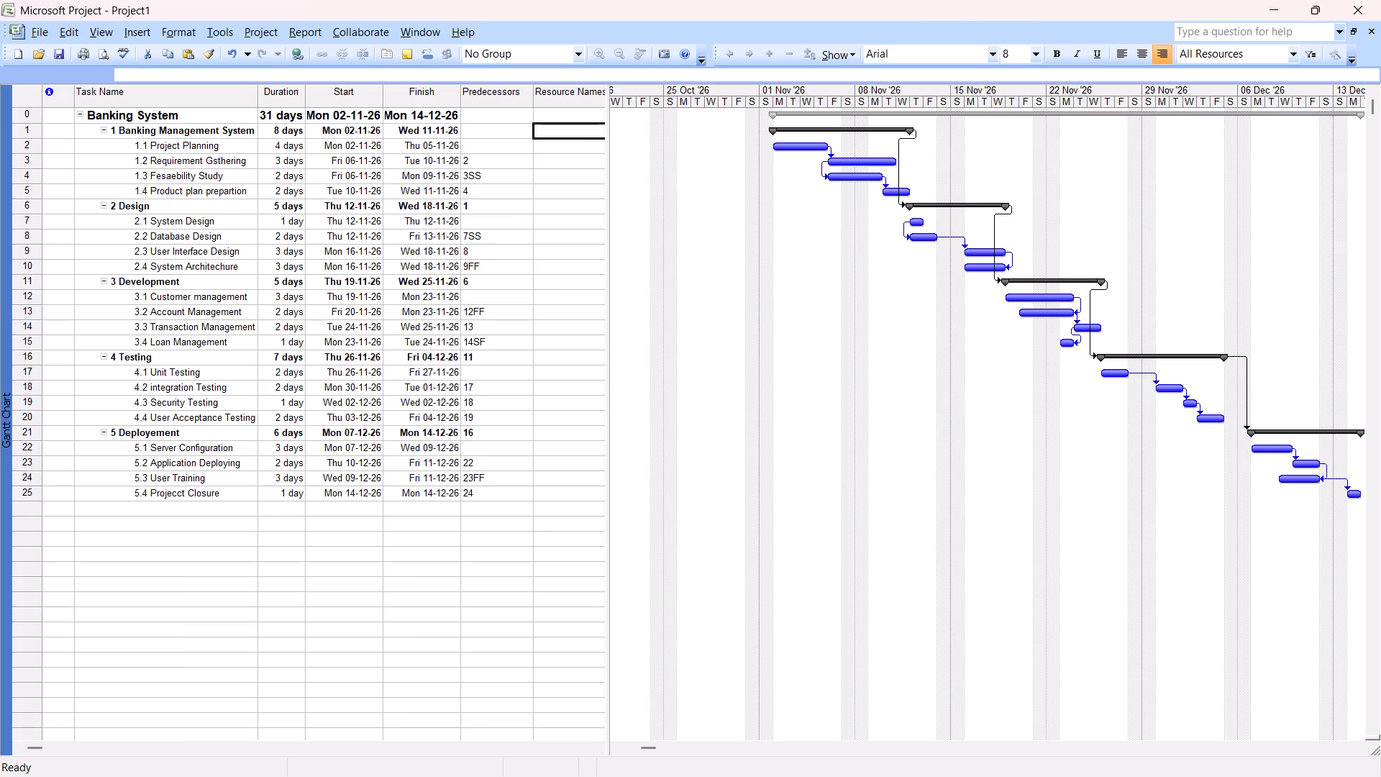
drag(606, 129, 667, 141)
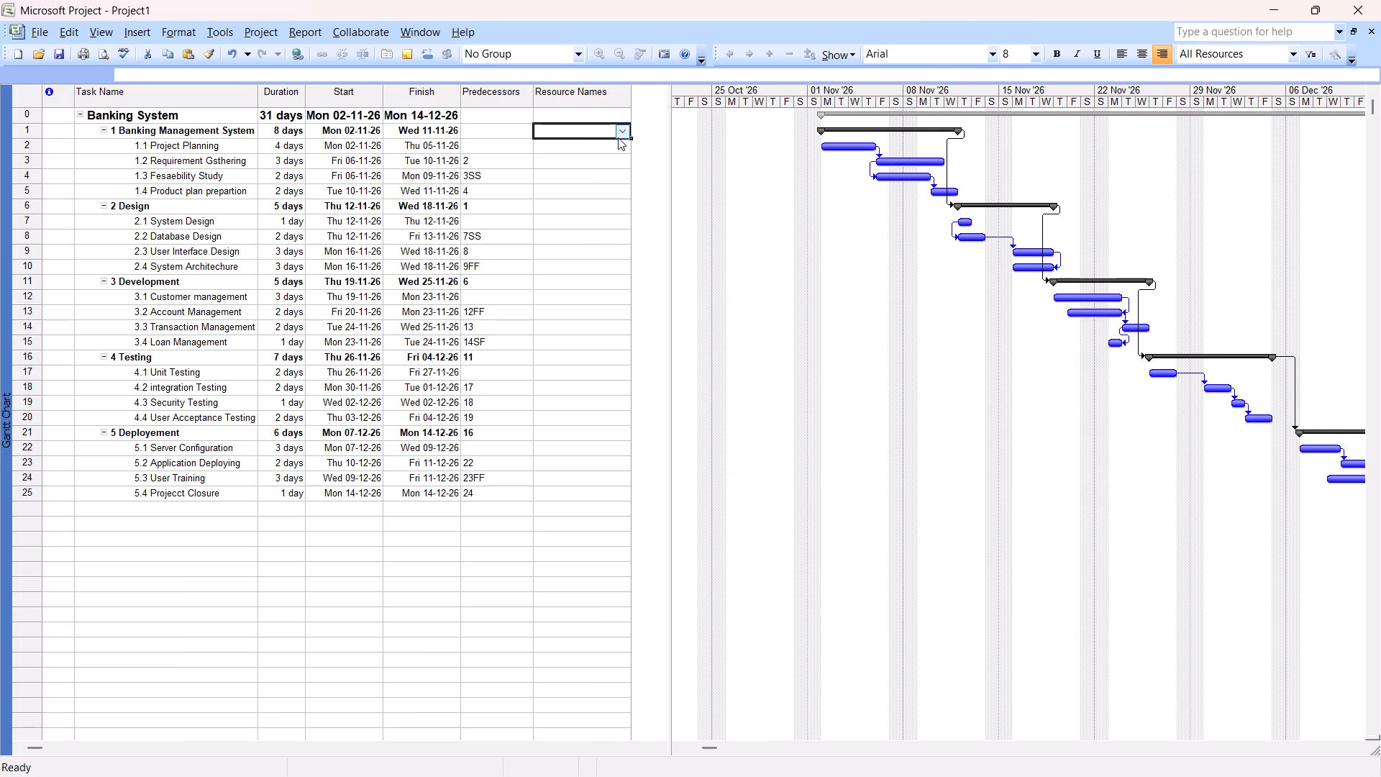
click(624, 134)
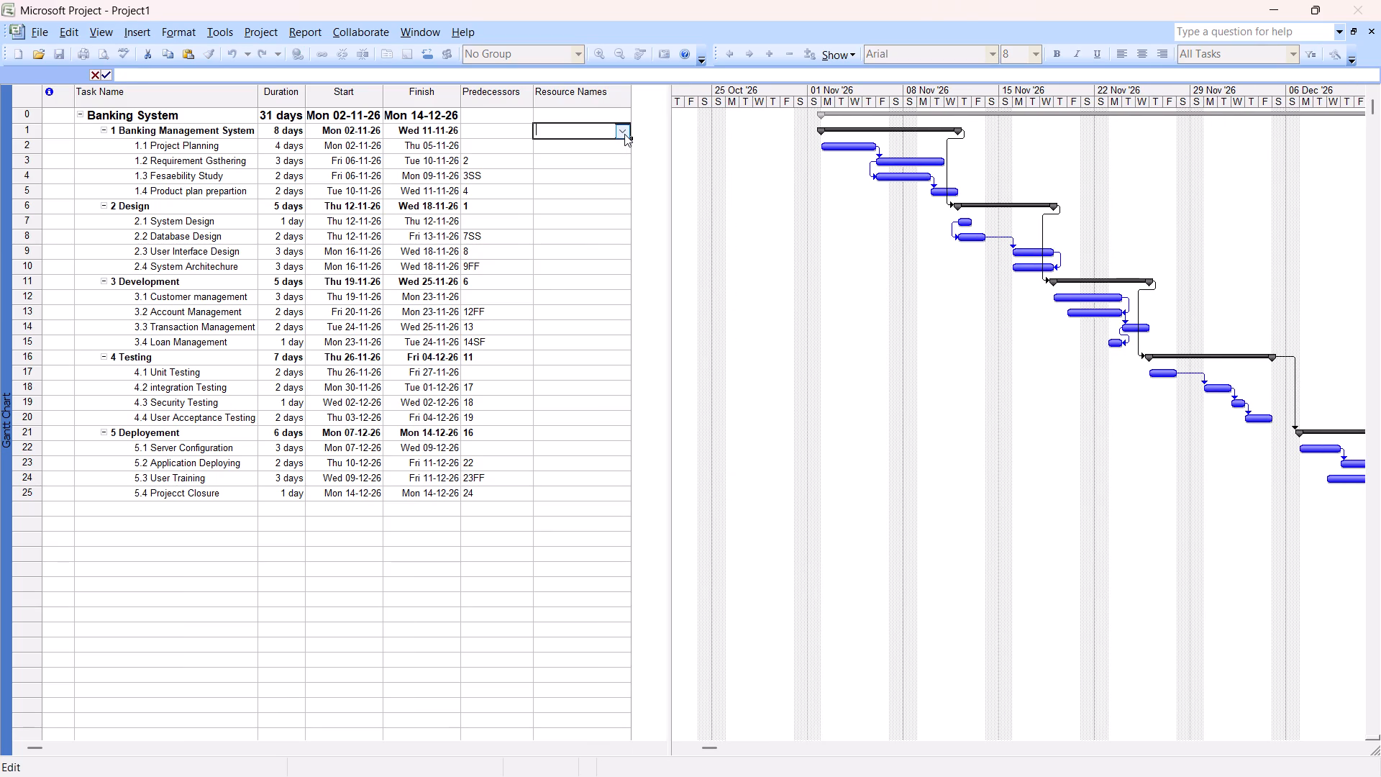
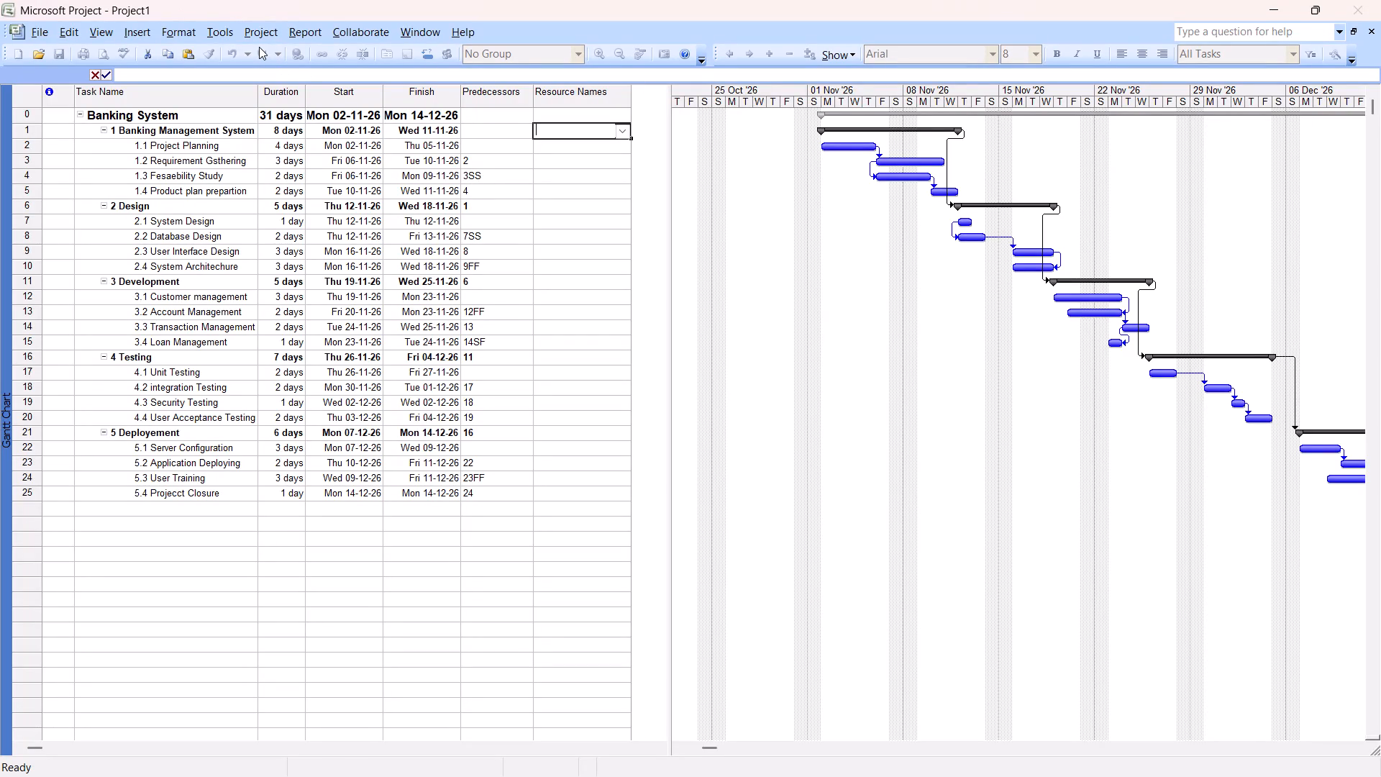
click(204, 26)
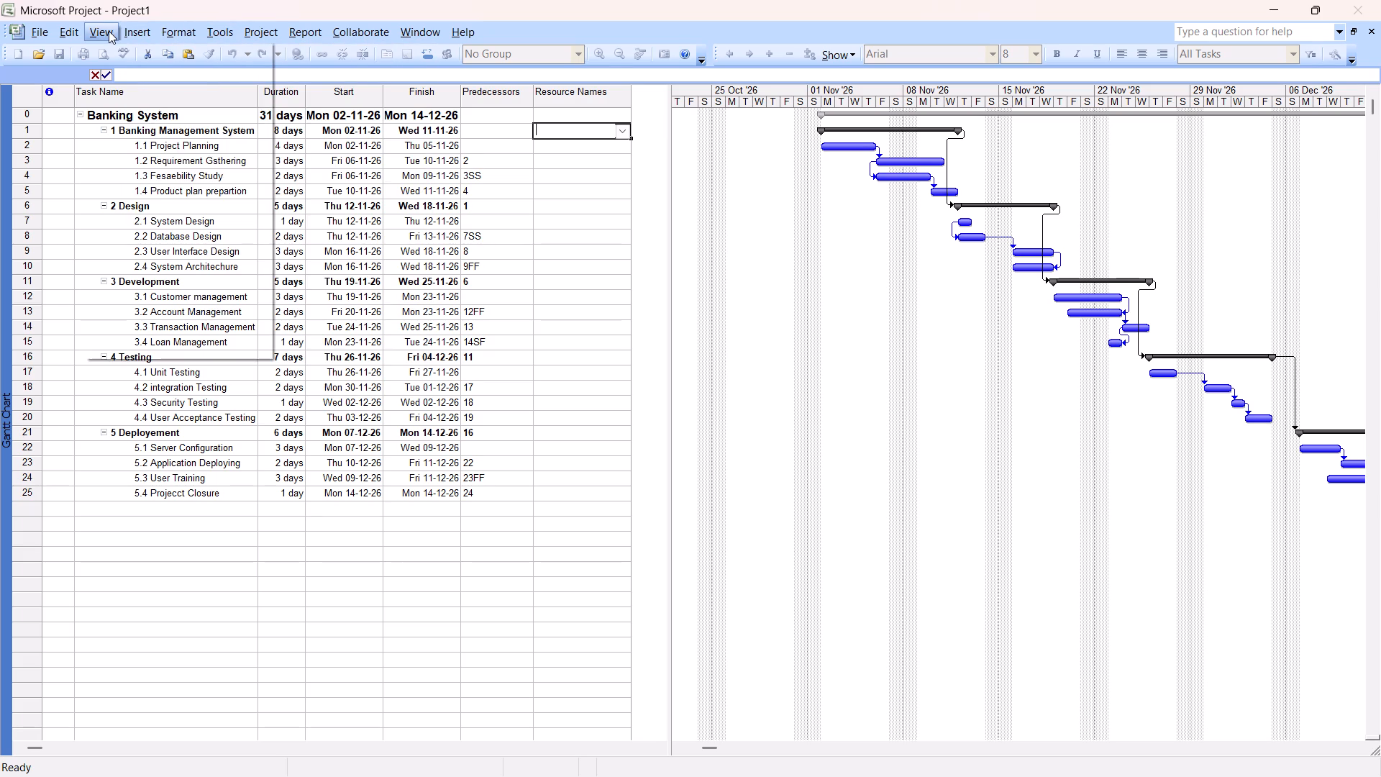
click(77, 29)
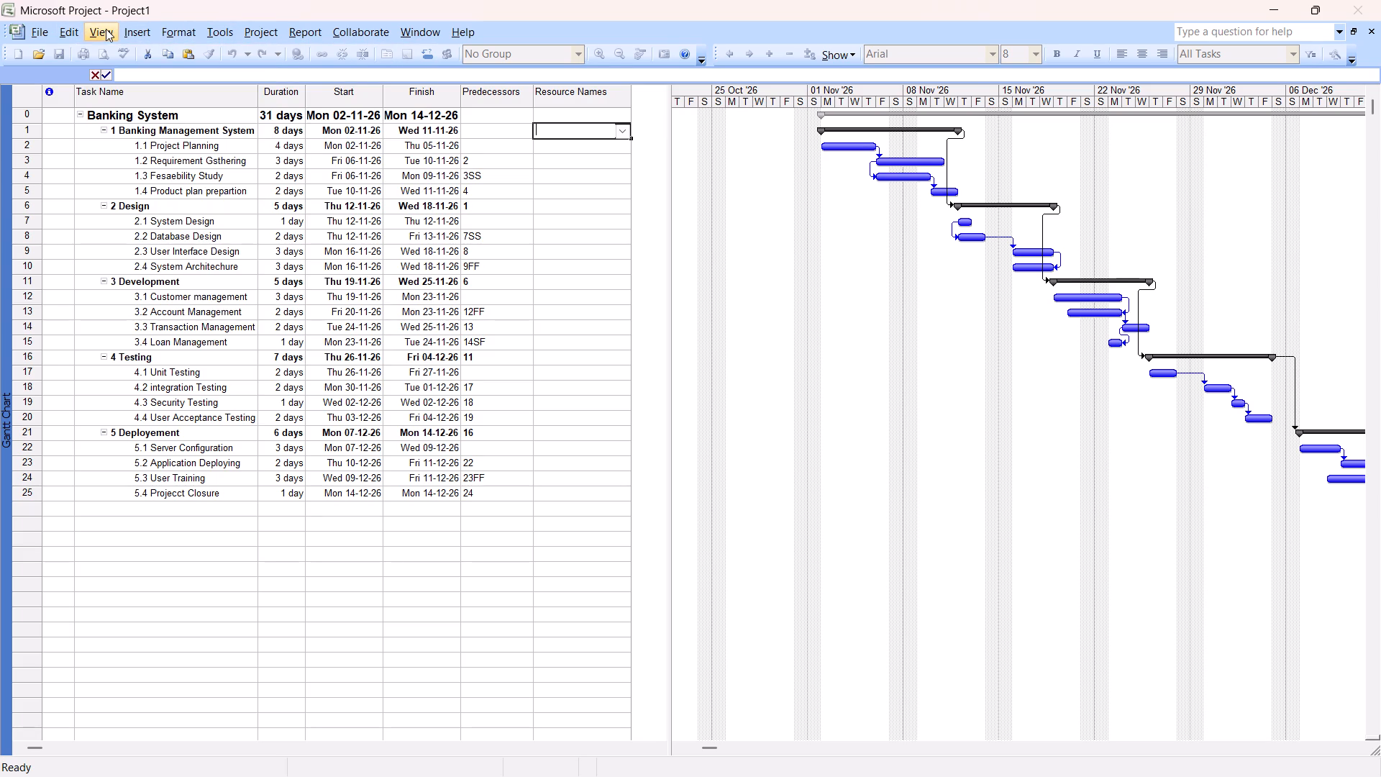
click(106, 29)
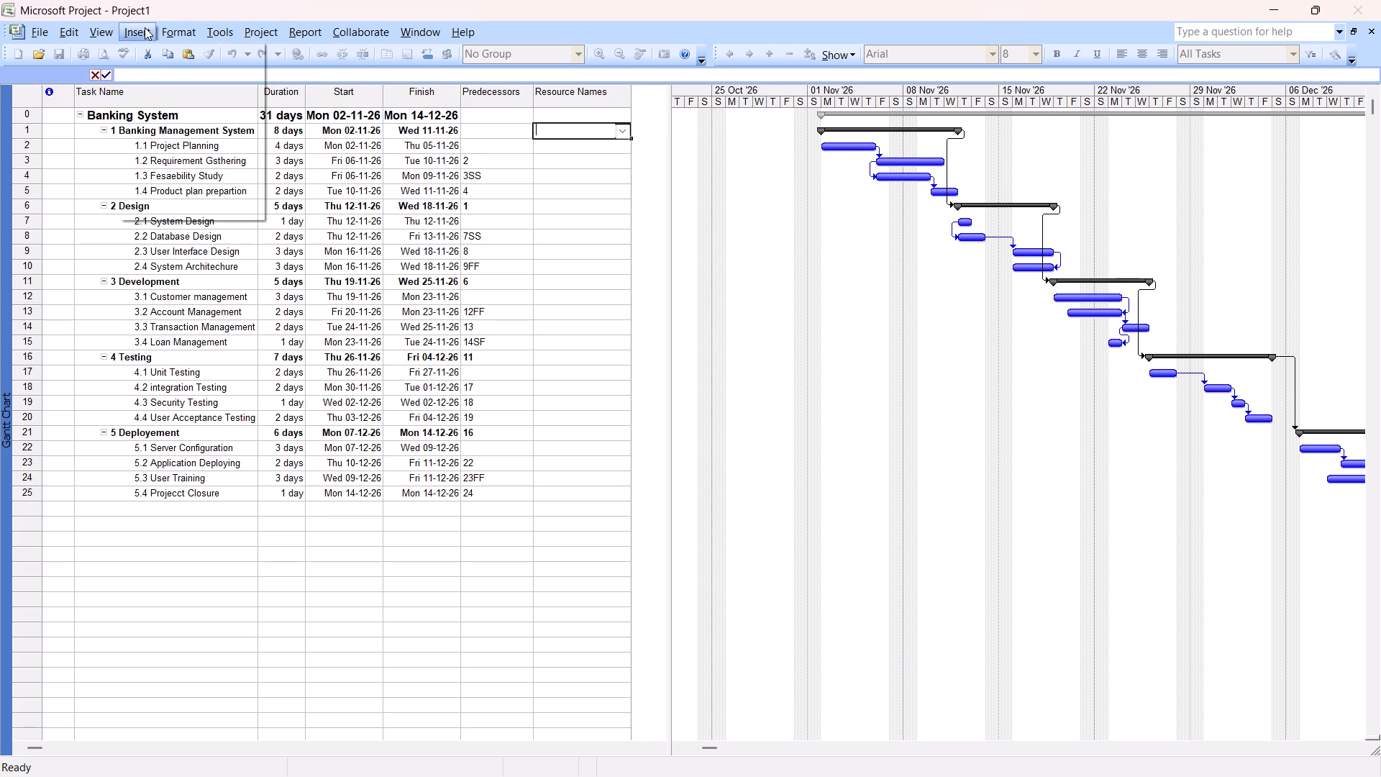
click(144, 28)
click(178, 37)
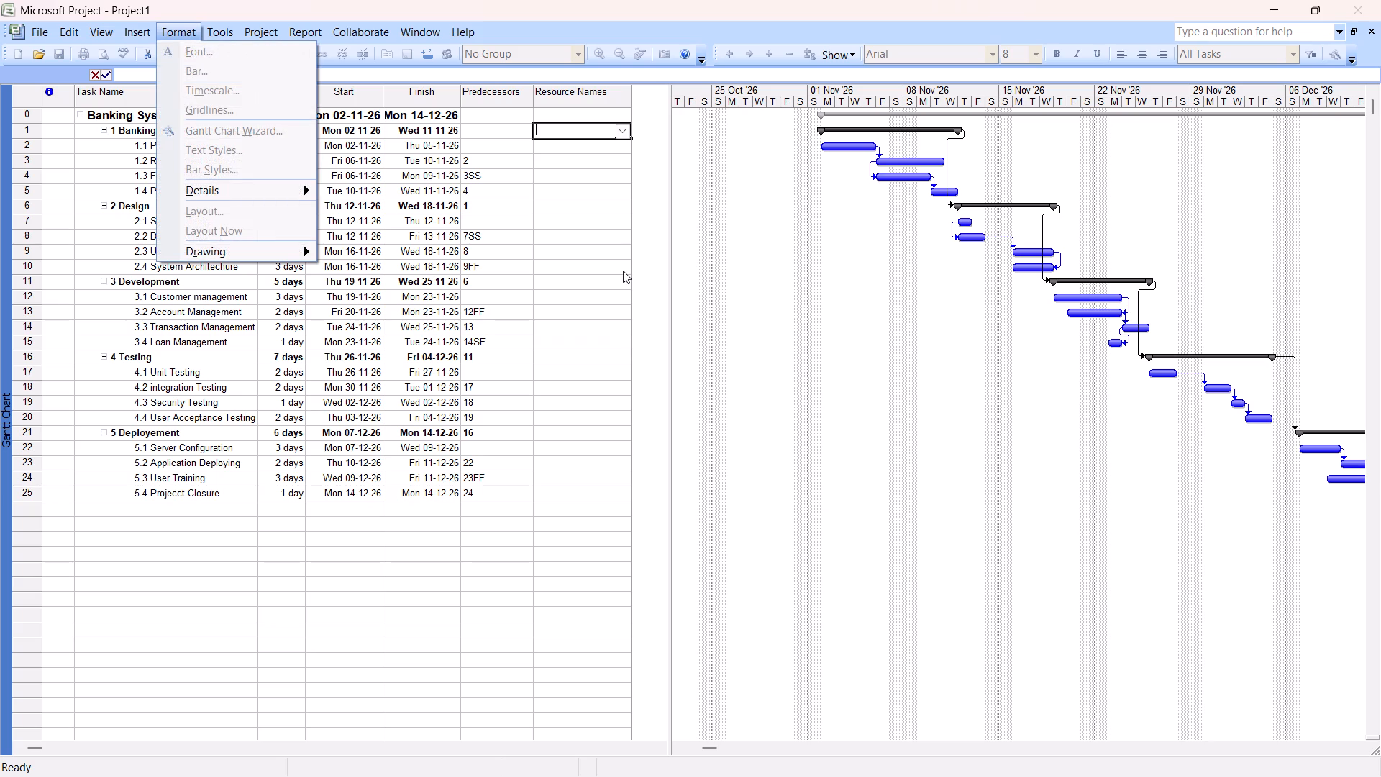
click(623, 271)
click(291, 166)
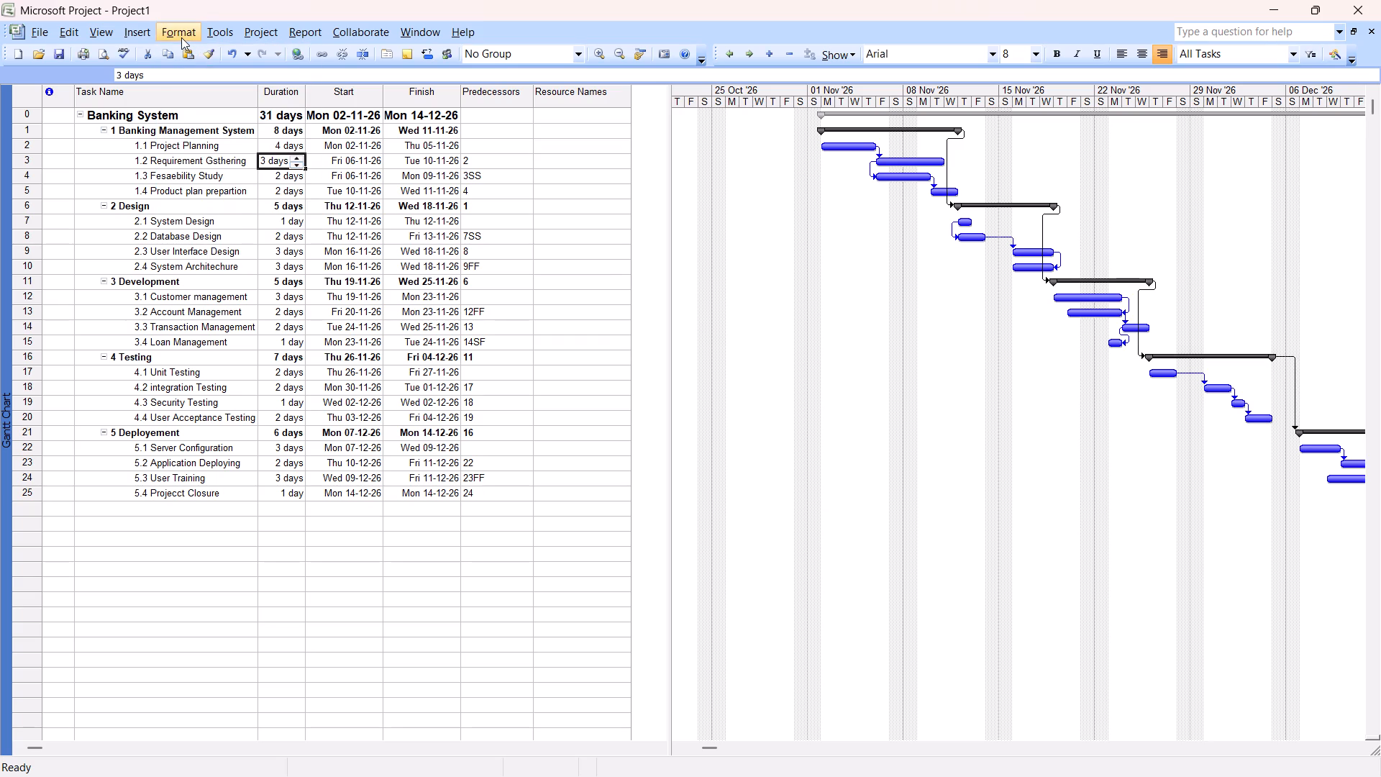
Examine the Standard calendar's working time settings, including exceptions, work weeks and the specific working times option for the default week, then close without saving.
click(181, 37)
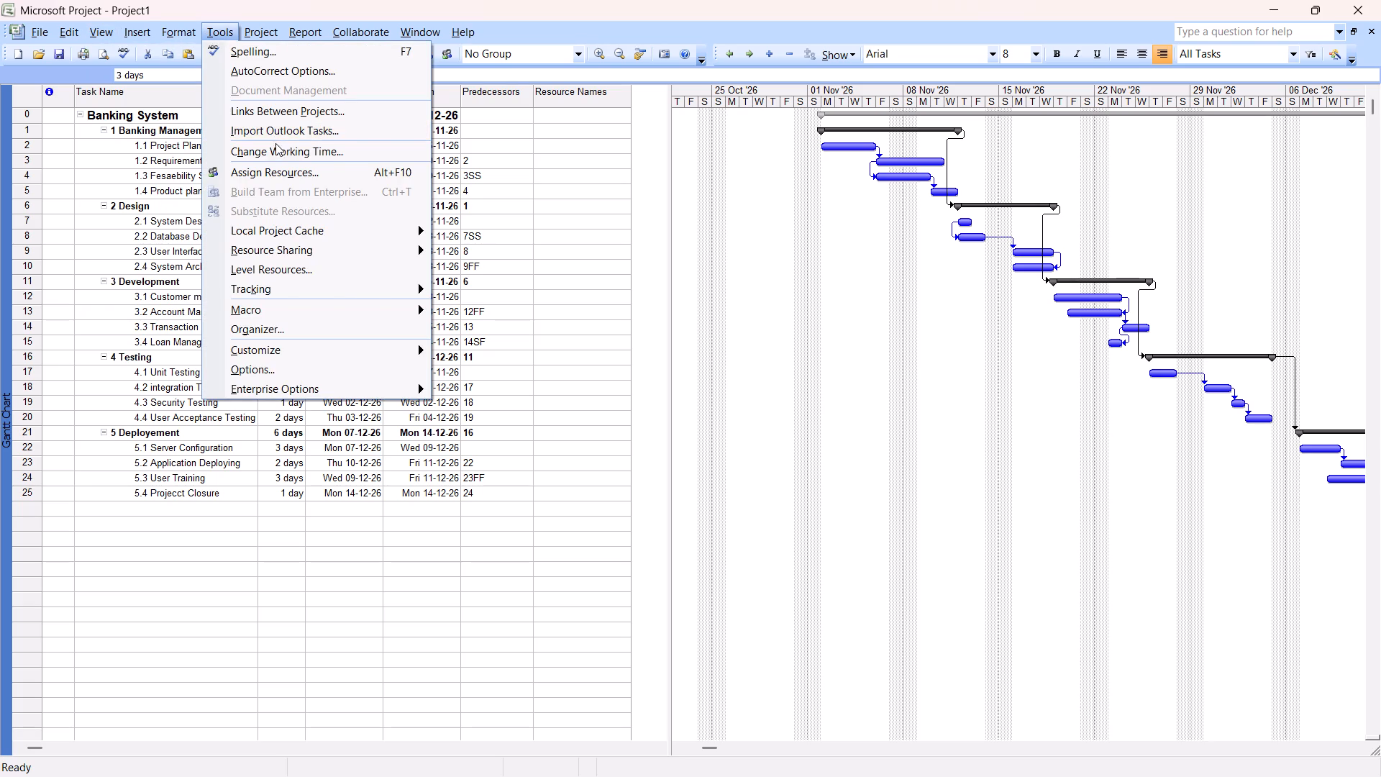
click(276, 145)
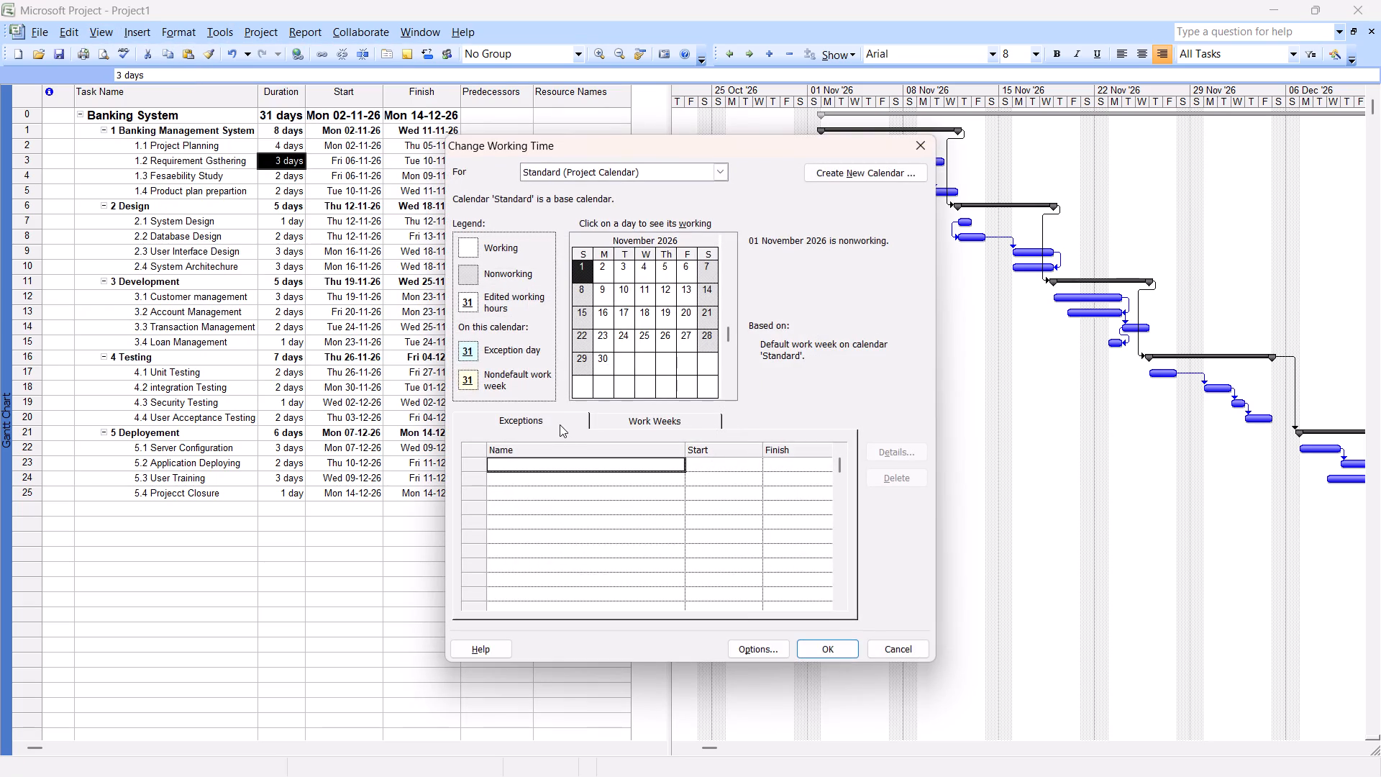
click(560, 424)
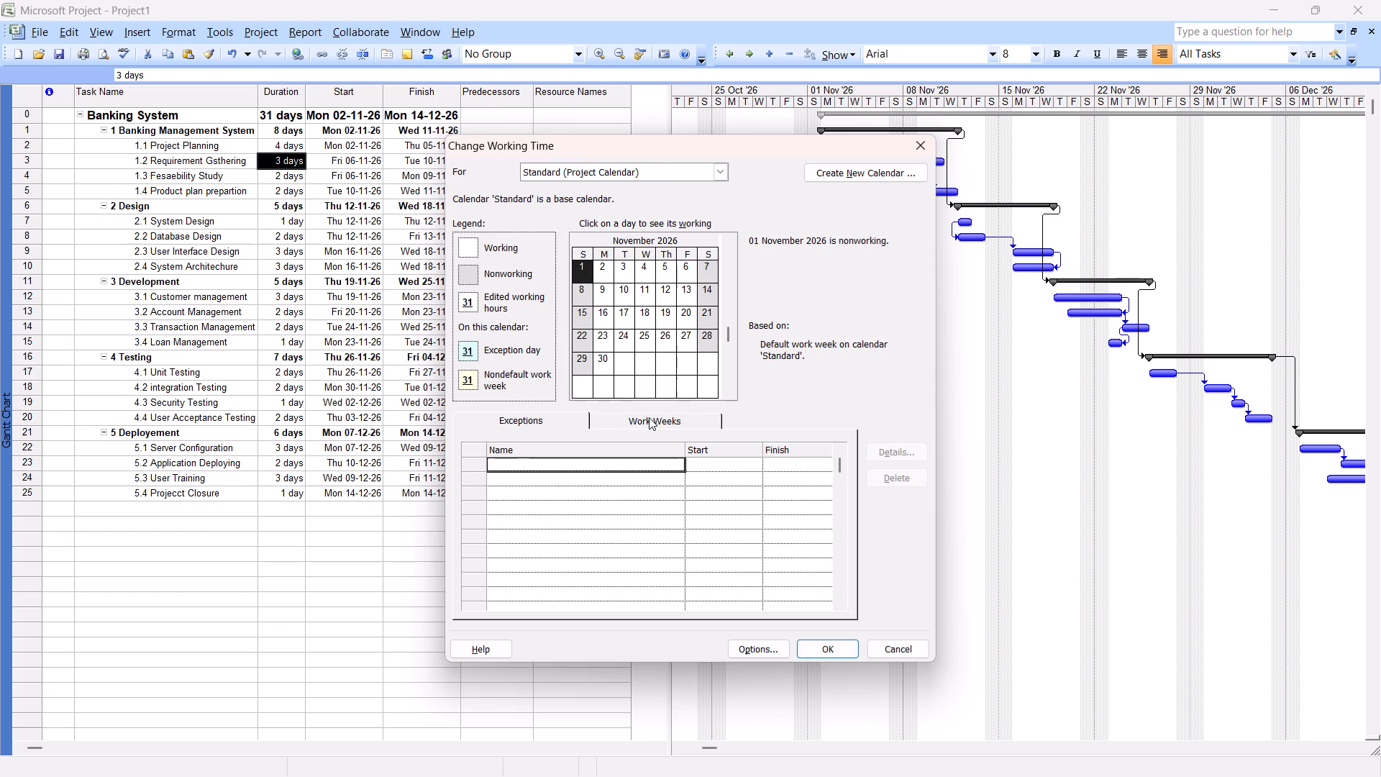
click(649, 417)
click(592, 473)
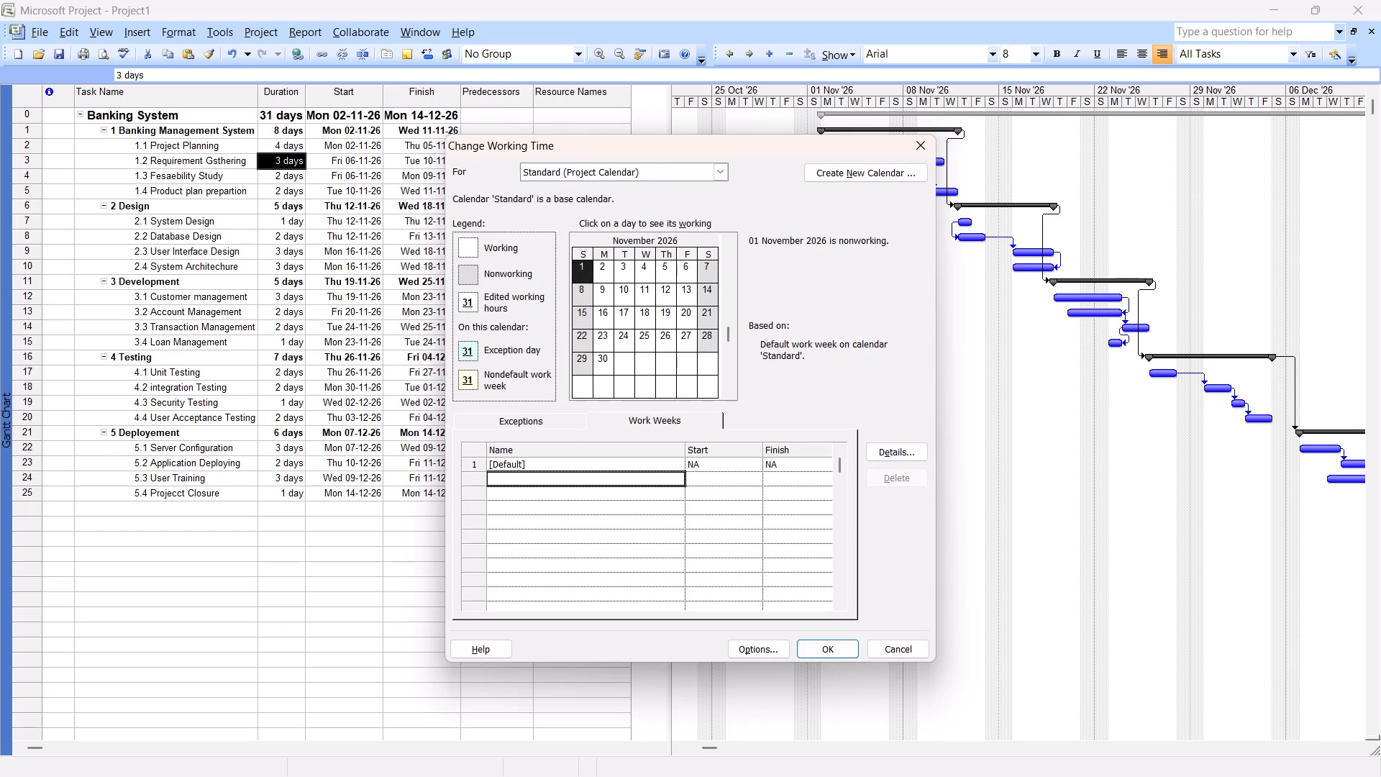
click(563, 465)
click(891, 454)
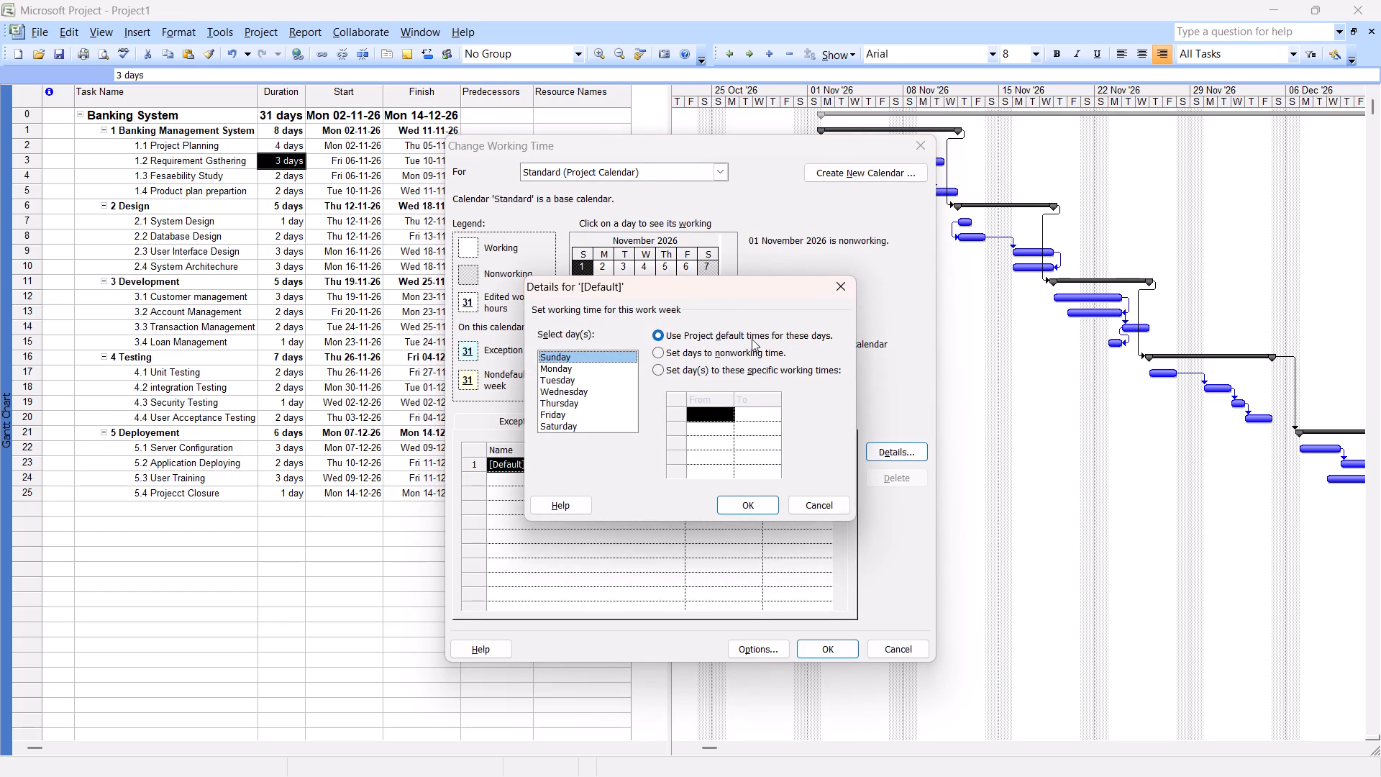
click(663, 370)
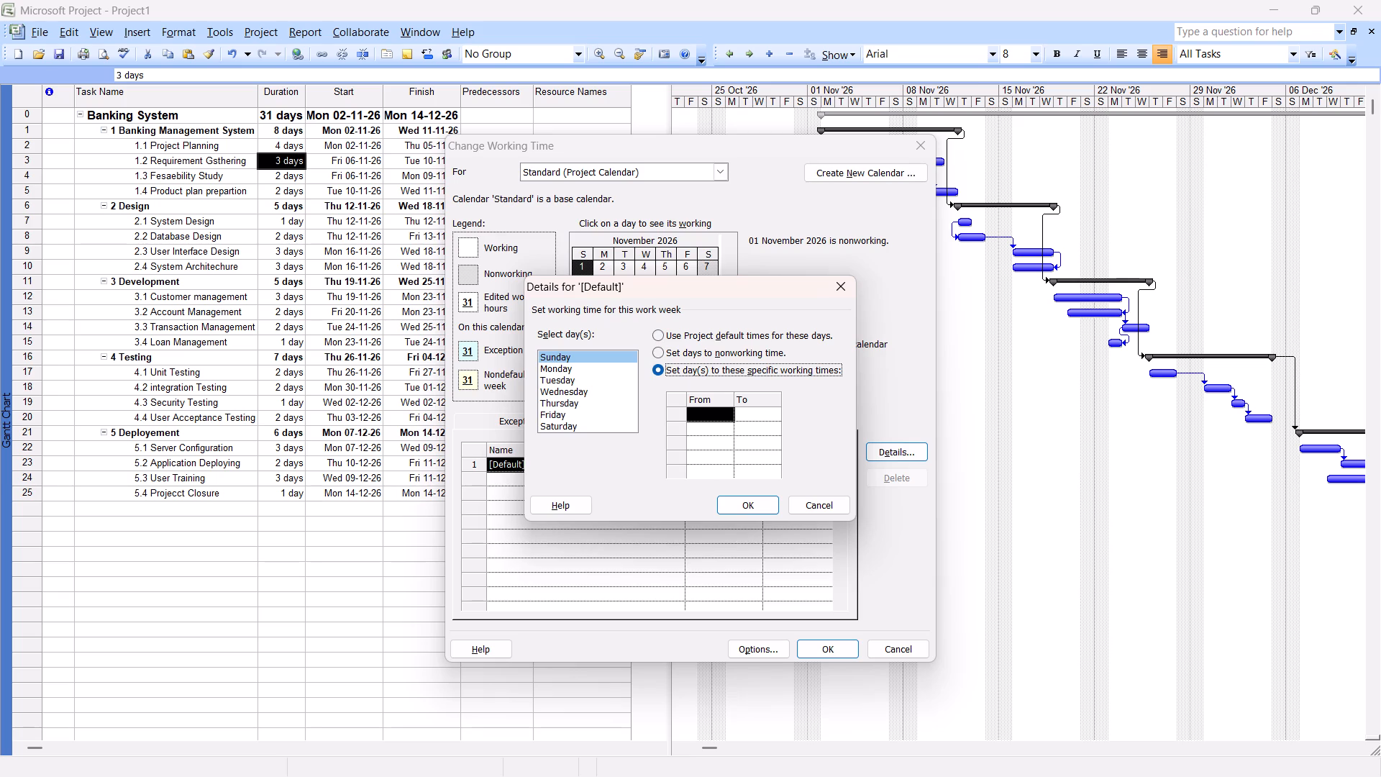
click(812, 496)
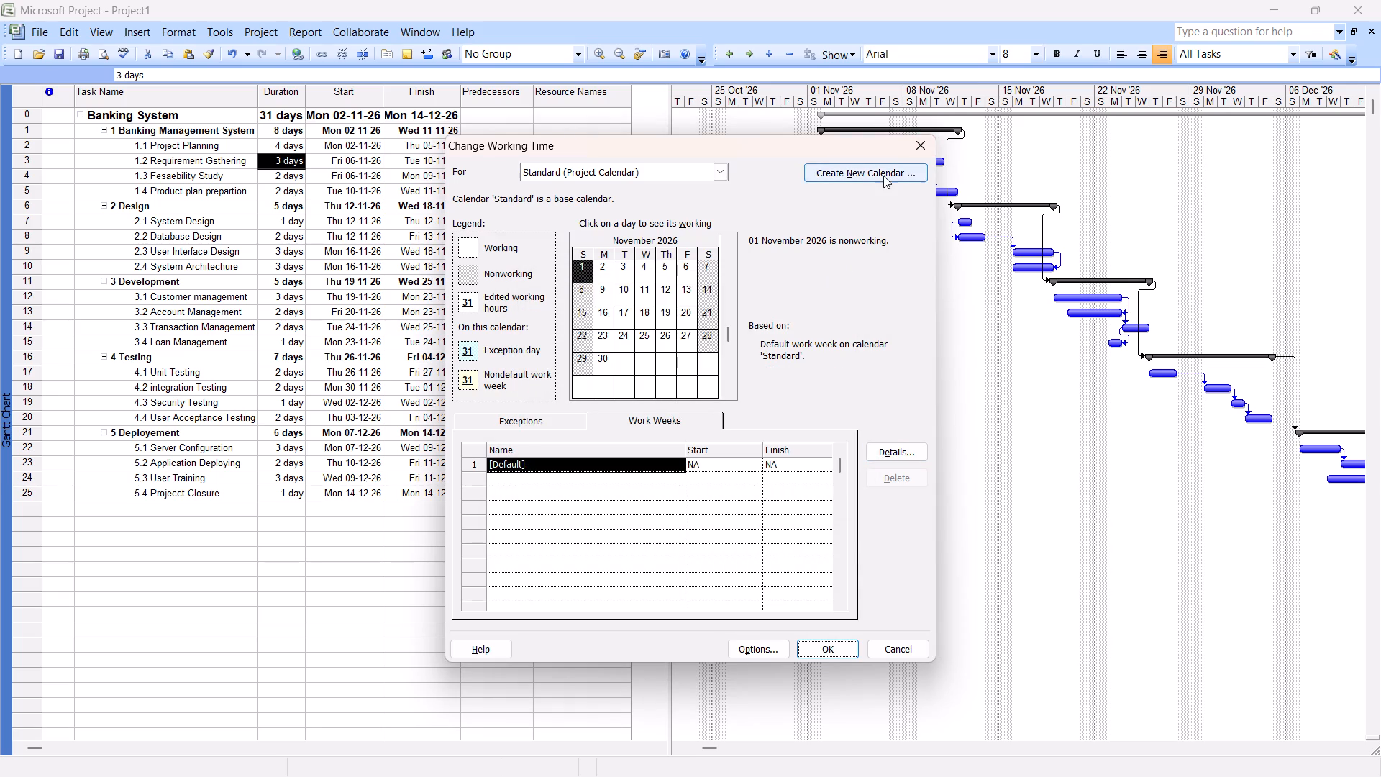
click(921, 142)
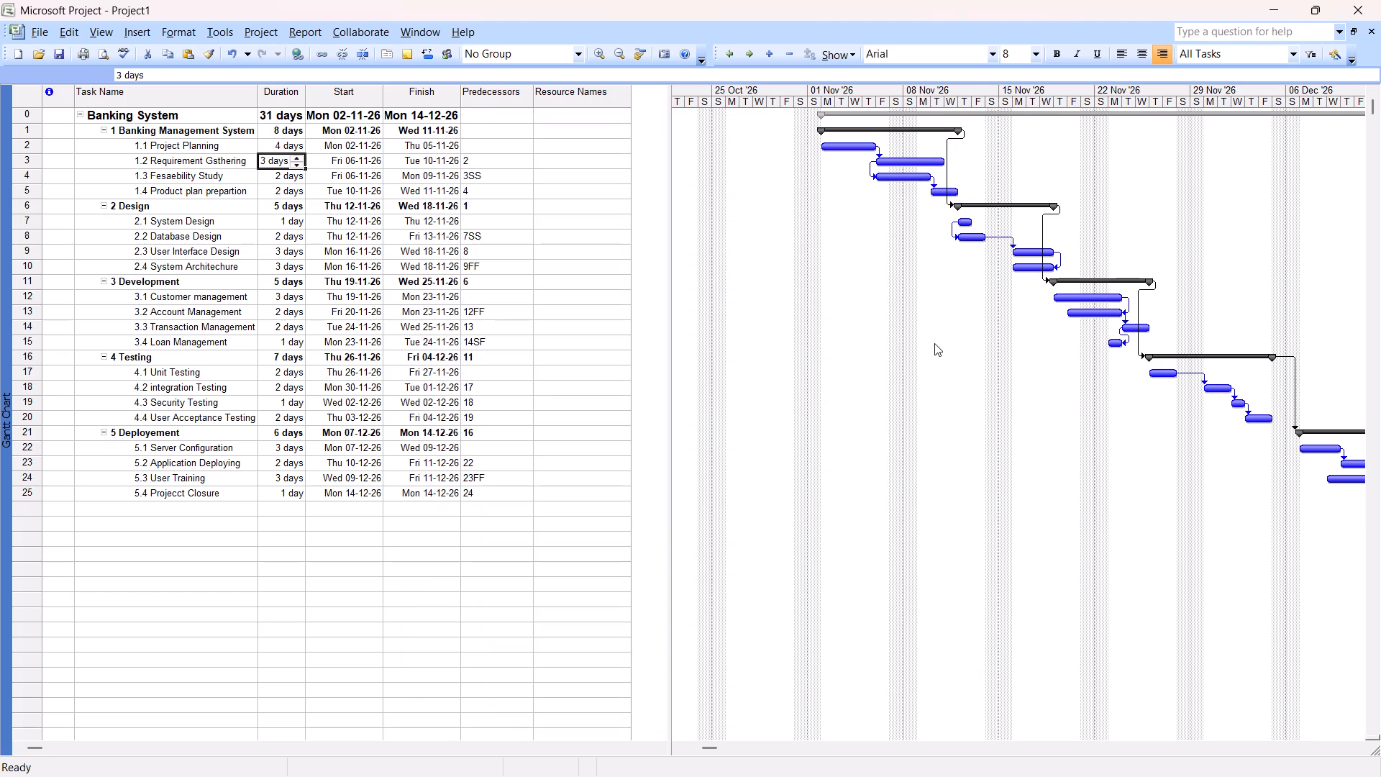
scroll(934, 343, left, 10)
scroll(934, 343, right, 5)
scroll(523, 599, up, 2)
Start saving the project and choose the semester > Sem7 > INT416 folder on the D: drive as its location.
key(ctrl+s)
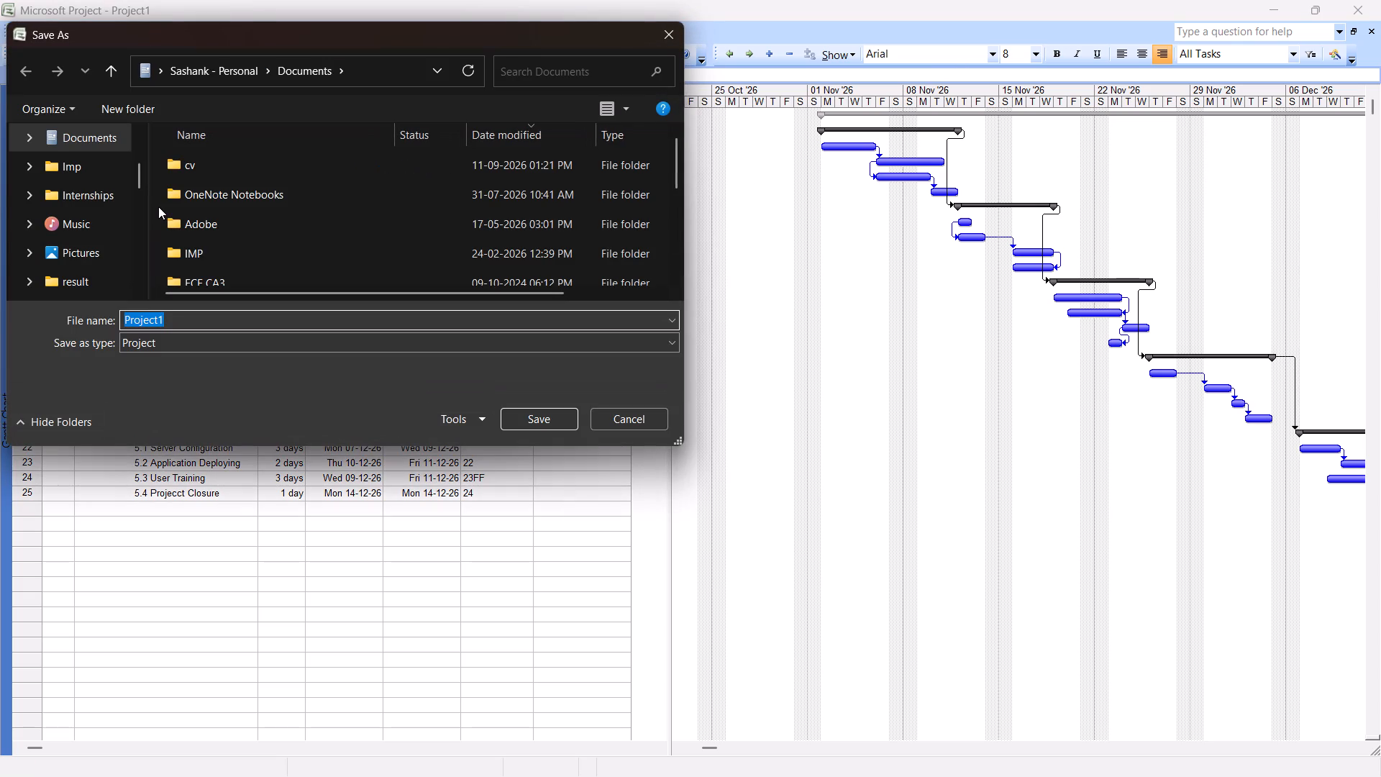
scroll(93, 199, down, 4)
click(83, 161)
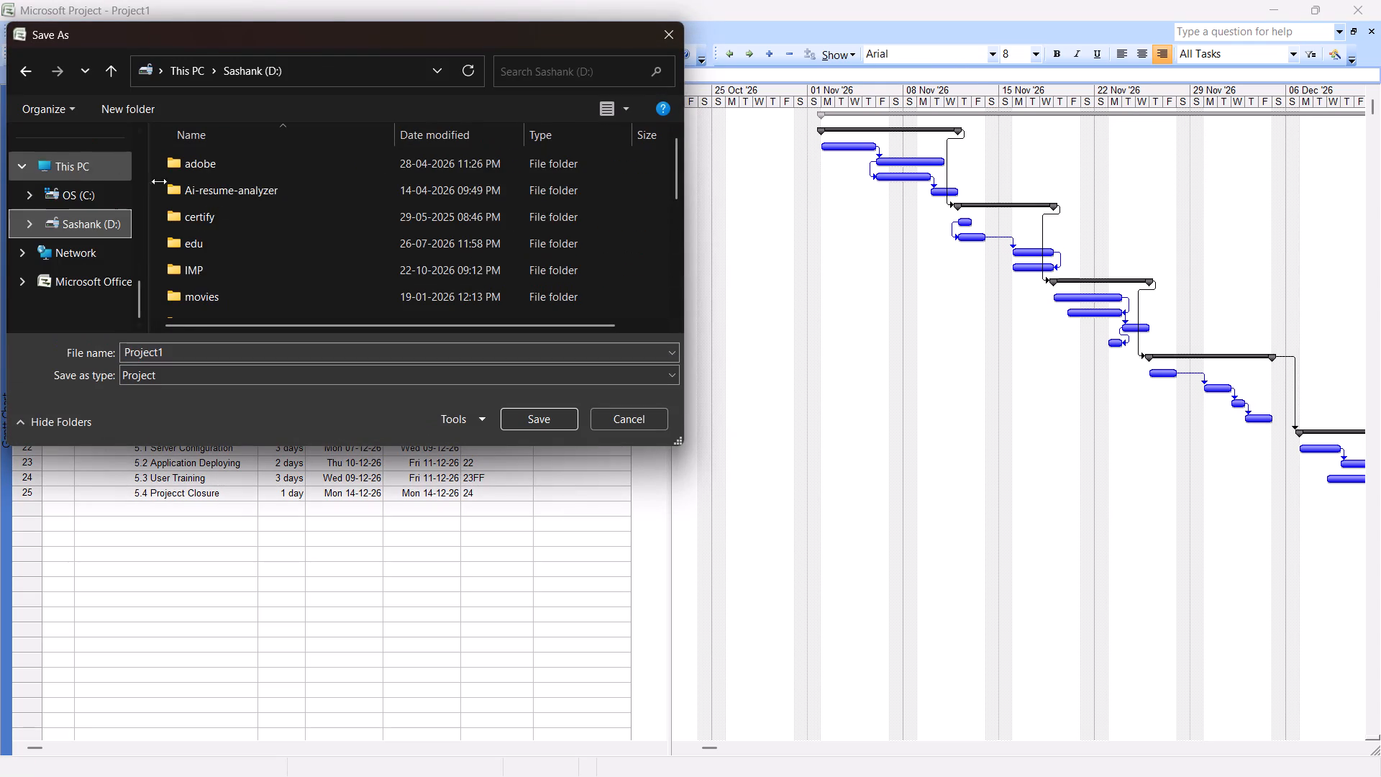
scroll(241, 210, down, 3)
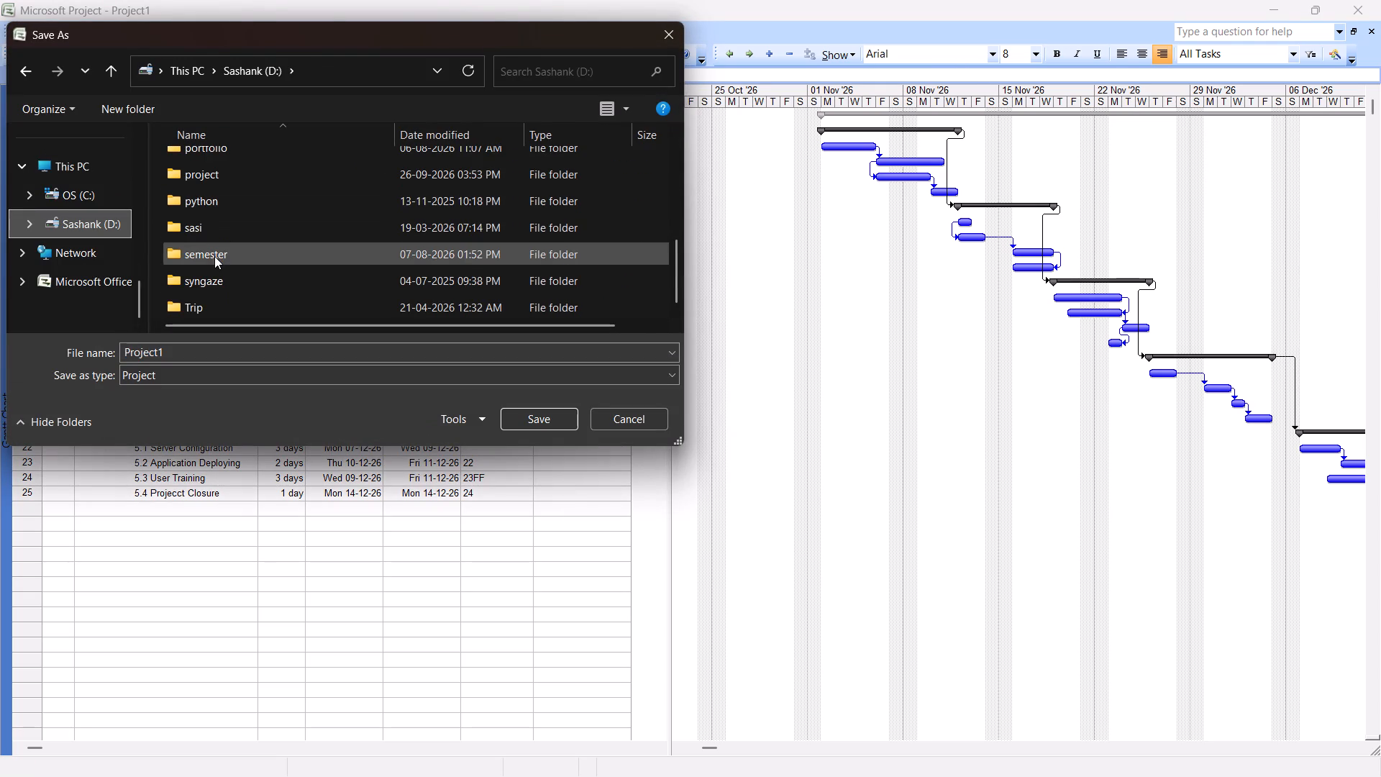
double_click(214, 256)
scroll(214, 256, down, 4)
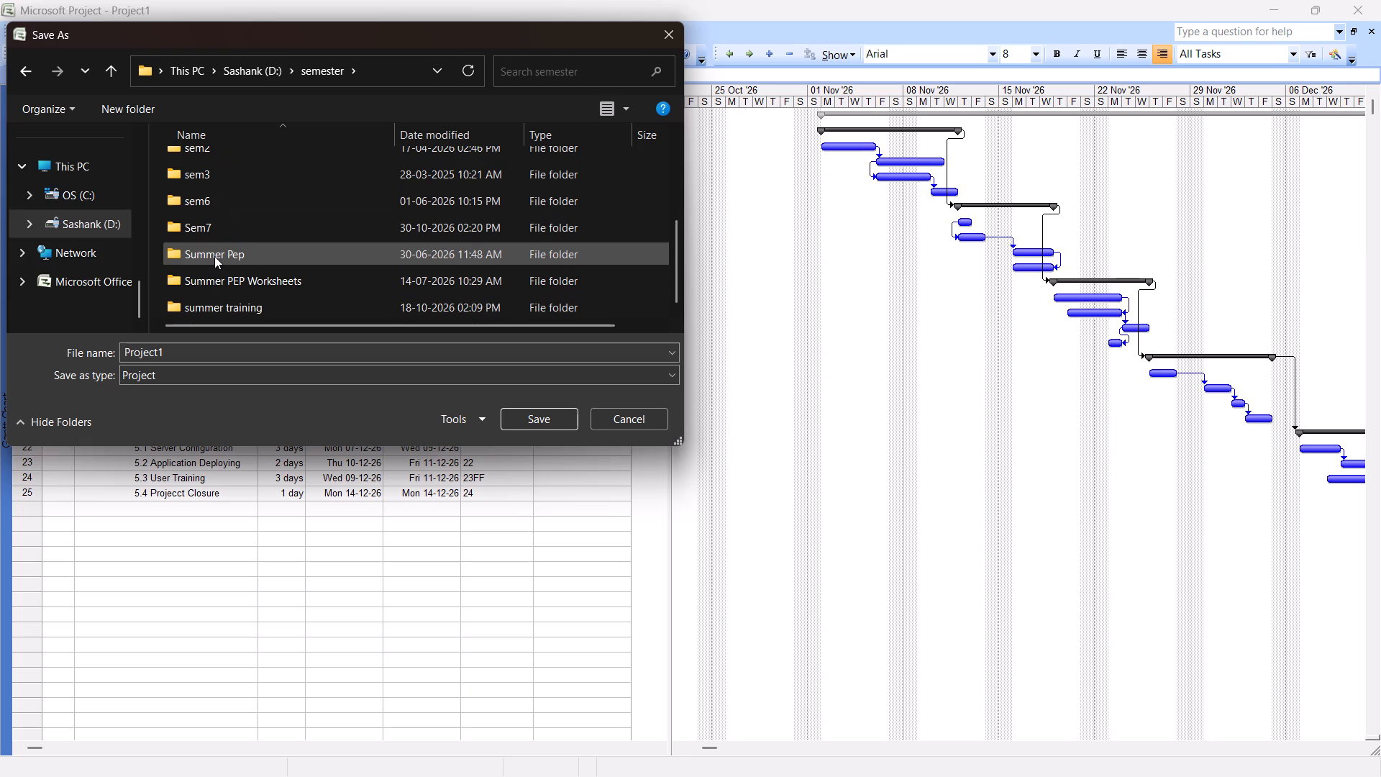
double_click(234, 222)
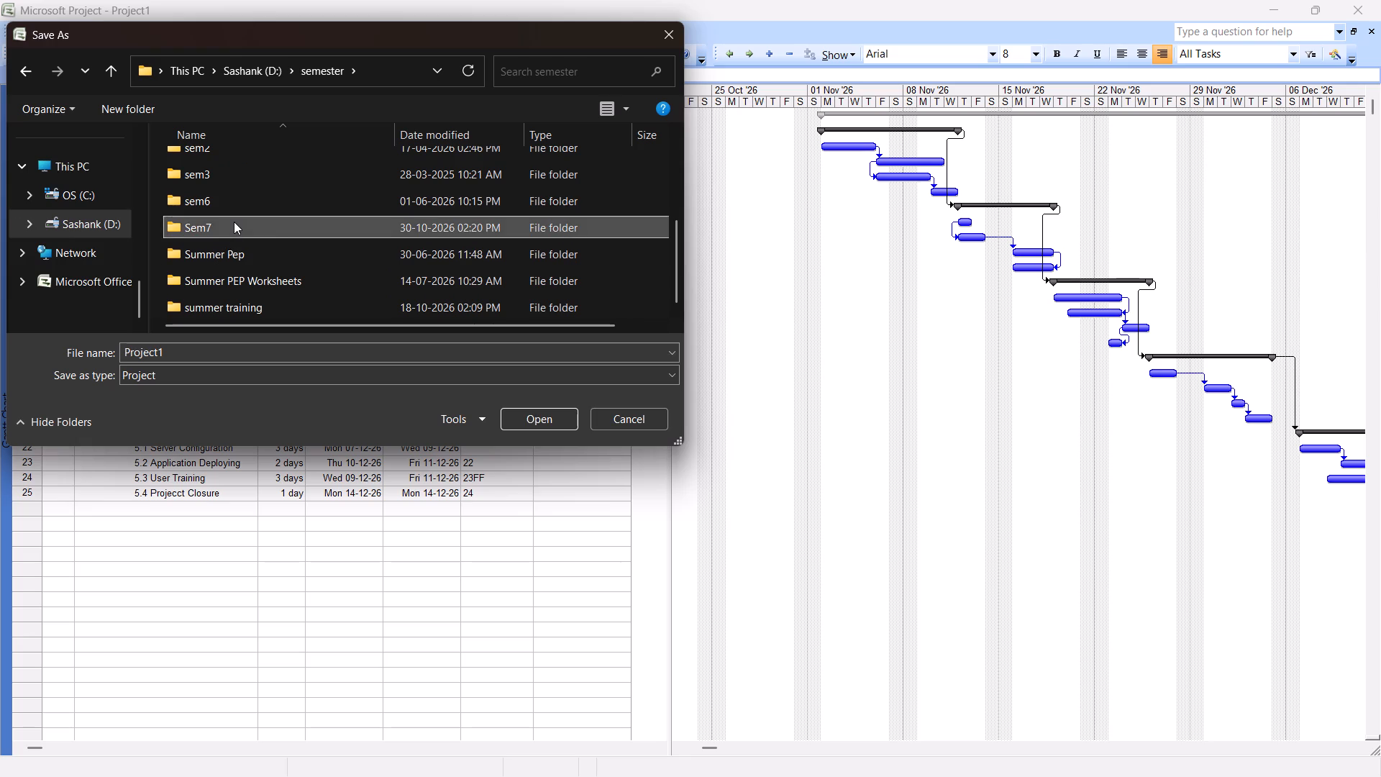
double_click(229, 219)
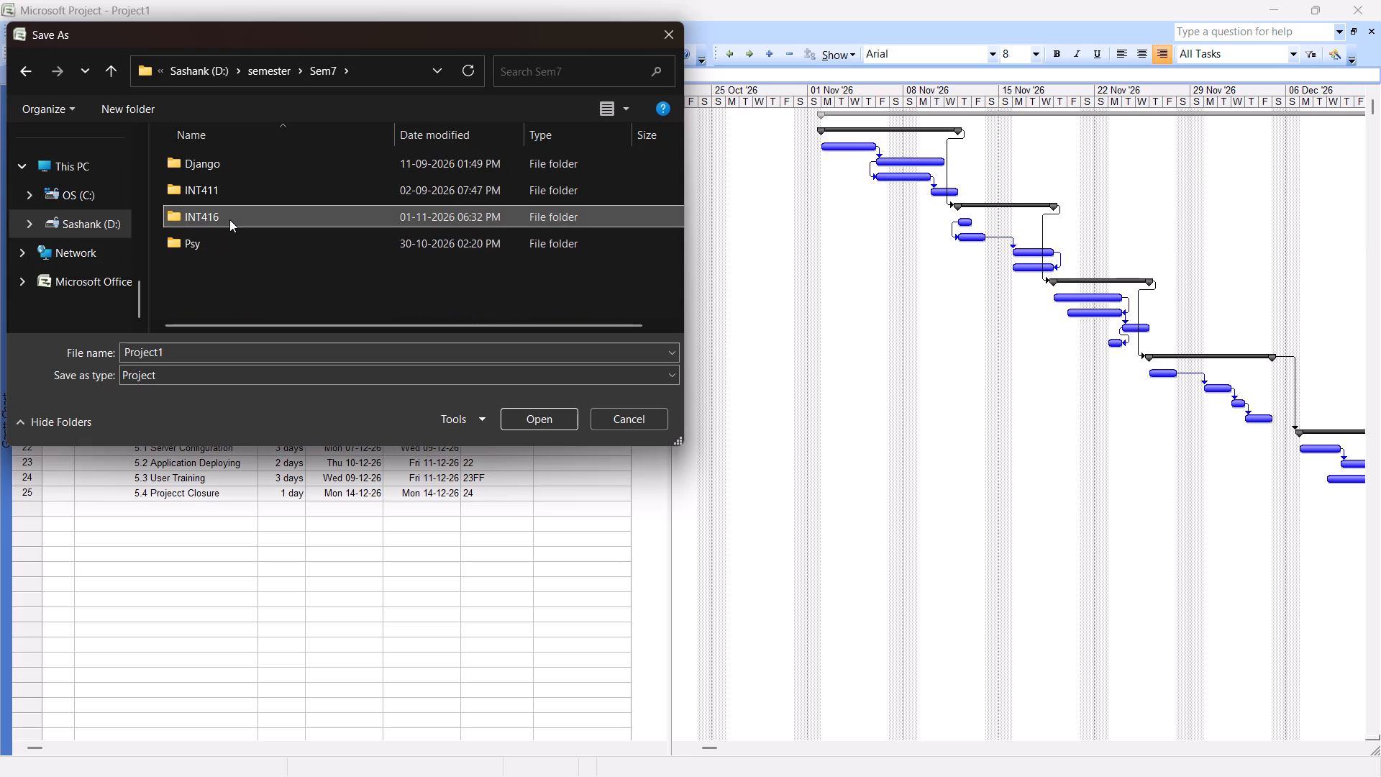
Replace the default file name with one beginning "Bank S" for the project being saved.
click(194, 341)
double_click(189, 344)
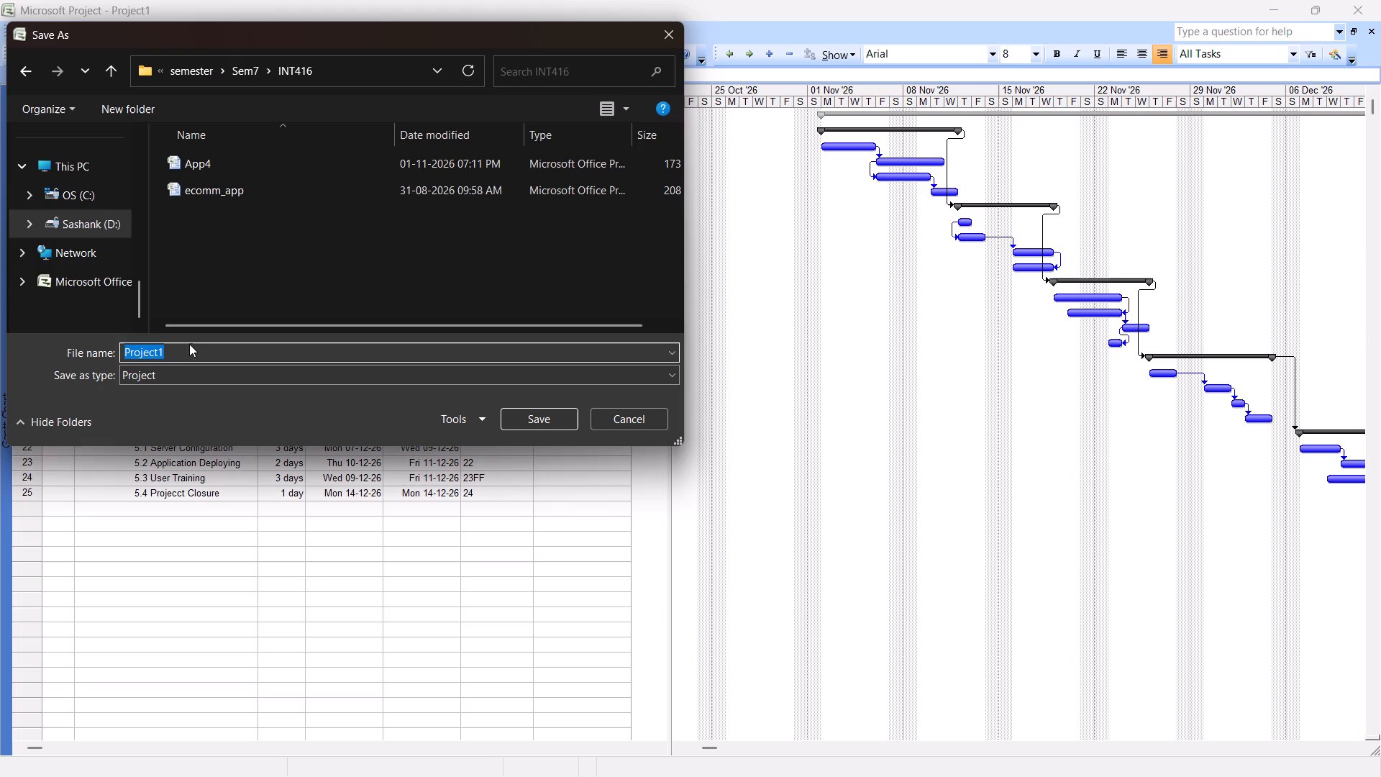
text(Bns)
key(BackSpace)
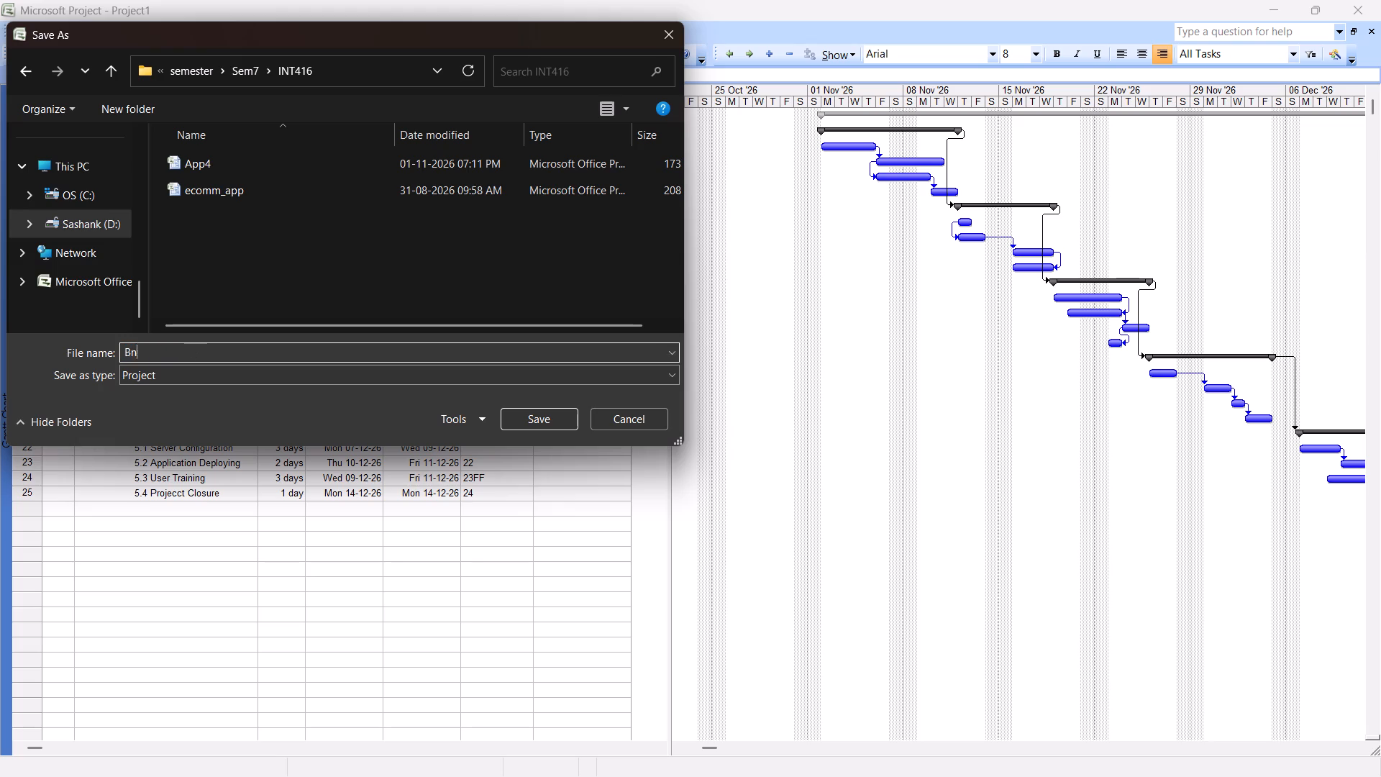
key(BackSpace)
text(anl)
key(BackSpace)
text(k)
key(space)
text(S)
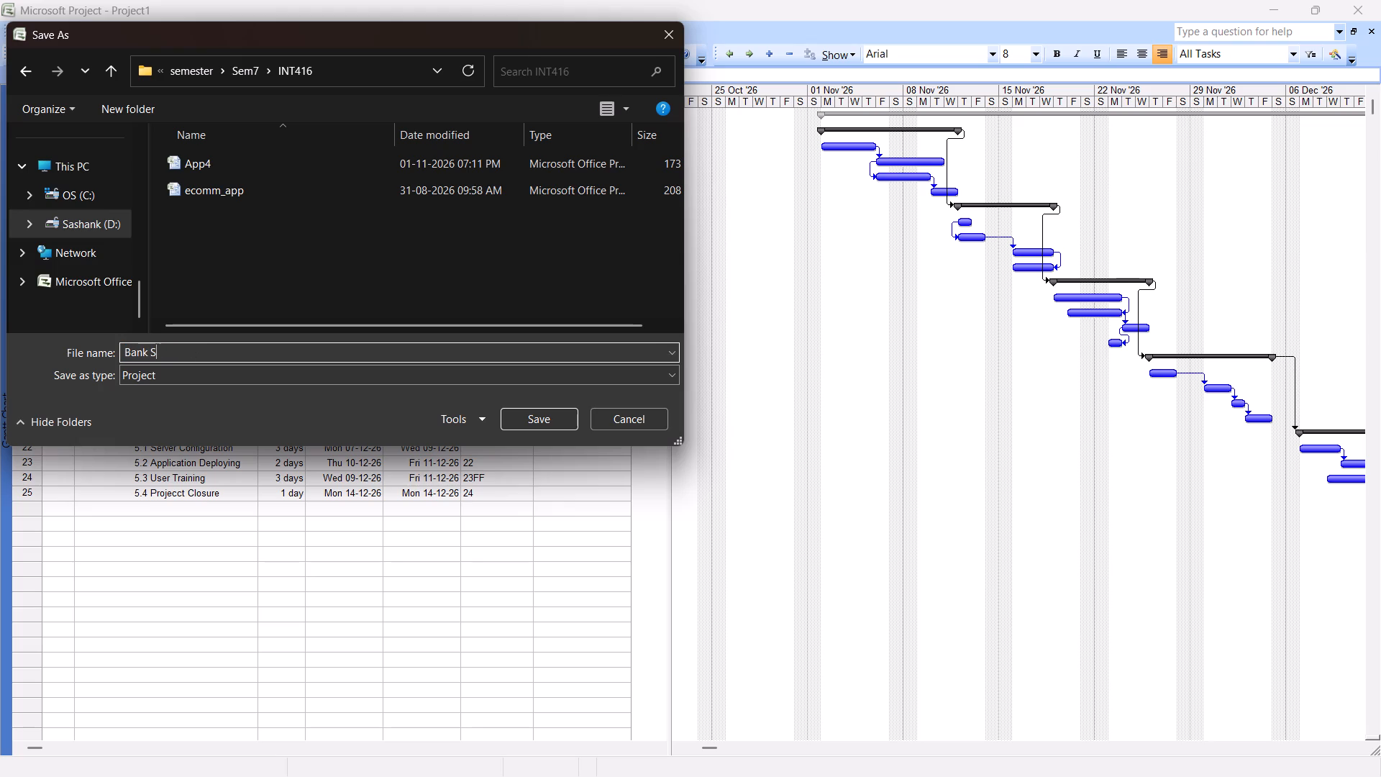
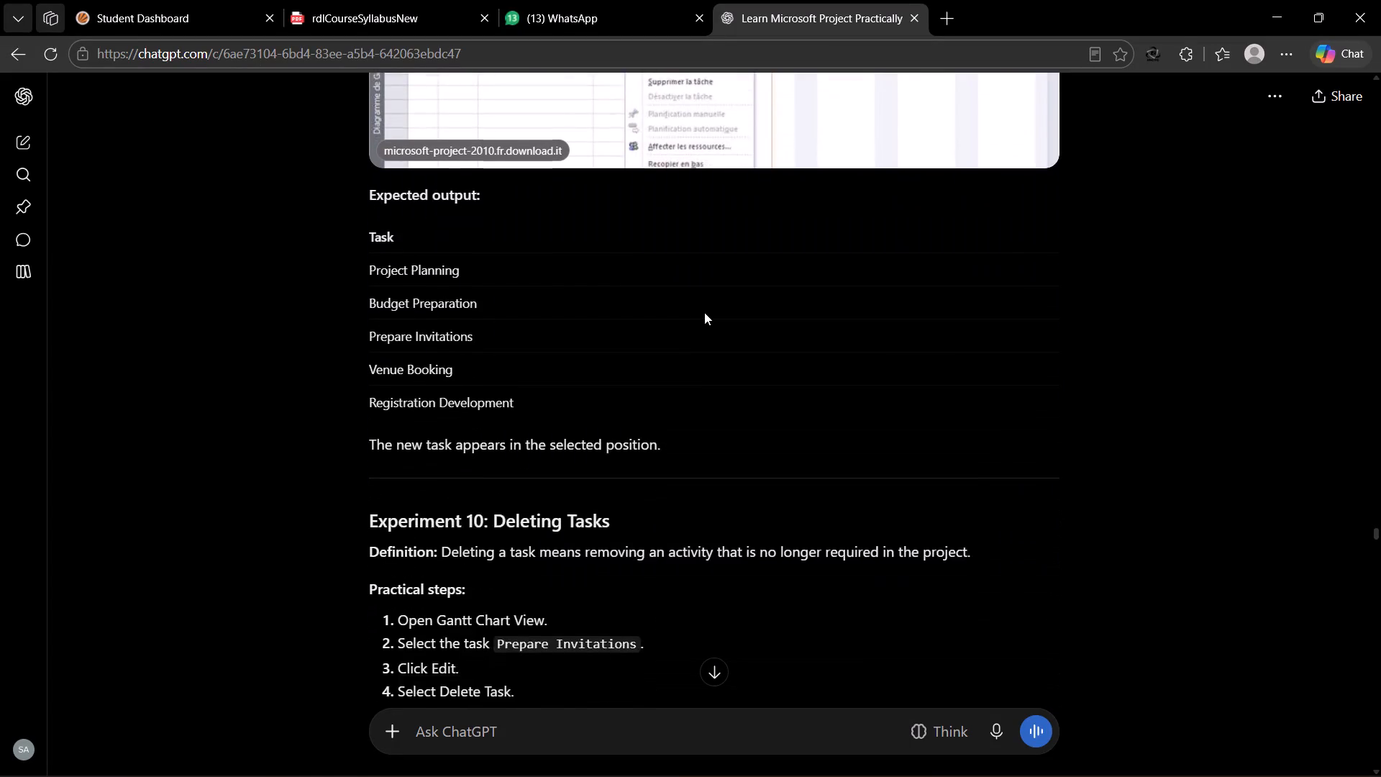
Close the browser window containing the Microsoft Project practice guide after glancing over its Deleting Tasks experiment.
scroll(704, 312, down, 2)
scroll(704, 312, up, 1)
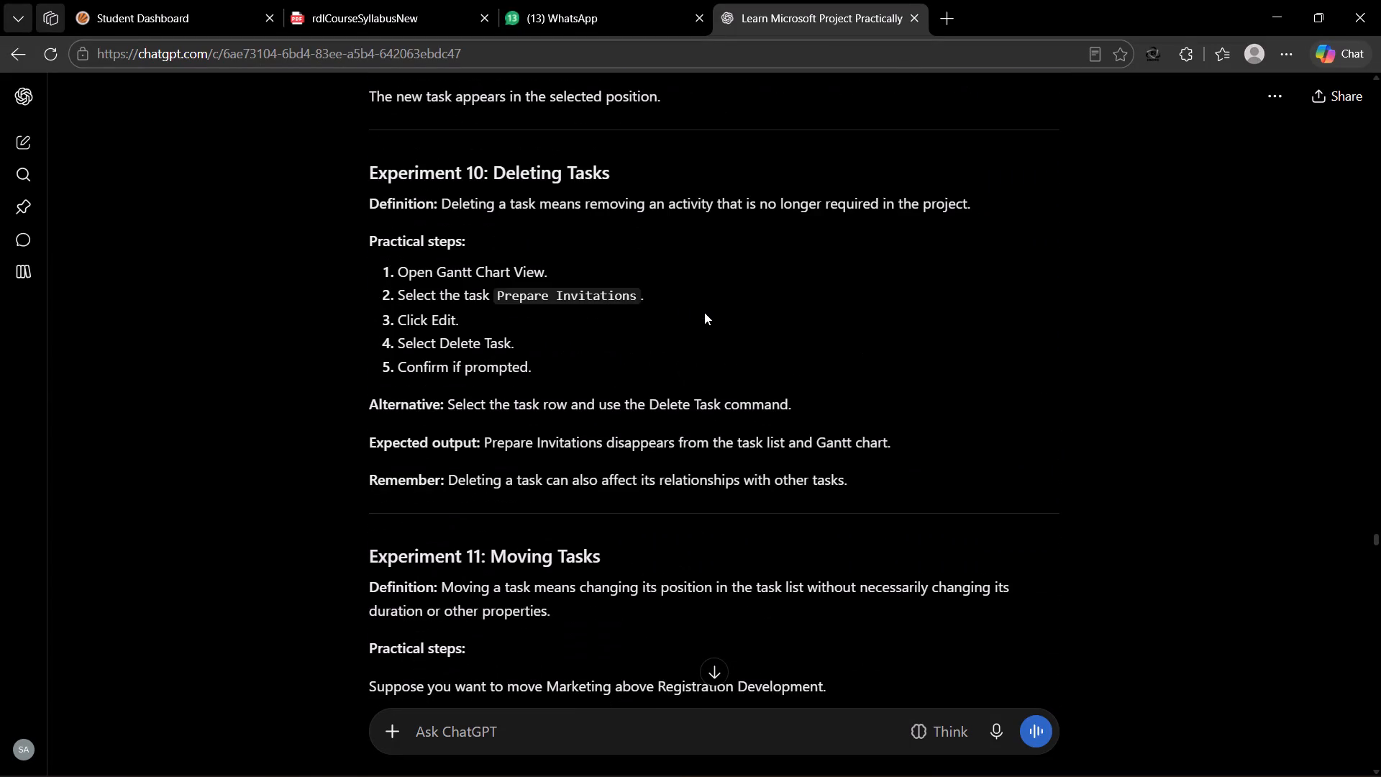
click(481, 0)
click(1380, 1)
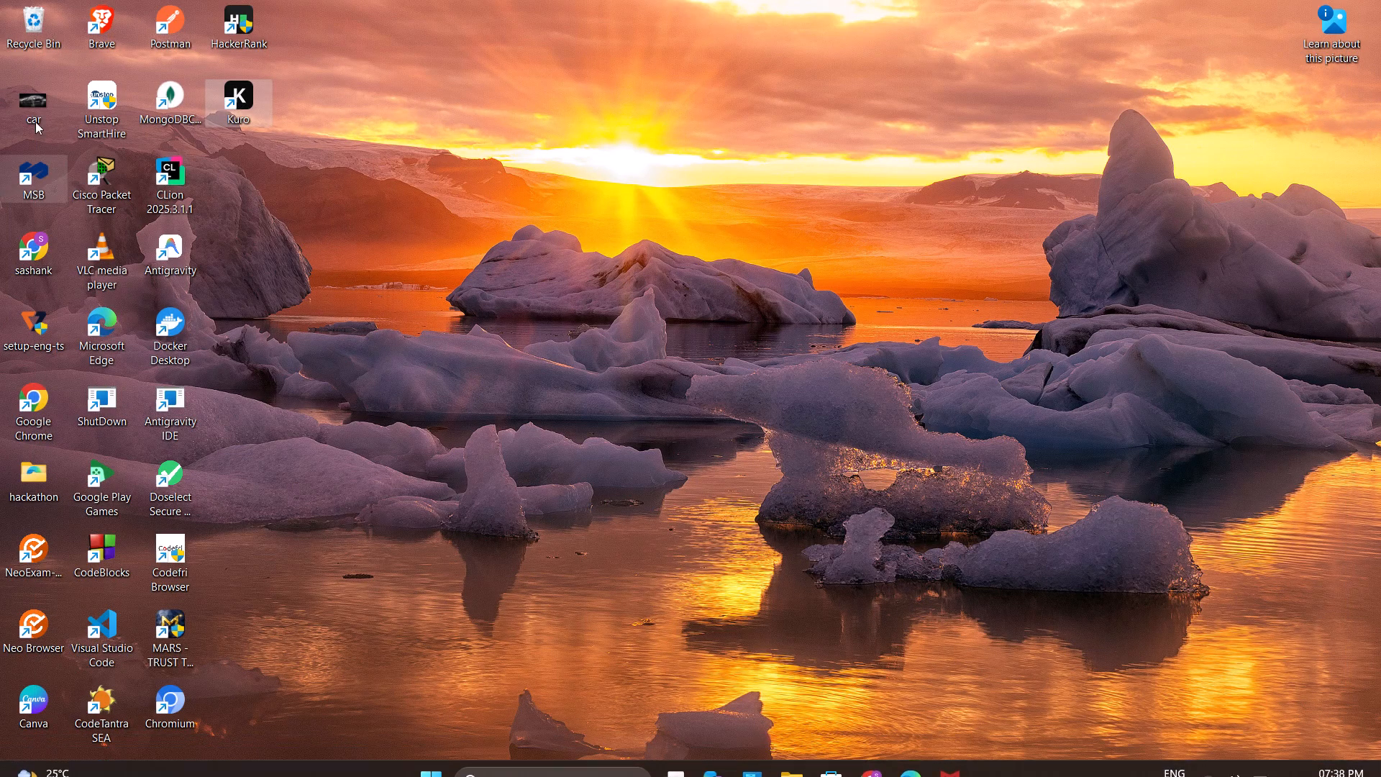